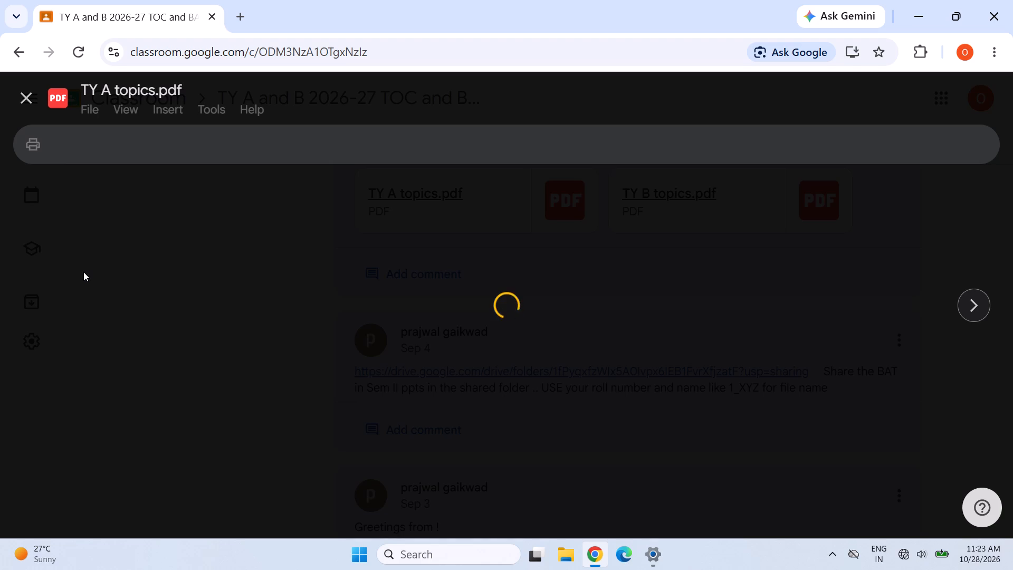
Connect the computer to the OPPO K13 5G AD96 Wi-Fi network with automatic connection enabled.
{"action": "left_click", "coordinate": [902, 554]}
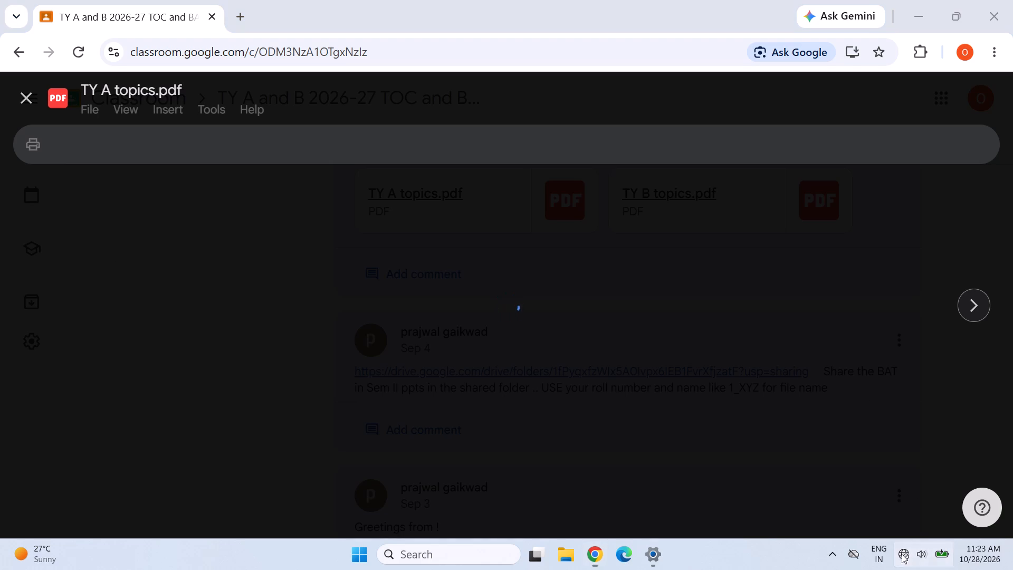
{"action": "left_click", "coordinate": [836, 307]}
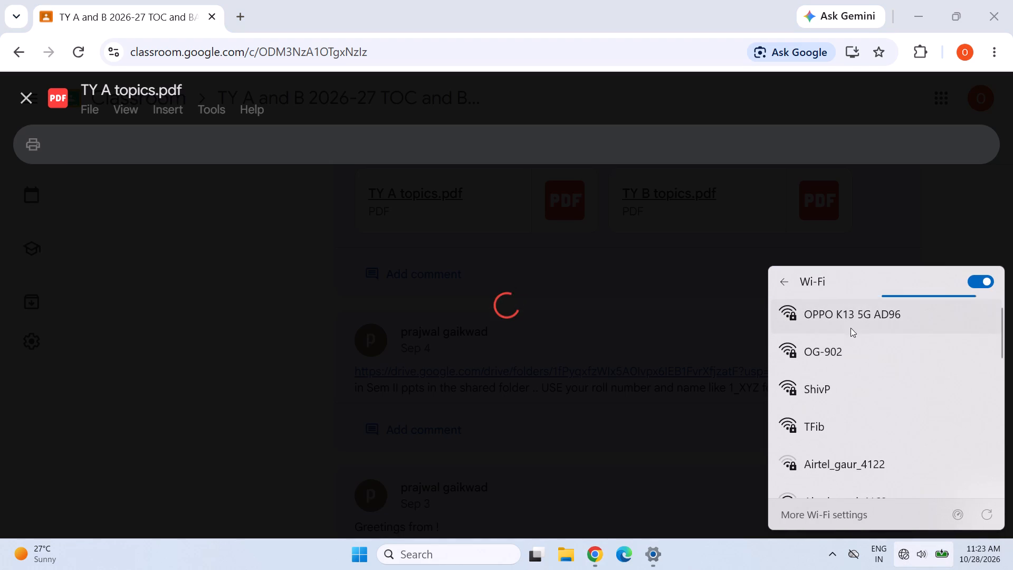
{"action": "scroll", "coordinate": [880, 350], "scroll_direction": "up", "scroll_amount": 4}
{"action": "left_click", "coordinate": [854, 327]}
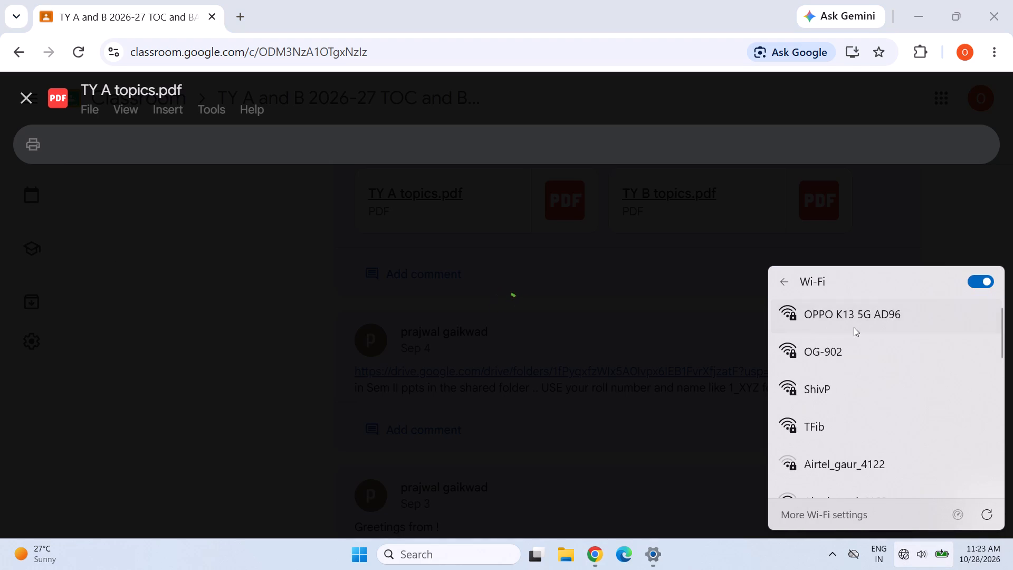
{"action": "left_click", "coordinate": [803, 350]}
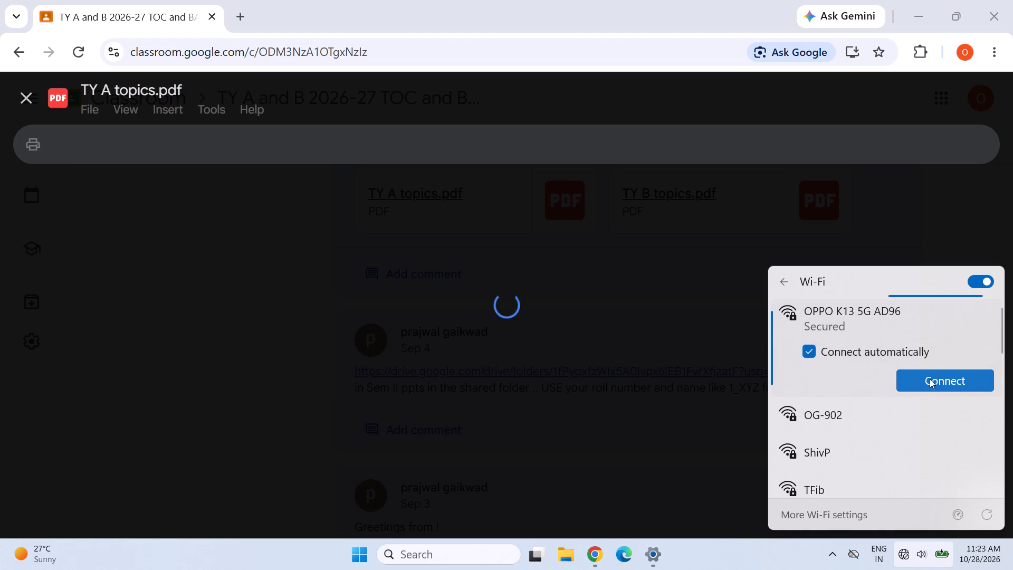
{"action": "left_click", "coordinate": [930, 379]}
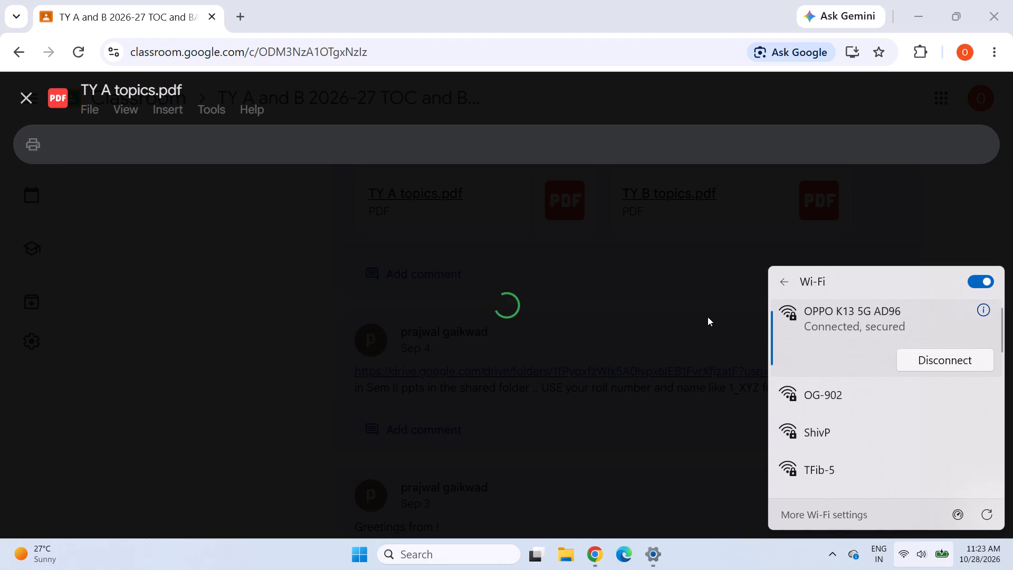
Switch the Wi-Fi connection to the ShivP network with automatic connection enabled.
{"action": "left_click", "coordinate": [842, 428]}
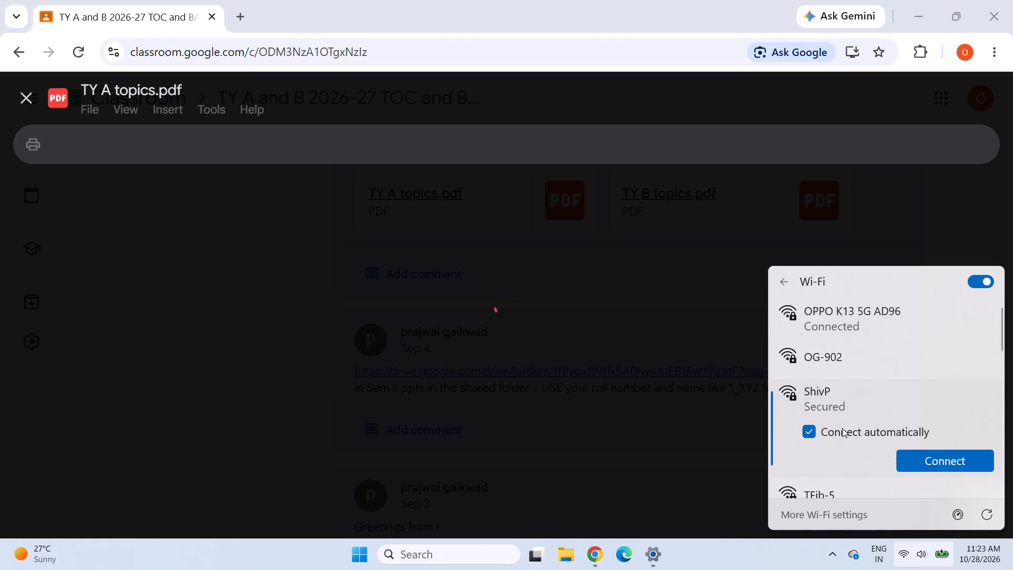
{"action": "left_click", "coordinate": [910, 458]}
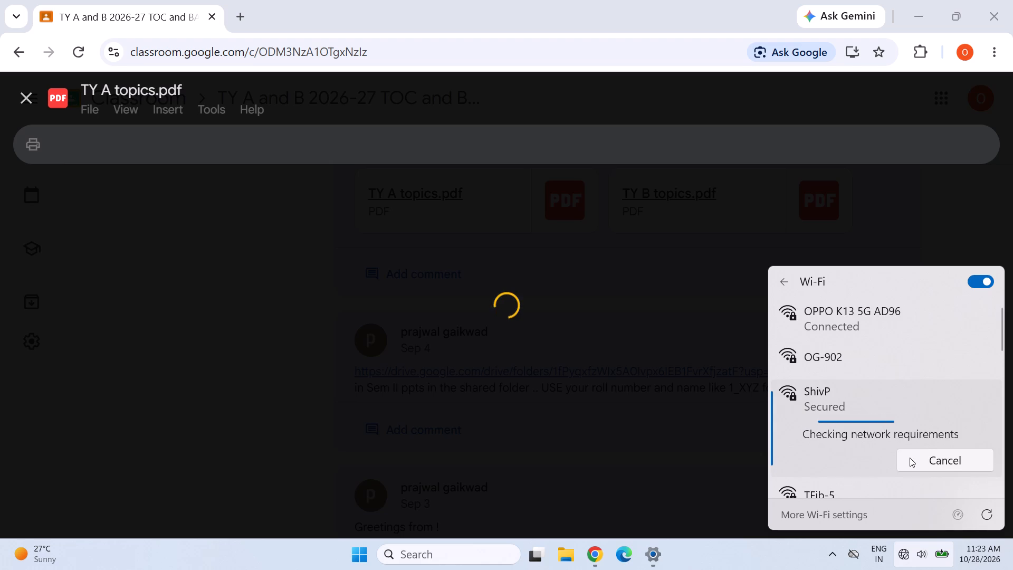
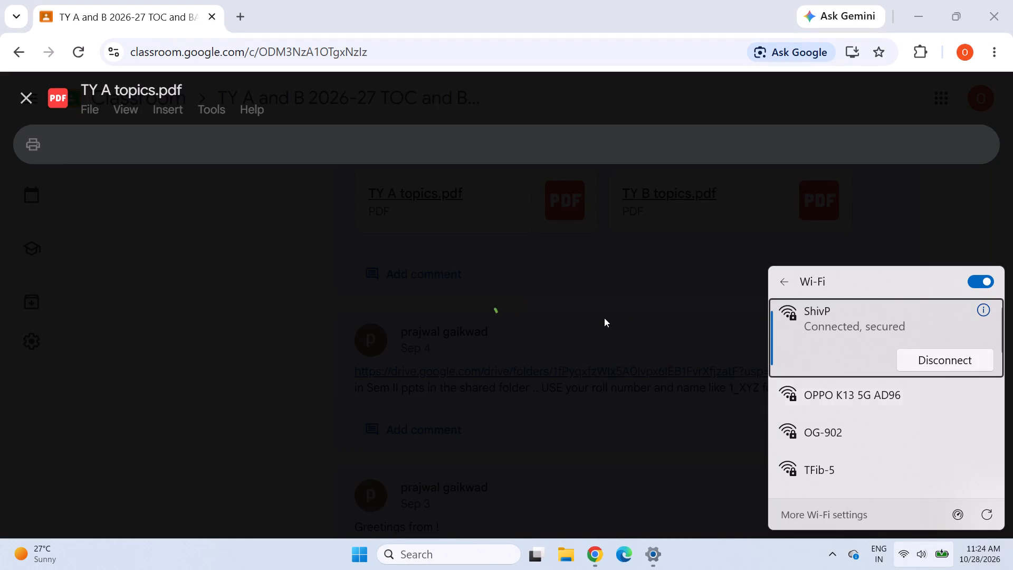
Dismiss the Wi-Fi network list and the wireless security notification, and close the TY A topics.pdf preview.
{"action": "left_click", "coordinate": [618, 292]}
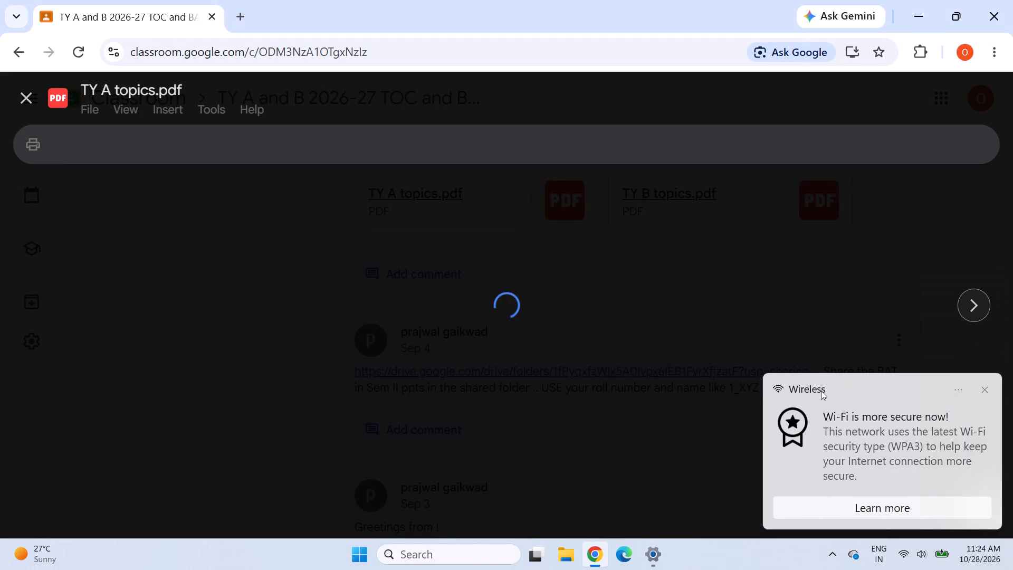
{"action": "left_click", "coordinate": [983, 388]}
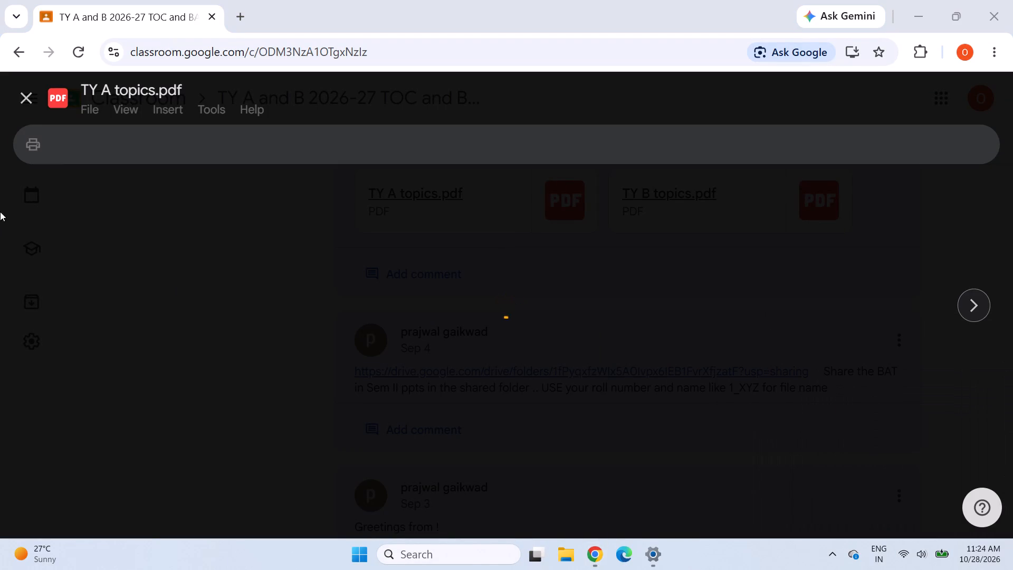
{"action": "left_click", "coordinate": [21, 90]}
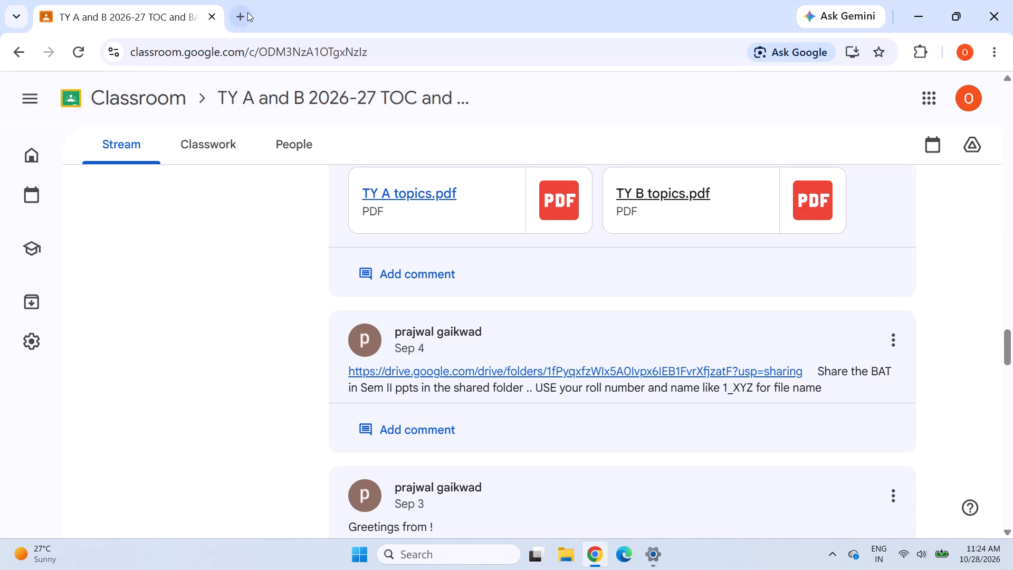
Replace the current class tab with a fresh Classroom tab and open the TY A and B 2026-27 TOC and BAT class.
{"action": "left_click", "coordinate": [248, 15]}
{"action": "left_click", "coordinate": [216, 12]}
{"action": "left_click", "coordinate": [503, 474]}
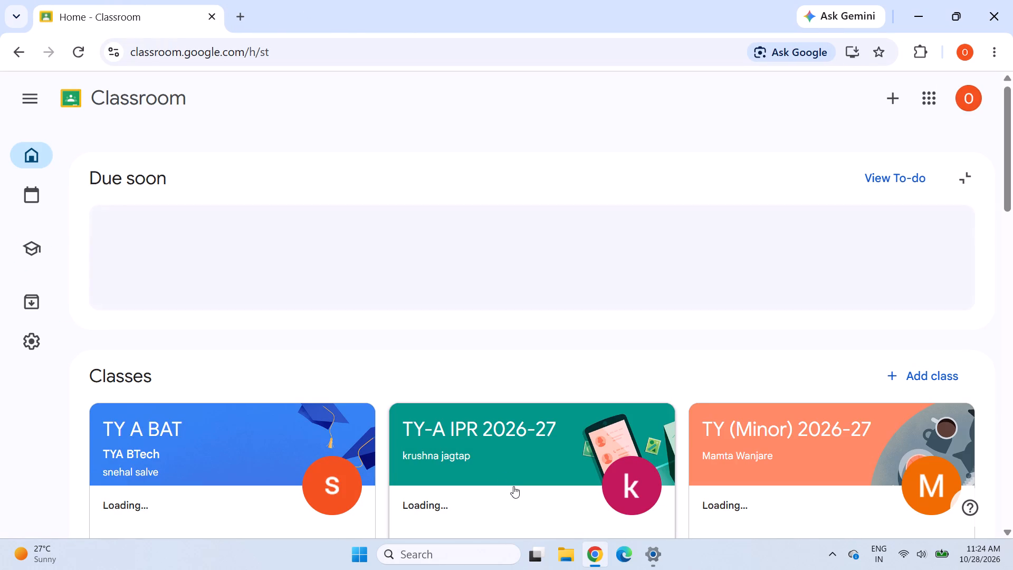
{"action": "scroll", "coordinate": [651, 331], "scroll_direction": "down", "scroll_amount": 7}
{"action": "scroll", "coordinate": [502, 335], "scroll_direction": "down", "scroll_amount": 7}
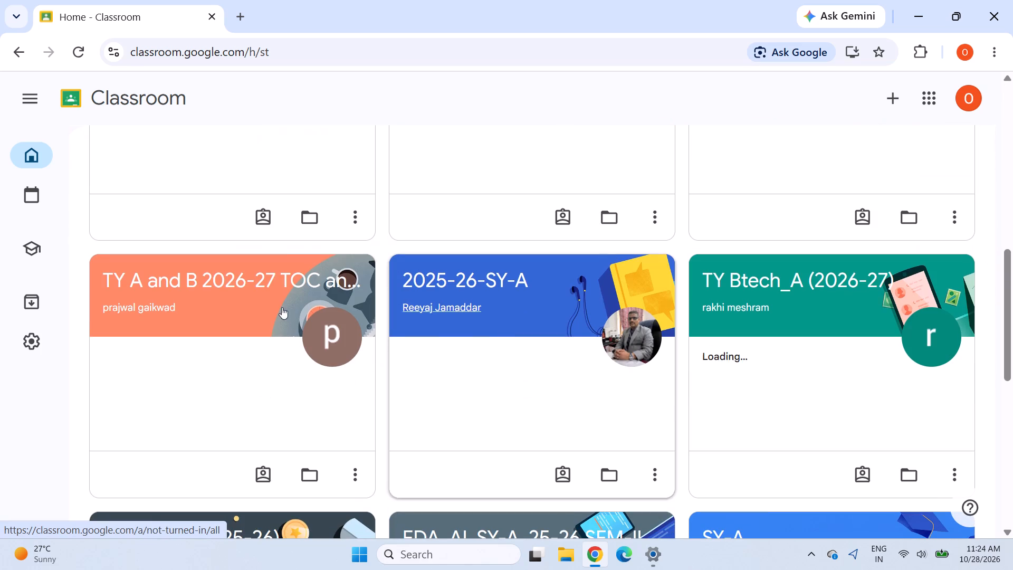
{"action": "left_click", "coordinate": [232, 277]}
Find the Sep 30 post about the BAT theory End semester exam in the class stream and open its attached TY A topics.pdf.
{"action": "scroll", "coordinate": [424, 332], "scroll_direction": "down", "scroll_amount": 2}
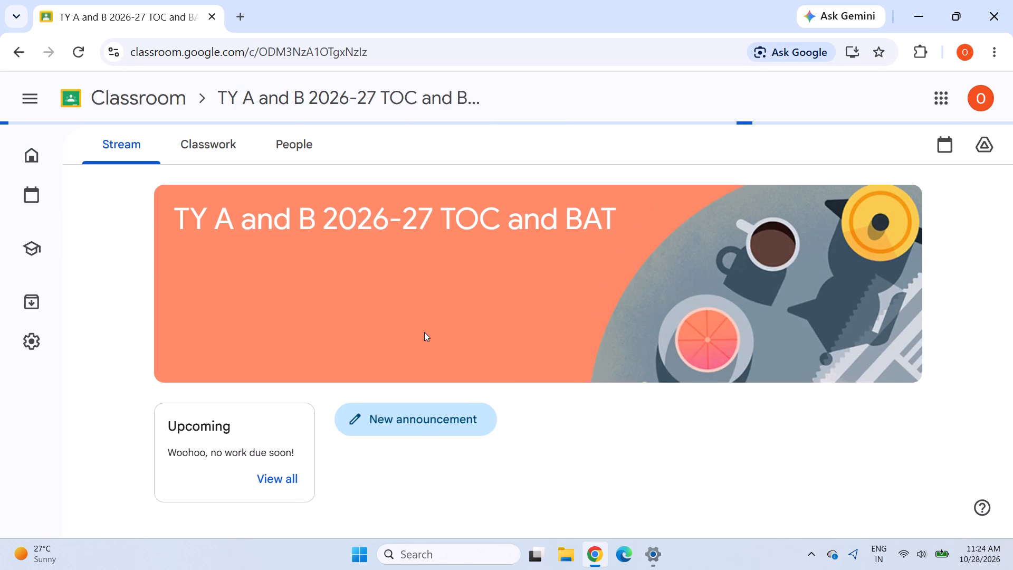
{"action": "scroll", "coordinate": [424, 332], "scroll_direction": "down", "scroll_amount": 12}
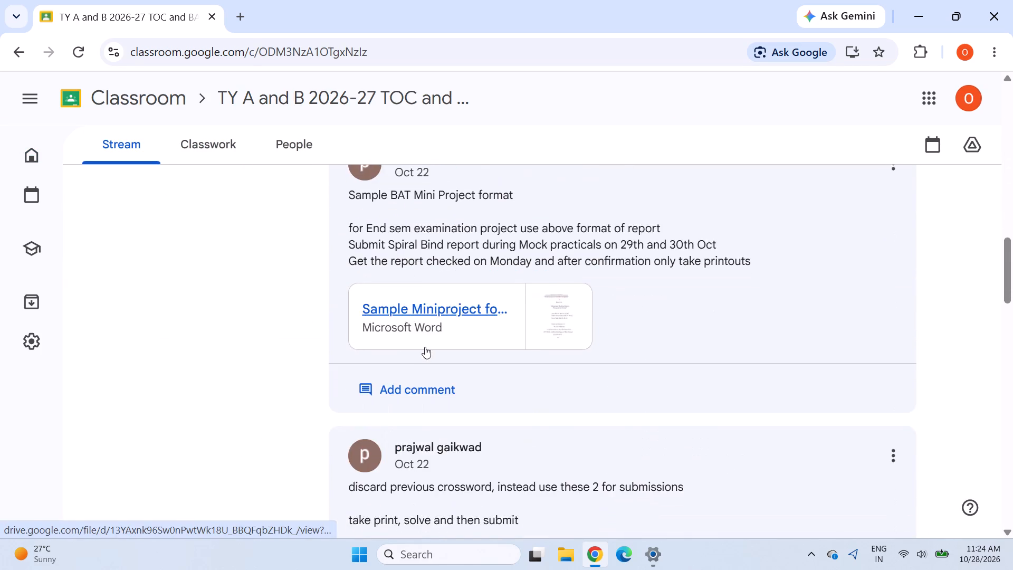
{"action": "scroll", "coordinate": [425, 347], "scroll_direction": "down", "scroll_amount": 16}
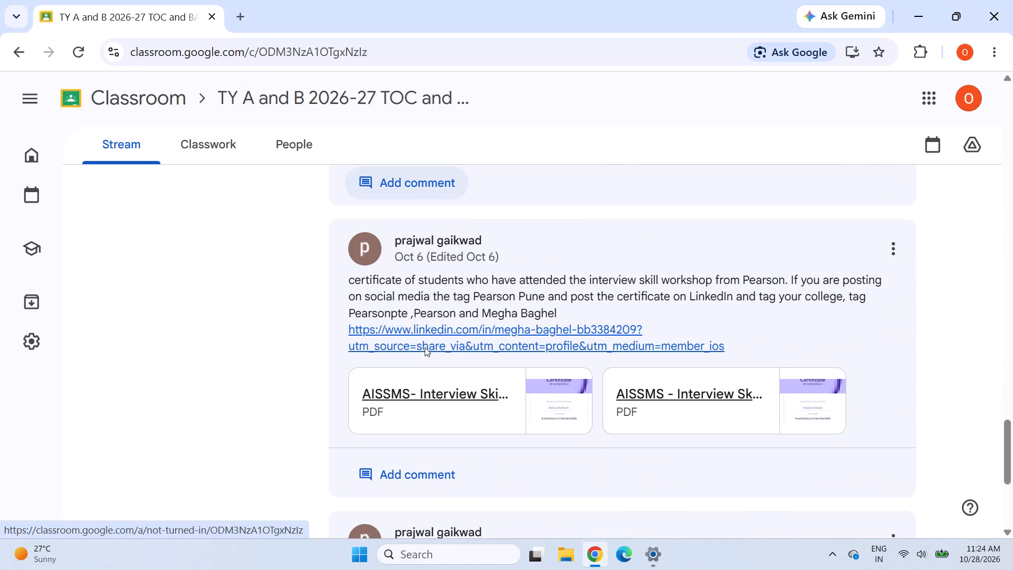
{"action": "scroll", "coordinate": [419, 387], "scroll_direction": "down", "scroll_amount": 7}
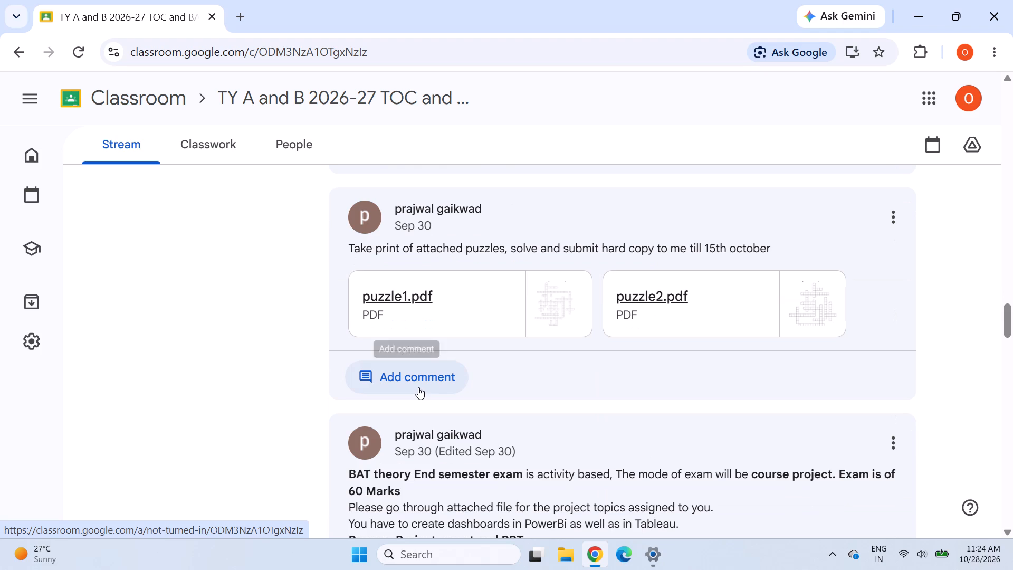
{"action": "scroll", "coordinate": [419, 324], "scroll_direction": "down", "scroll_amount": 4}
{"action": "left_click", "coordinate": [415, 346]}
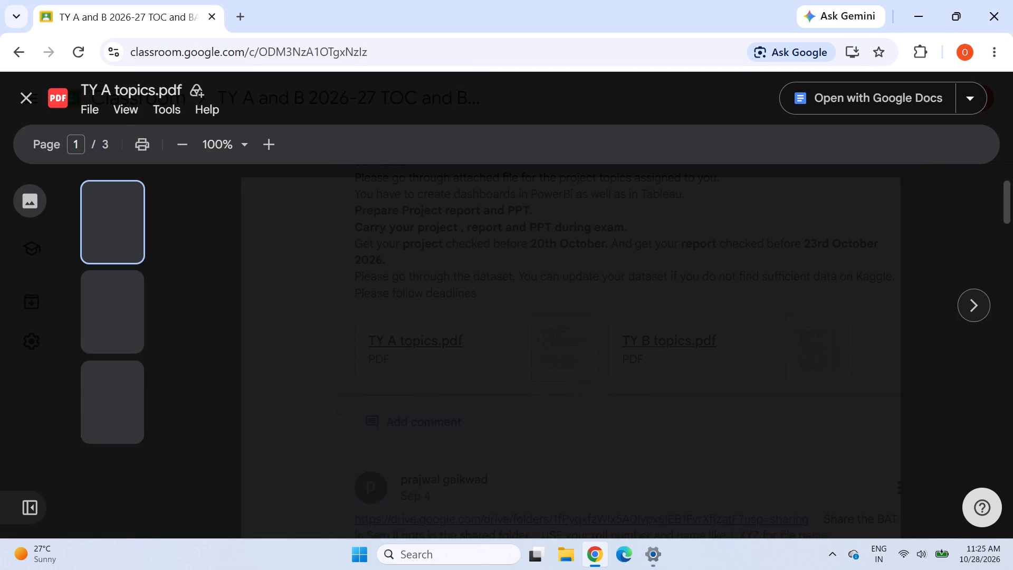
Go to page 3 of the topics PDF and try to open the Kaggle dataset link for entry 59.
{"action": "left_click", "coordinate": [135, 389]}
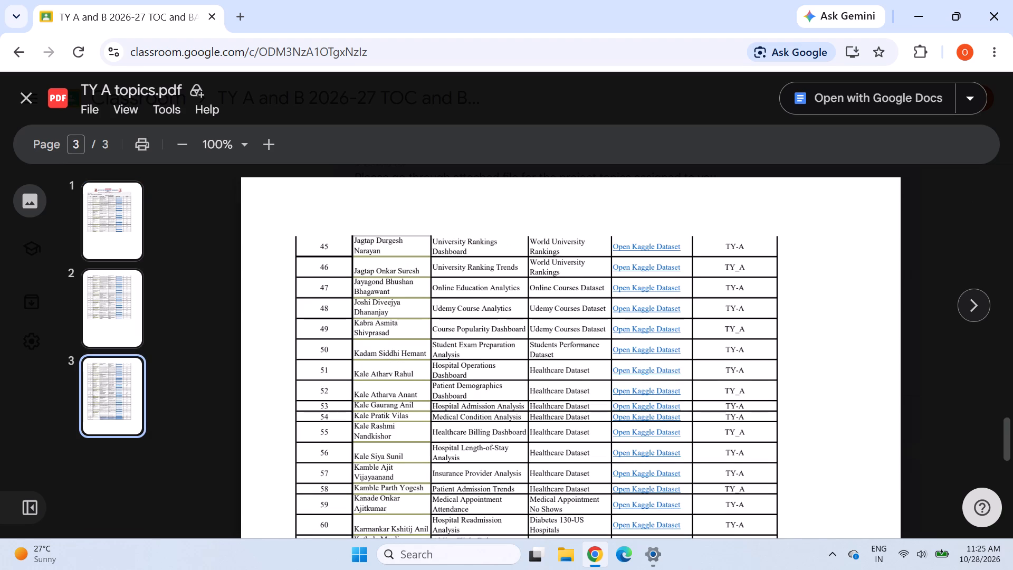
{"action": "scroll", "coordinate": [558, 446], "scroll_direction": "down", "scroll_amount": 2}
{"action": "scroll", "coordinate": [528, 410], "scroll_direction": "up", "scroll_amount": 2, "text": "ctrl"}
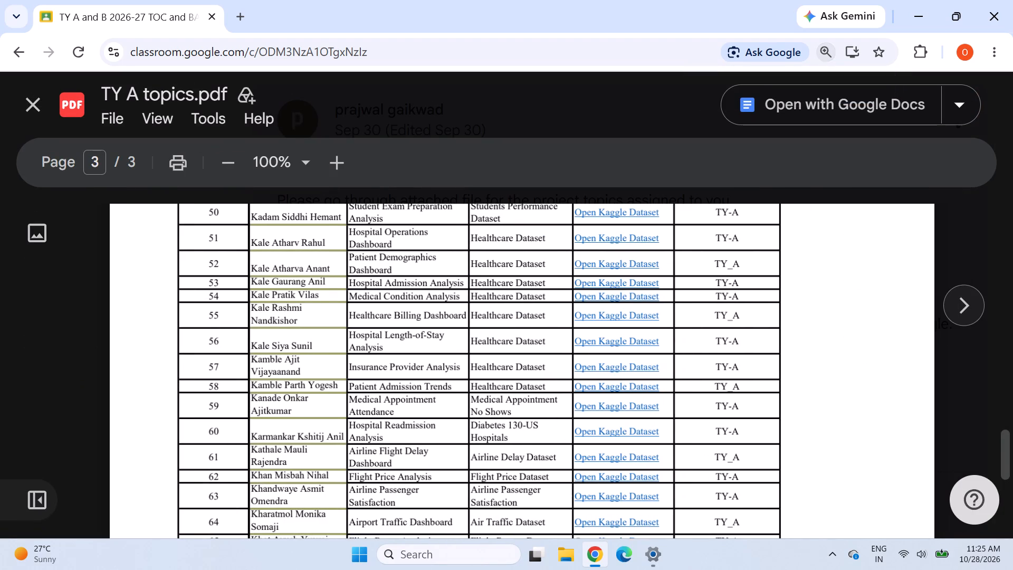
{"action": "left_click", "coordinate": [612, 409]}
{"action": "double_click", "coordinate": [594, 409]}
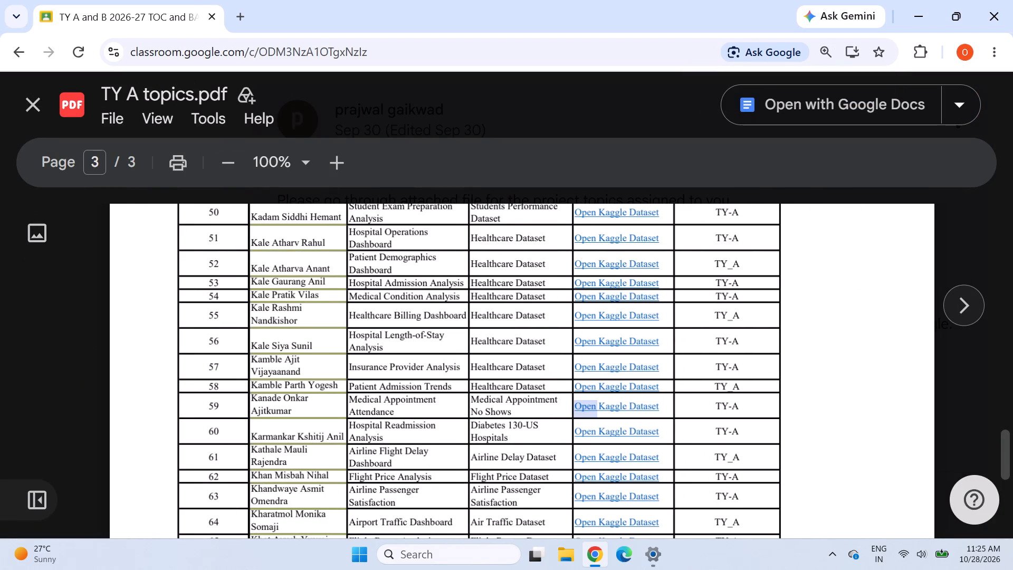
Look through the mini project topics table across all three pages, ending at entry 59 on page 3.
{"action": "scroll", "coordinate": [594, 409], "scroll_direction": "down", "scroll_amount": 3, "text": "ctrl"}
{"action": "scroll", "coordinate": [590, 409], "scroll_direction": "up", "scroll_amount": 13}
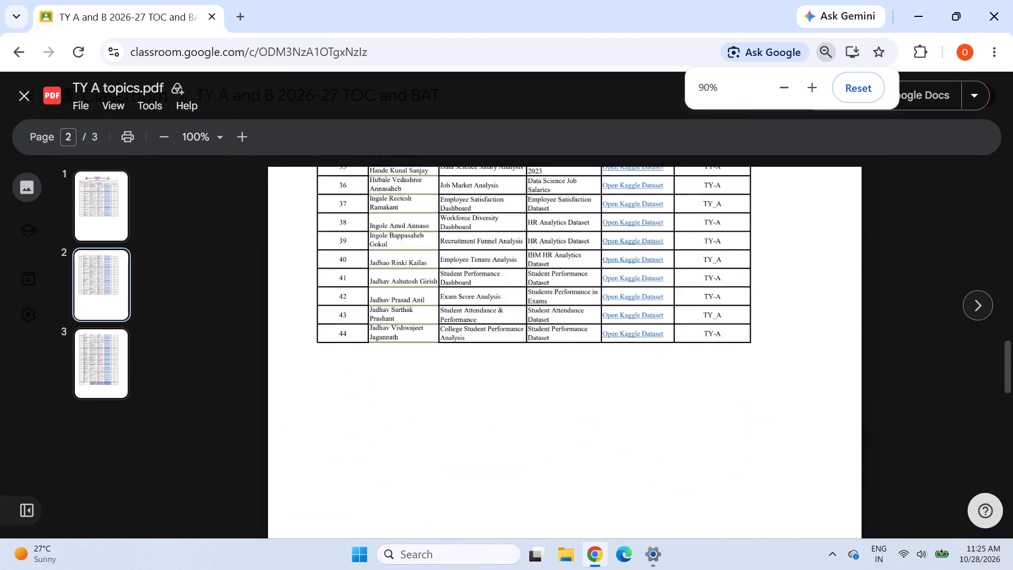
{"action": "scroll", "coordinate": [590, 409], "scroll_direction": "up", "scroll_amount": 16}
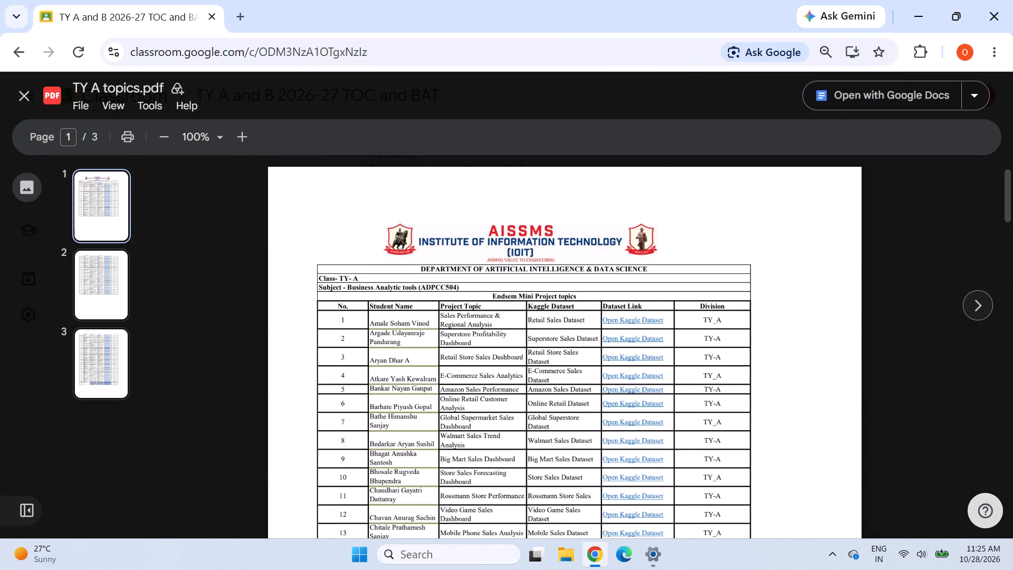
{"action": "scroll", "coordinate": [590, 409], "scroll_direction": "down", "scroll_amount": 7}
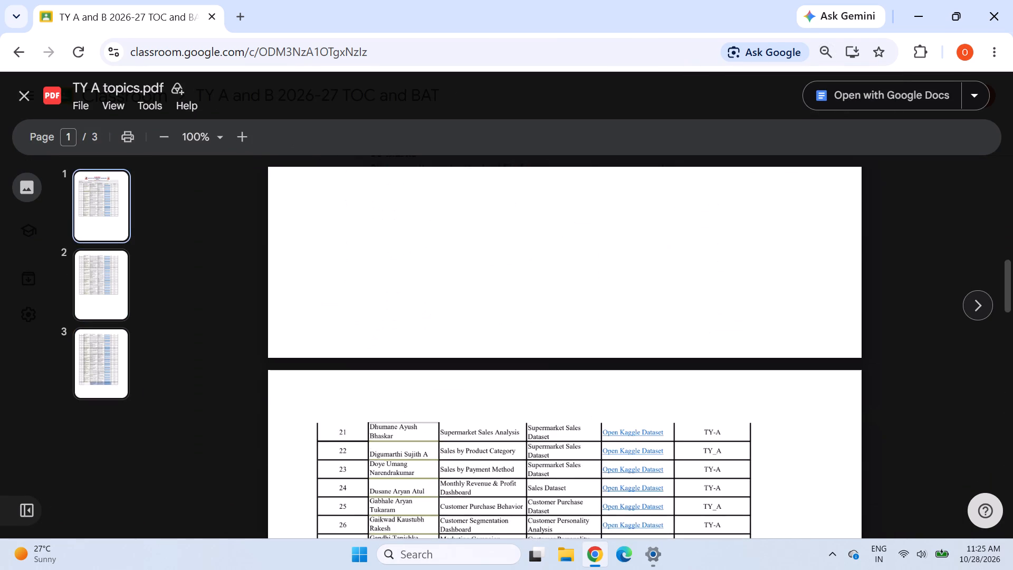
{"action": "scroll", "coordinate": [590, 409], "scroll_direction": "down", "scroll_amount": 6}
{"action": "scroll", "coordinate": [491, 336], "scroll_direction": "down", "scroll_amount": 6}
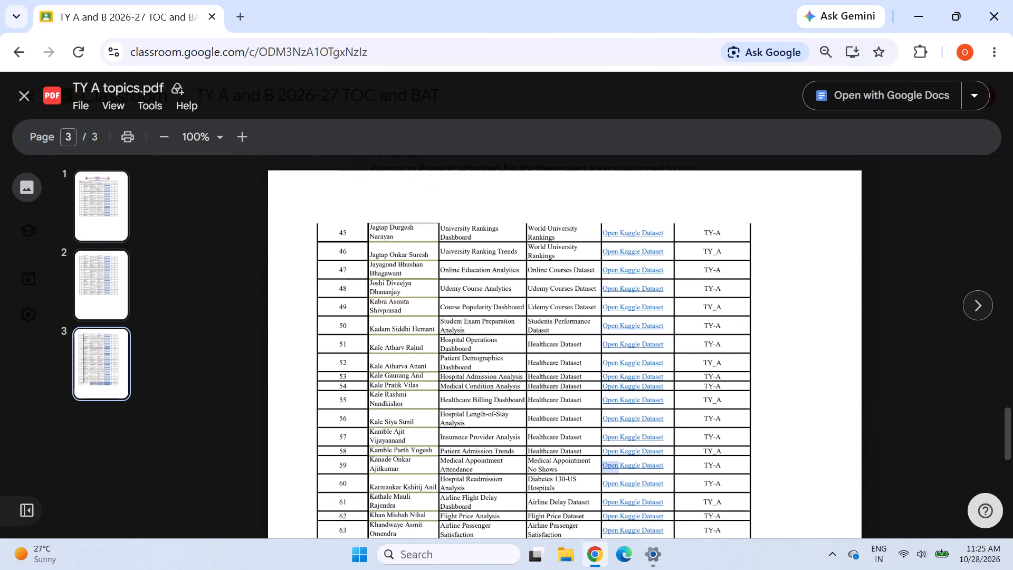
{"action": "scroll", "coordinate": [506, 375], "scroll_direction": "down", "scroll_amount": 1}
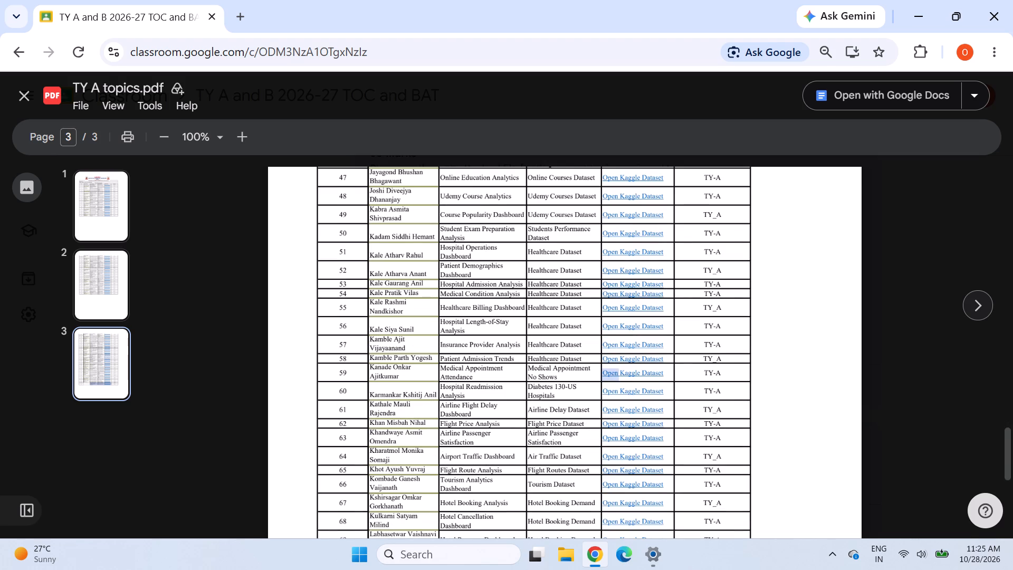
Copy the Kaggle dataset name "Medical Appointment No Shows" from entry 59.
{"action": "left_click_drag", "start_coordinate": [527, 367], "coordinate": [556, 371]}
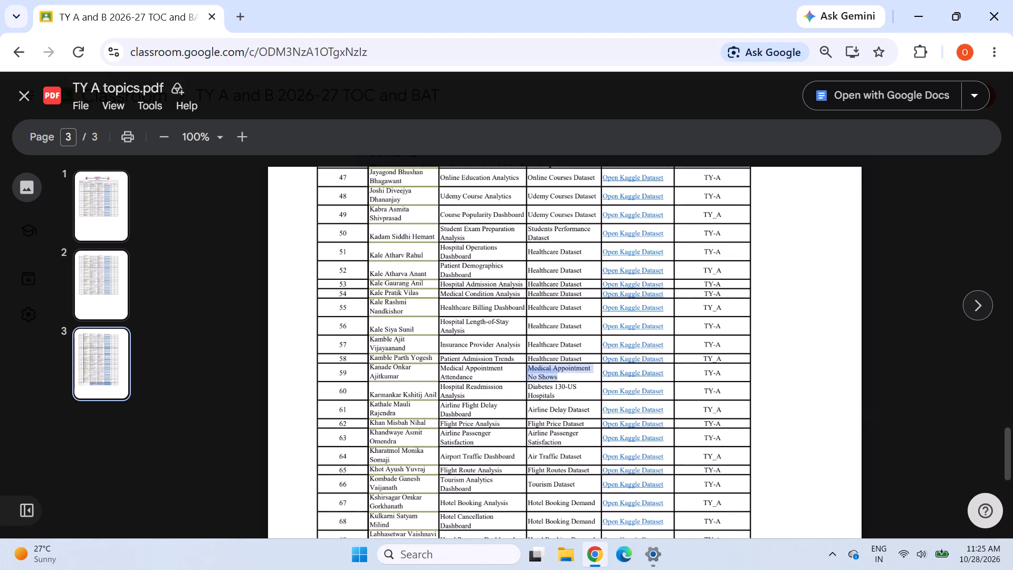
{"action": "left_click_drag", "start_coordinate": [556, 371], "coordinate": [560, 372]}
{"action": "key", "text": "ctrl+c"}
{"action": "left_click", "coordinate": [245, 19]}
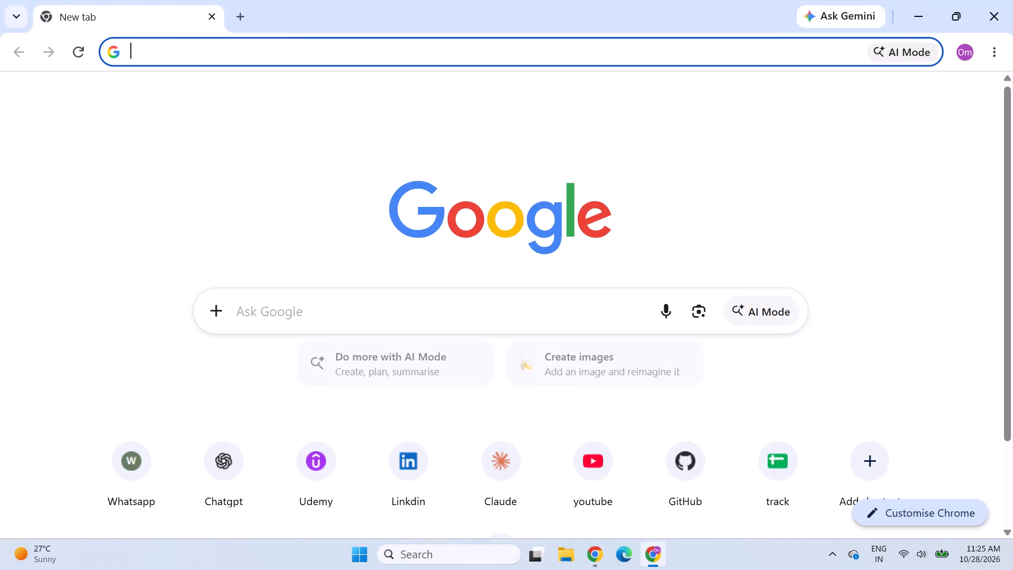
Search Google for Kaggle datasets and open the "Find Open Datasets and Machine Learning Projects" result.
{"action": "type", "text": "kagge"}
{"action": "key", "text": "BackSpace"}
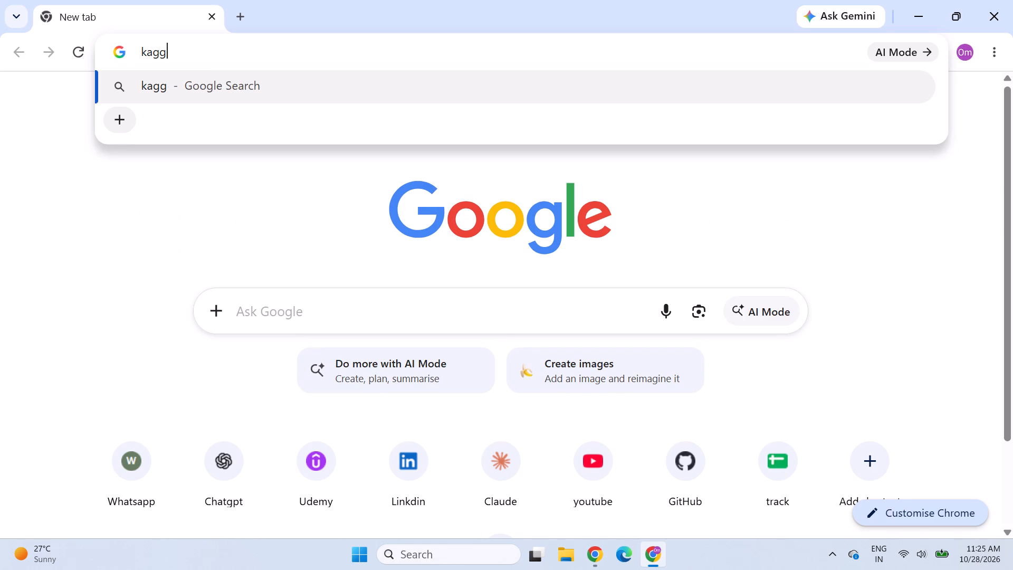
{"action": "type", "text": "le daraset"}
{"action": "key", "text": "Return"}
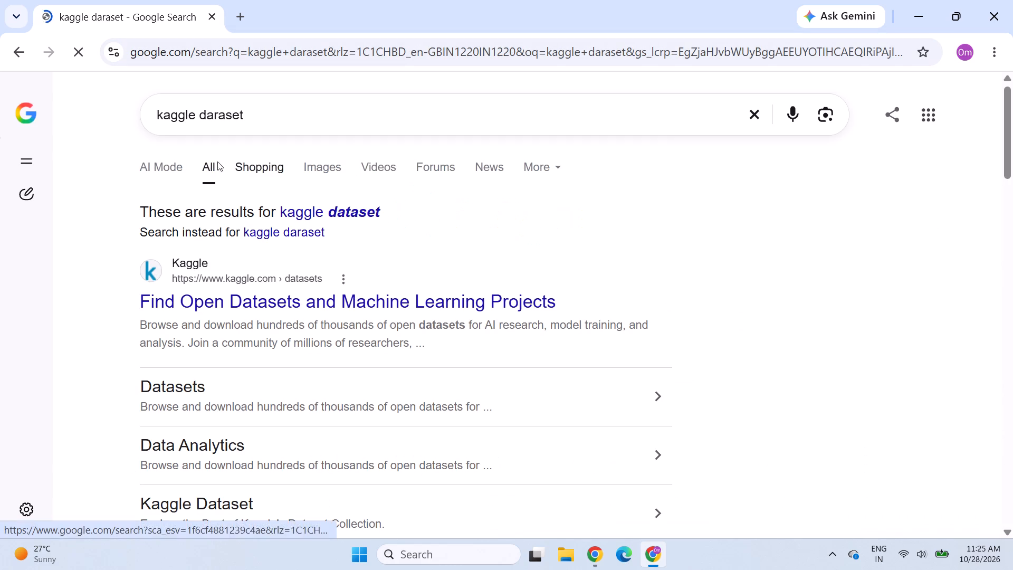
{"action": "left_click", "coordinate": [255, 307]}
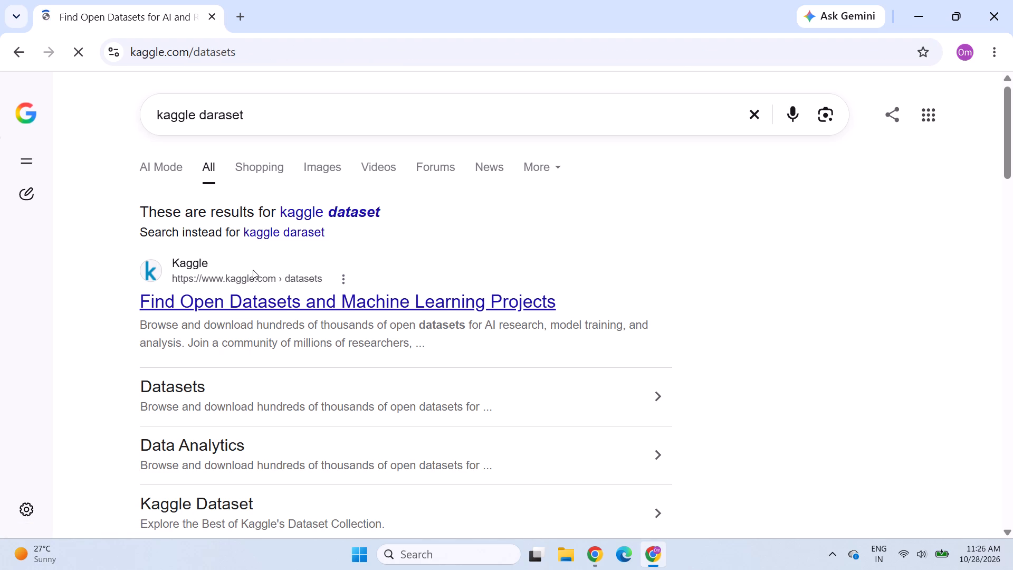
Go back from the loading page and open the Datasets link listed under the Kaggle search result.
{"action": "left_click", "coordinate": [18, 49]}
{"action": "left_click", "coordinate": [173, 384]}
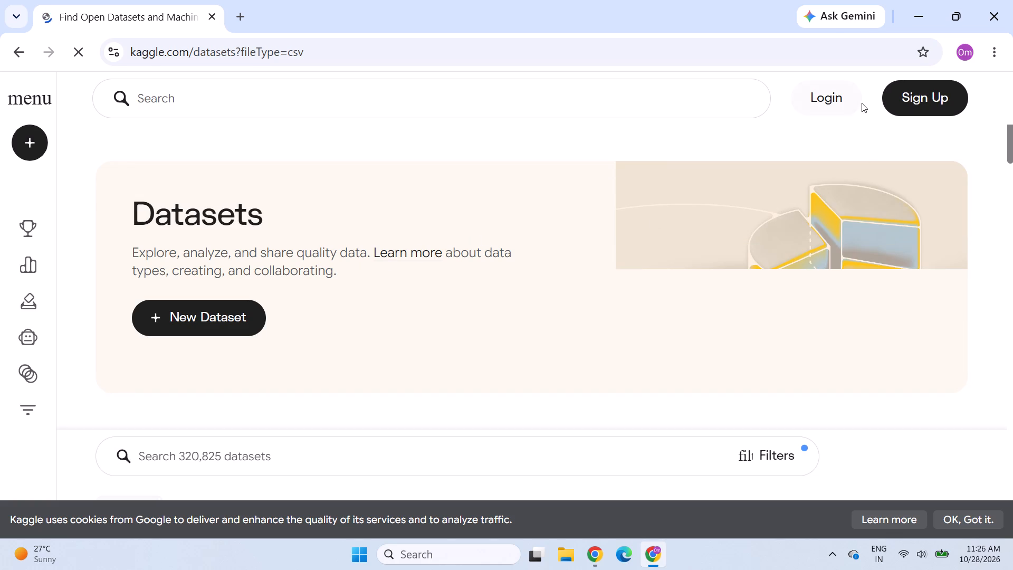
Open the Kaggle account login page from the Datasets page.
{"action": "left_click", "coordinate": [841, 100]}
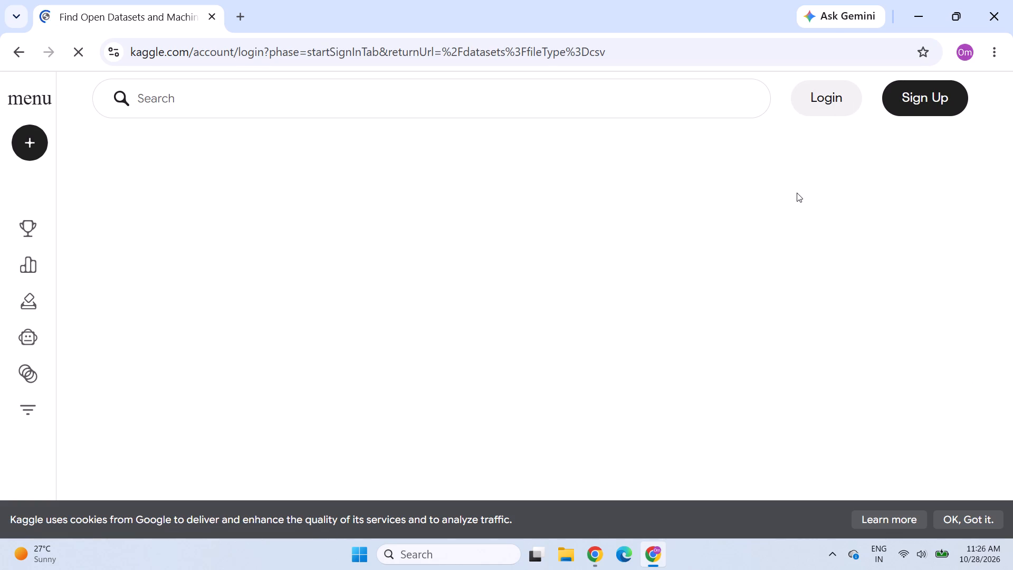
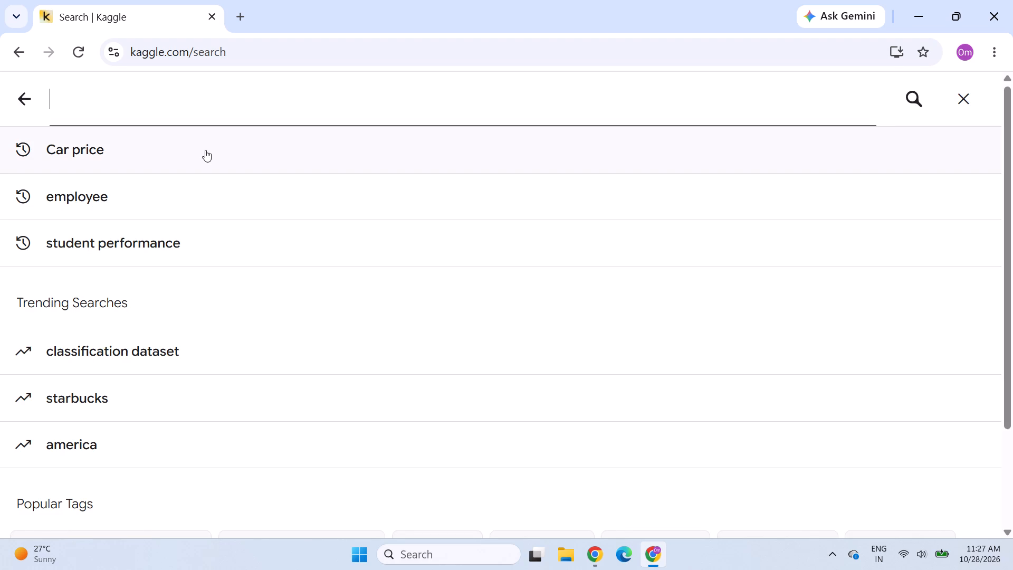
Switch back to the Classroom browser window showing the TY A topics PDF with the mini project list.
{"action": "left_click", "coordinate": [600, 558]}
{"action": "left_click", "coordinate": [84, 0]}
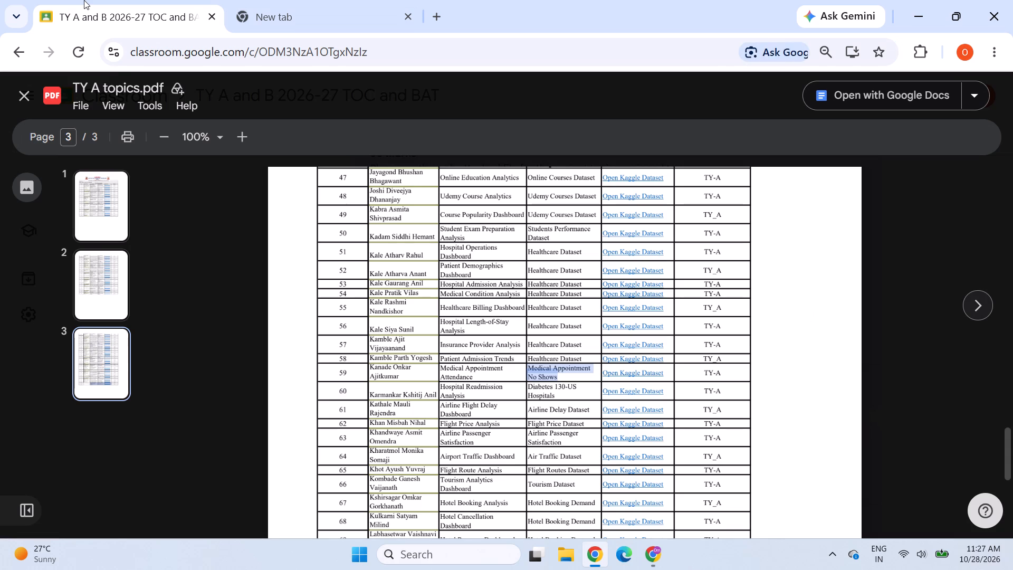
Copy the dataset name "Medical Appointment No Shows" from entry 59 of the TY A topics PDF.
{"action": "left_click", "coordinate": [549, 375]}
{"action": "left_click_drag", "start_coordinate": [530, 372], "coordinate": [572, 372]}
{"action": "left_click", "coordinate": [571, 372]}
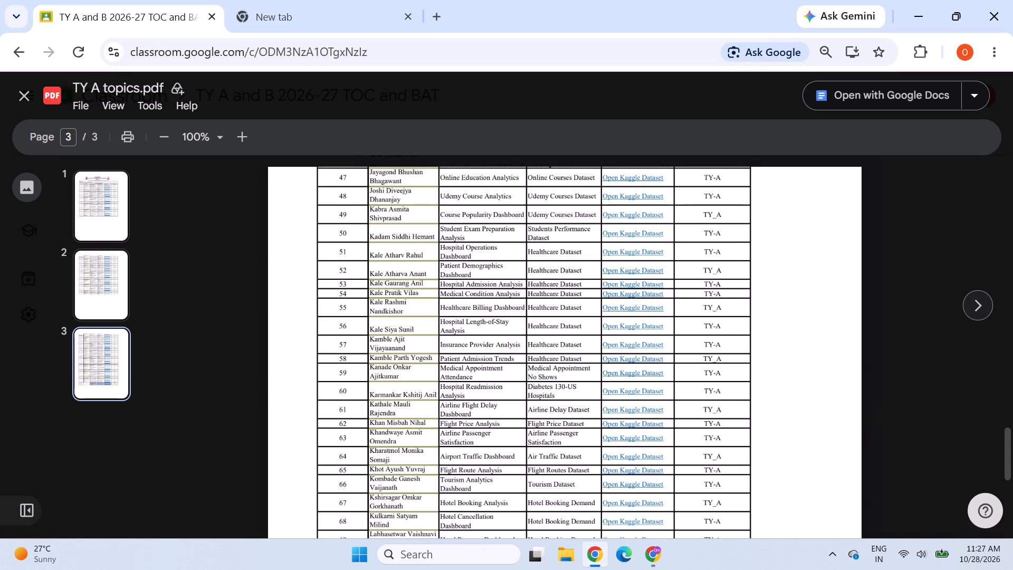
{"action": "left_click_drag", "start_coordinate": [529, 370], "coordinate": [572, 368]}
{"action": "left_click", "coordinate": [569, 370]}
{"action": "scroll", "coordinate": [549, 369], "scroll_direction": "up", "scroll_amount": 4, "text": "ctrl"}
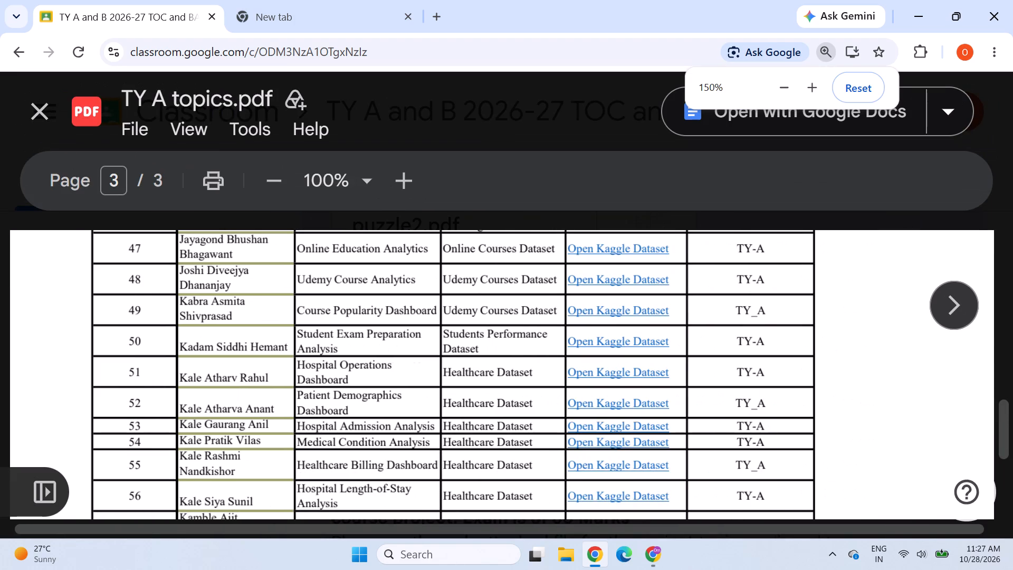
{"action": "scroll", "coordinate": [489, 398], "scroll_direction": "down", "scroll_amount": 4}
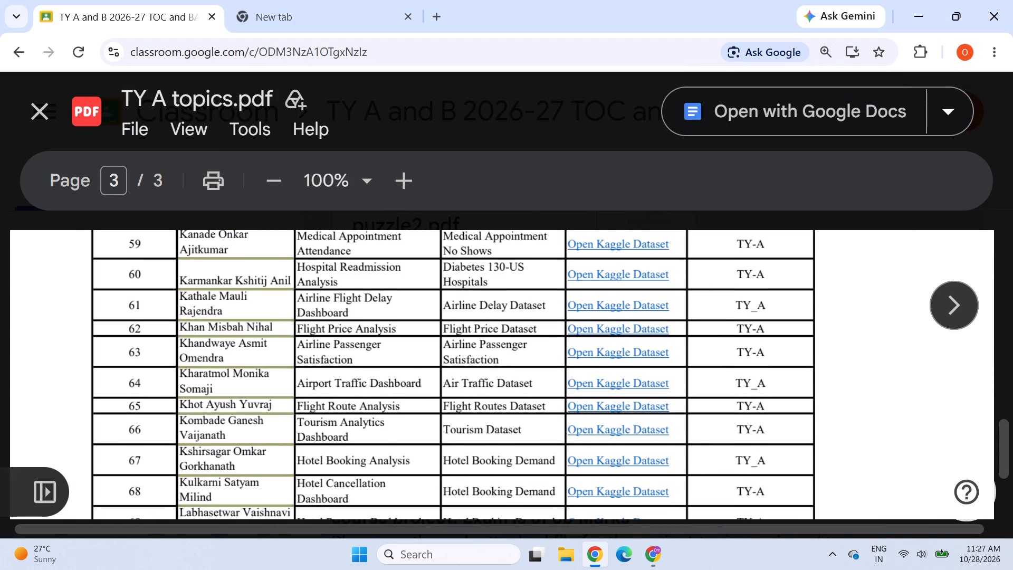
{"action": "left_click_drag", "start_coordinate": [445, 235], "coordinate": [466, 235]}
{"action": "left_click", "coordinate": [457, 367]}
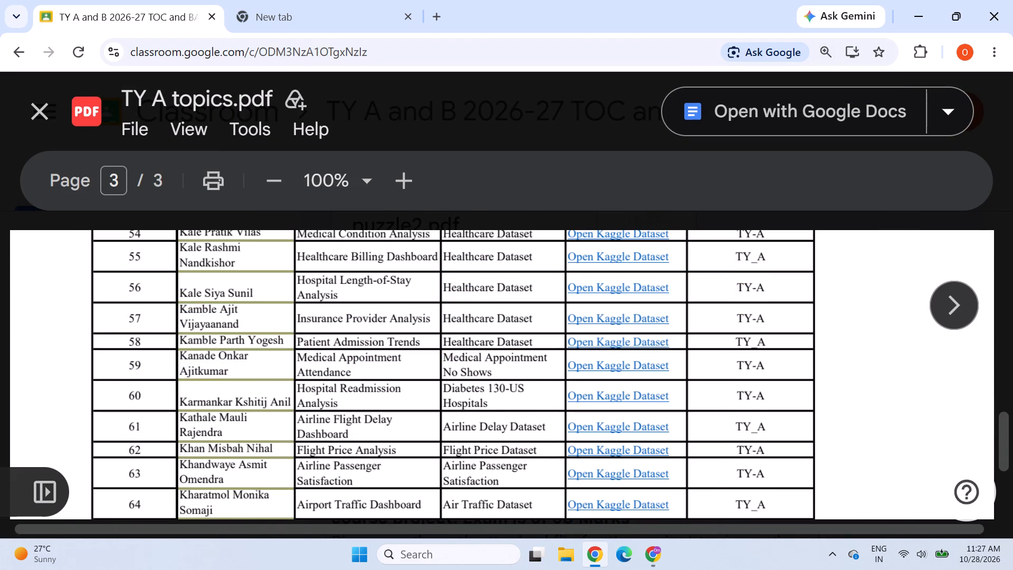
{"action": "left_click_drag", "start_coordinate": [443, 357], "coordinate": [498, 364]}
{"action": "right_click", "coordinate": [471, 362]}
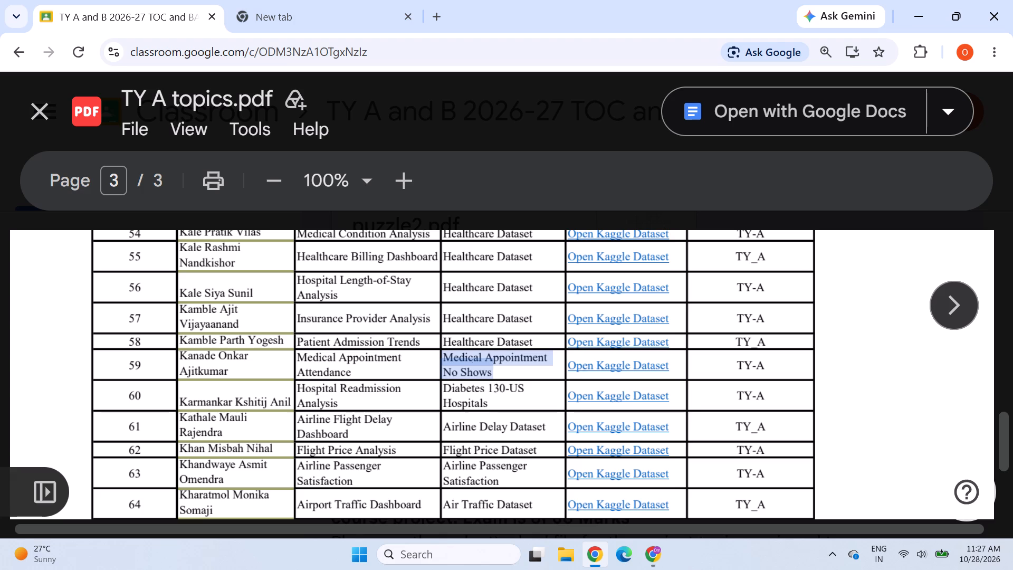
{"action": "left_click", "coordinate": [521, 398]}
Switch to the Kaggle browser window and search the site for "Medical Appointment No Shows".
{"action": "left_click", "coordinate": [649, 563]}
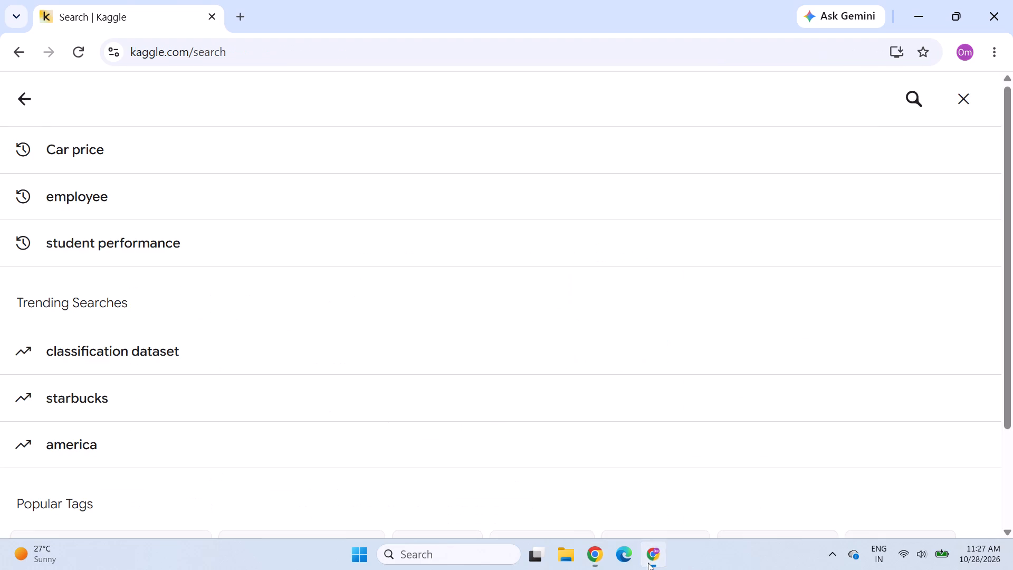
{"action": "key", "text": "ctrl+v"}
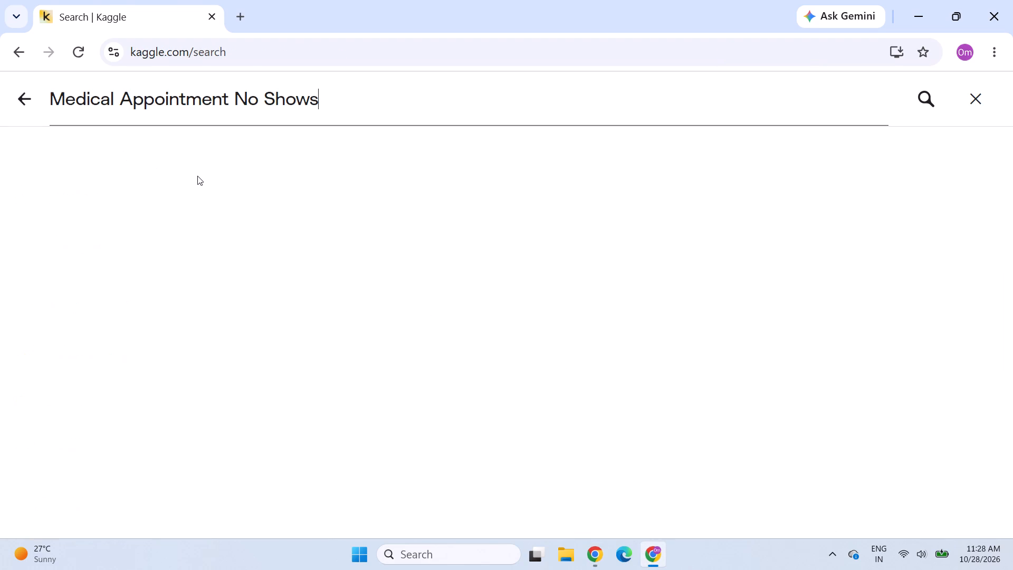
{"action": "key", "text": "Return"}
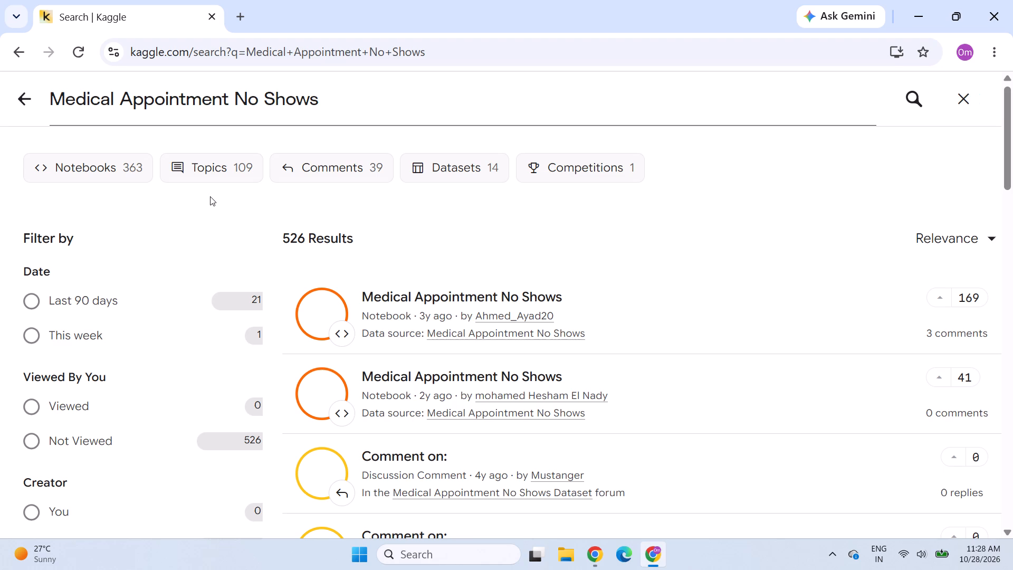
Open the first Medical Appointment No Shows notebook, check its download options and page sections, and return to the search results.
{"action": "left_click", "coordinate": [451, 292]}
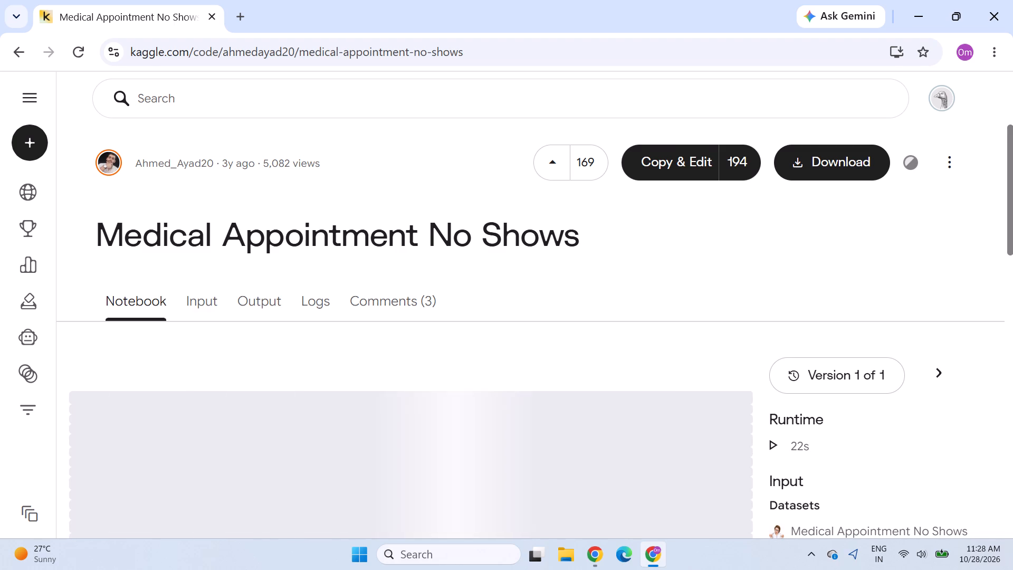
{"action": "scroll", "coordinate": [396, 267], "scroll_direction": "down", "scroll_amount": 5}
{"action": "scroll", "coordinate": [395, 264], "scroll_direction": "up", "scroll_amount": 15}
{"action": "left_click", "coordinate": [806, 156]}
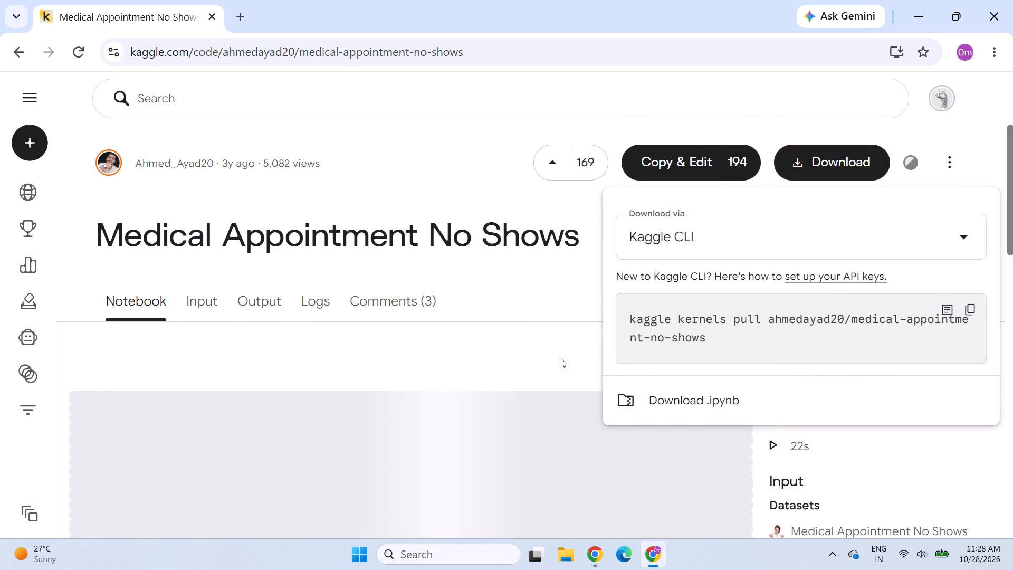
{"action": "left_click", "coordinate": [545, 308]}
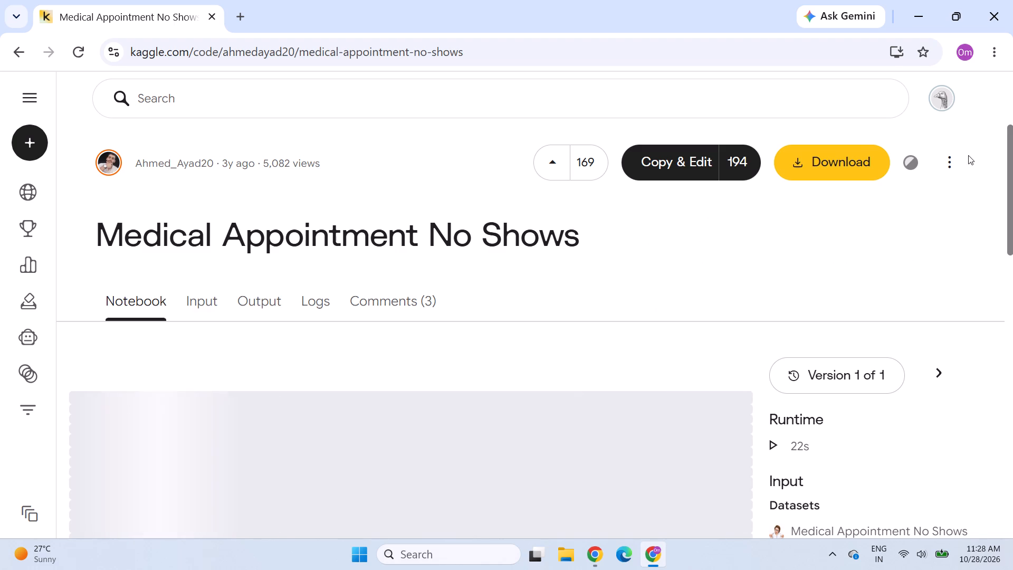
{"action": "scroll", "coordinate": [837, 285], "scroll_direction": "down", "scroll_amount": 12}
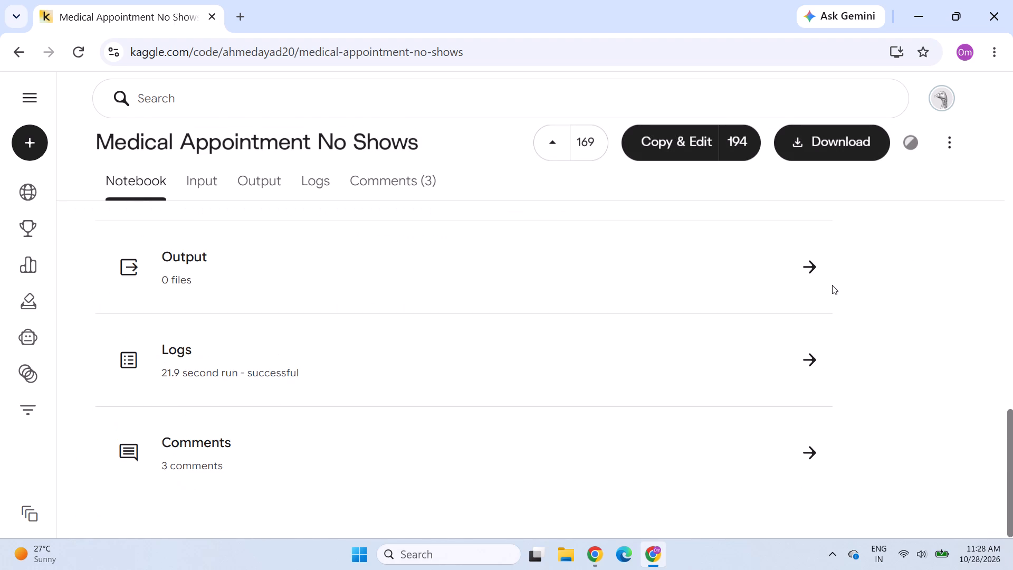
{"action": "scroll", "coordinate": [832, 285], "scroll_direction": "up", "scroll_amount": 5}
{"action": "left_click", "coordinate": [12, 53]}
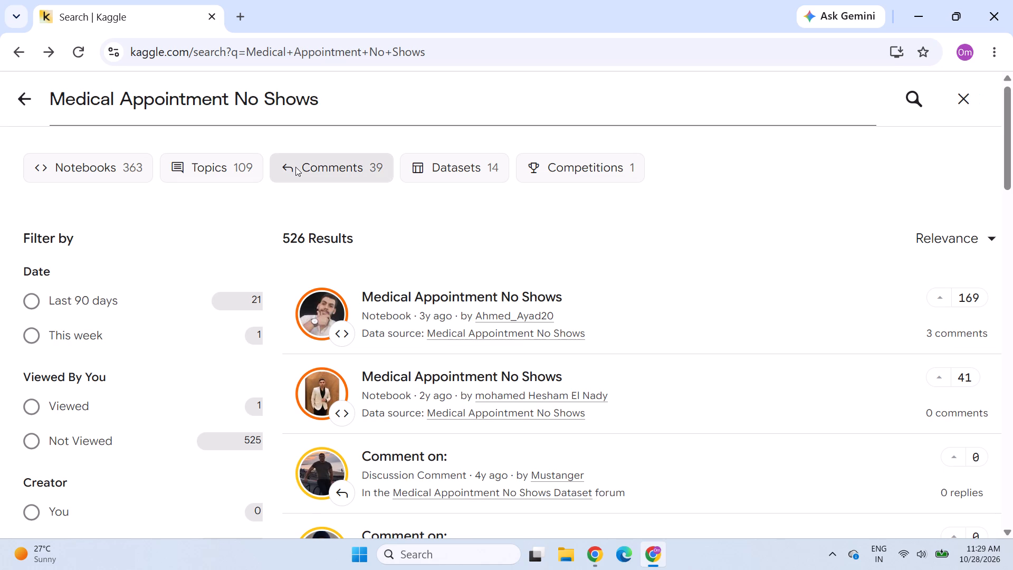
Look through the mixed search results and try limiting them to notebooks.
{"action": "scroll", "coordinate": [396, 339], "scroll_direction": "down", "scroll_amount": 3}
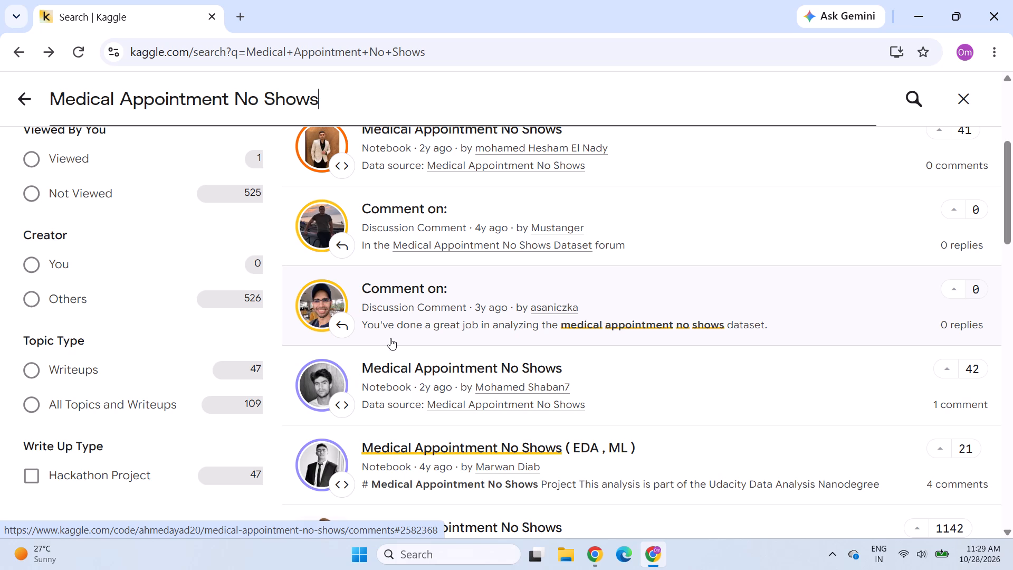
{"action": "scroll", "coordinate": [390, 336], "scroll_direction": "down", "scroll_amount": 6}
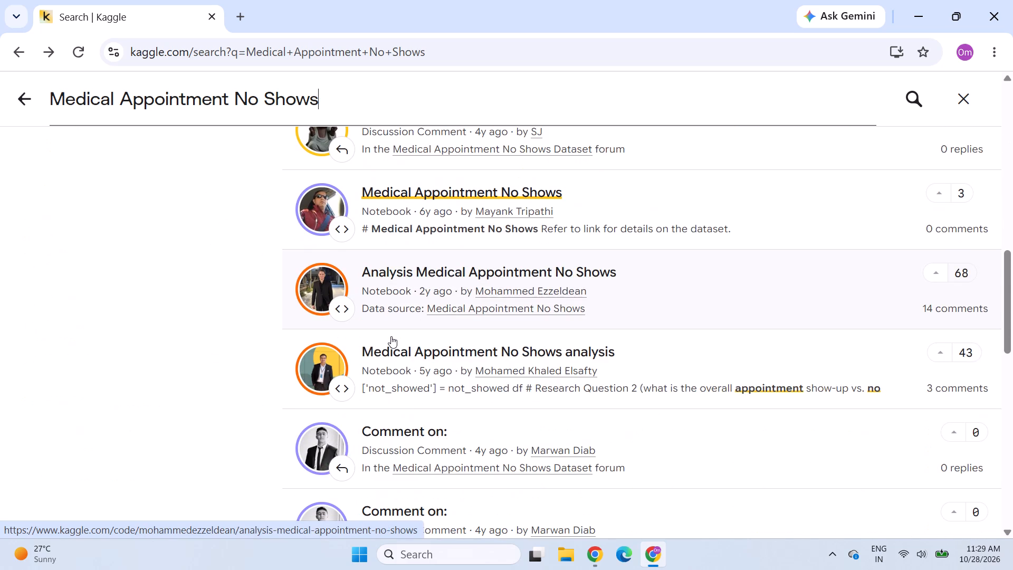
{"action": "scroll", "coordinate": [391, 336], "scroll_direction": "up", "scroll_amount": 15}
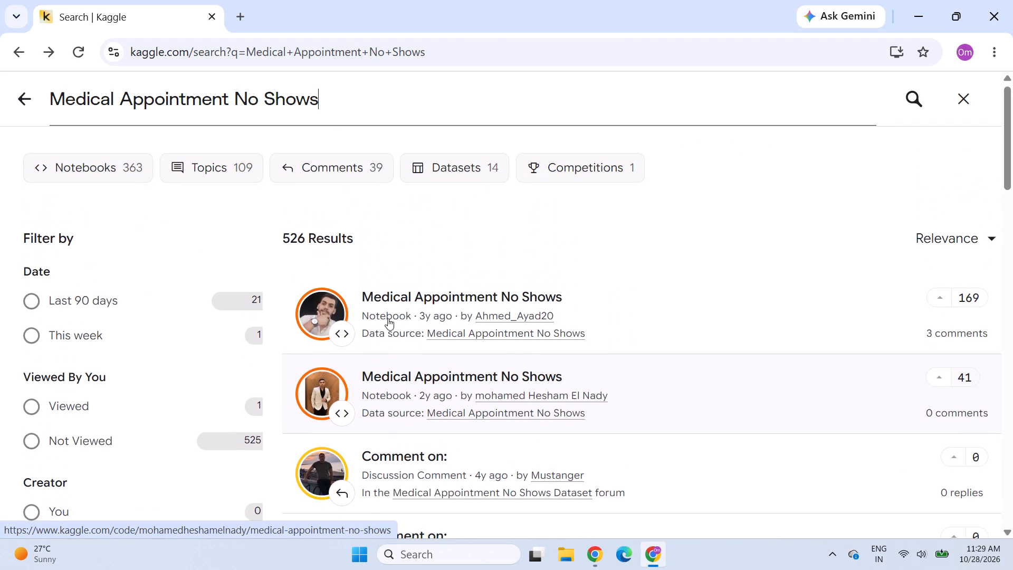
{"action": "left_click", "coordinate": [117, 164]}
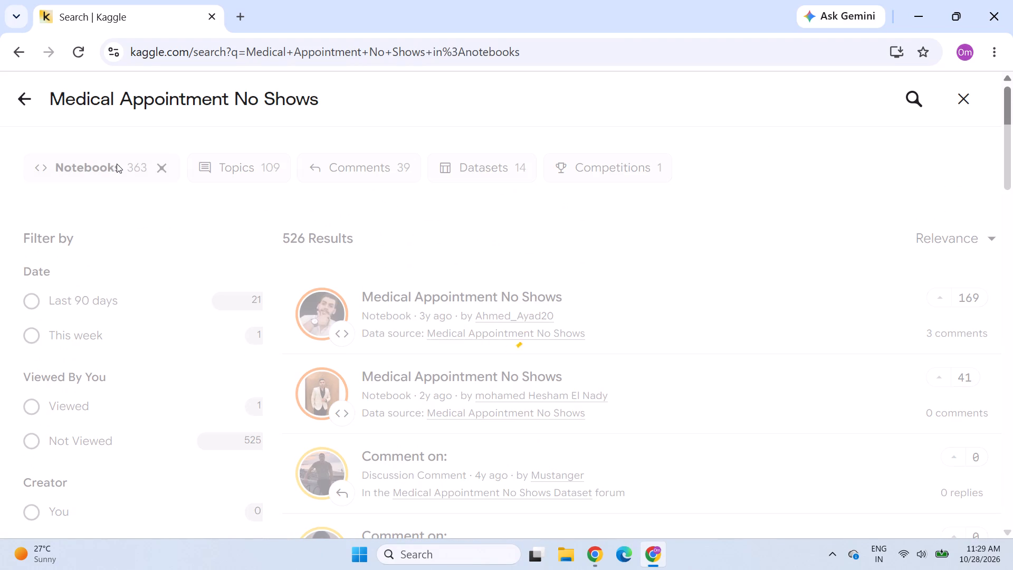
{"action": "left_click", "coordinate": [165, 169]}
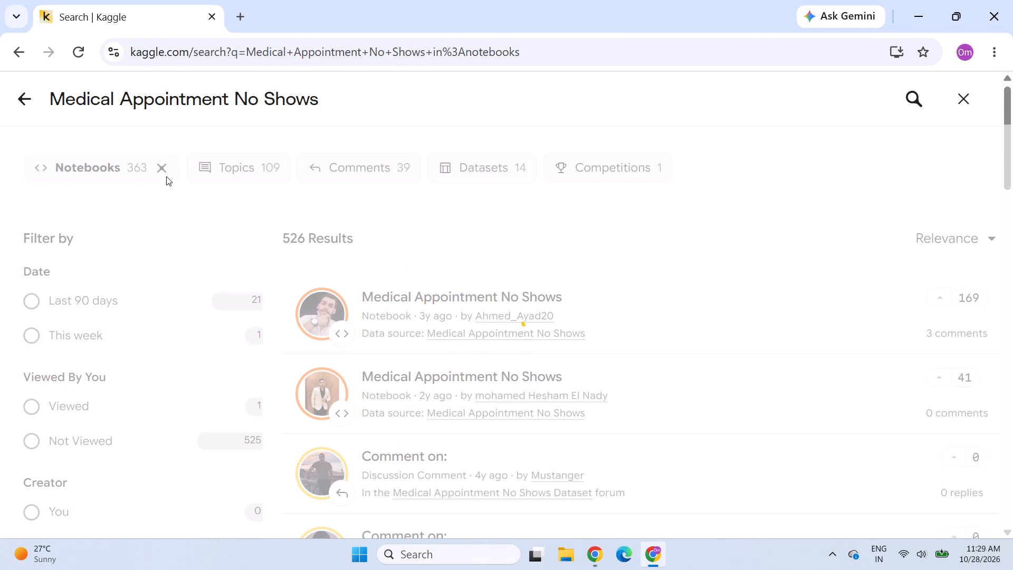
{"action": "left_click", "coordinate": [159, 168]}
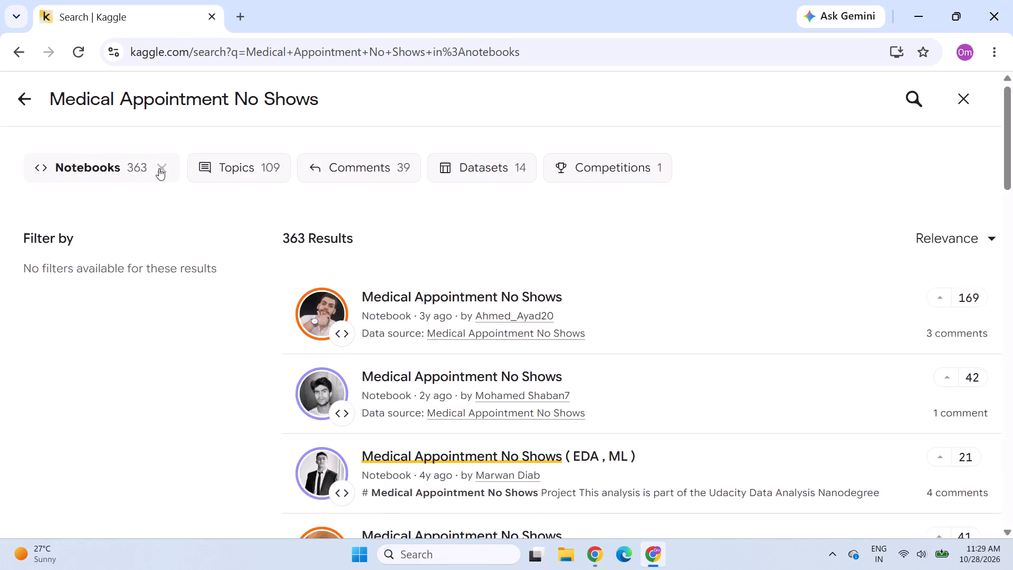
Filter the search results to datasets and open the first Medical Appointment No Shows dataset.
{"action": "left_click", "coordinate": [483, 168]}
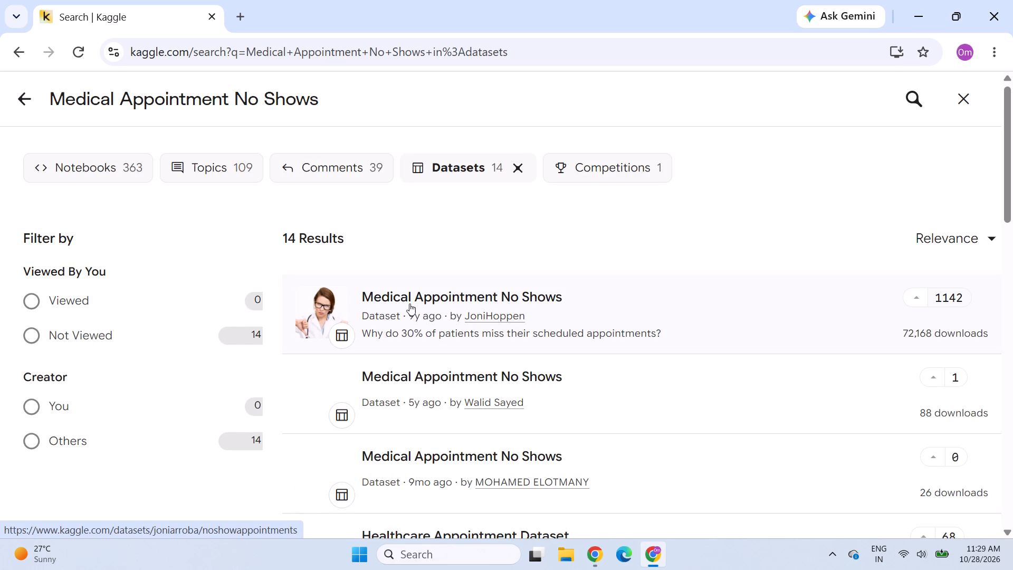
{"action": "left_click", "coordinate": [412, 295]}
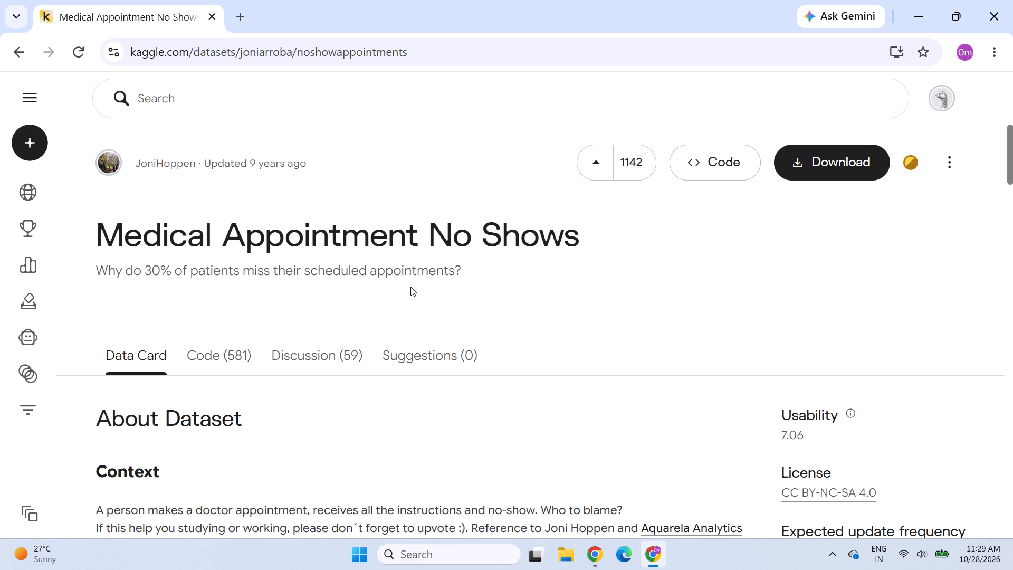
Download the Medical Appointment No Shows dataset as a zip file.
{"action": "scroll", "coordinate": [306, 294], "scroll_direction": "down", "scroll_amount": 2}
{"action": "scroll", "coordinate": [306, 292], "scroll_direction": "up", "scroll_amount": 2}
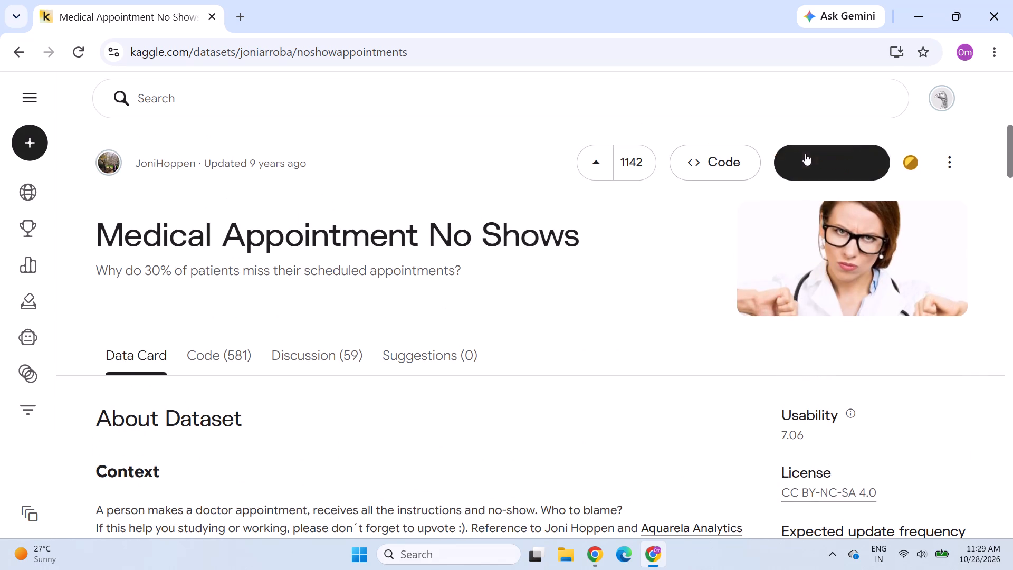
{"action": "left_click", "coordinate": [788, 164]}
{"action": "scroll", "coordinate": [691, 362], "scroll_direction": "down", "scroll_amount": 2}
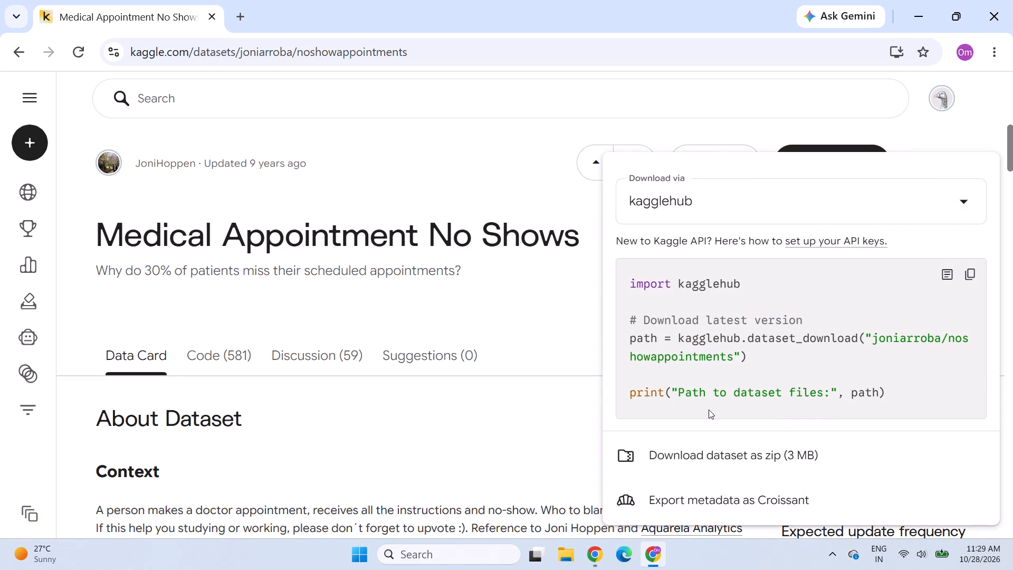
{"action": "left_click", "coordinate": [701, 451]}
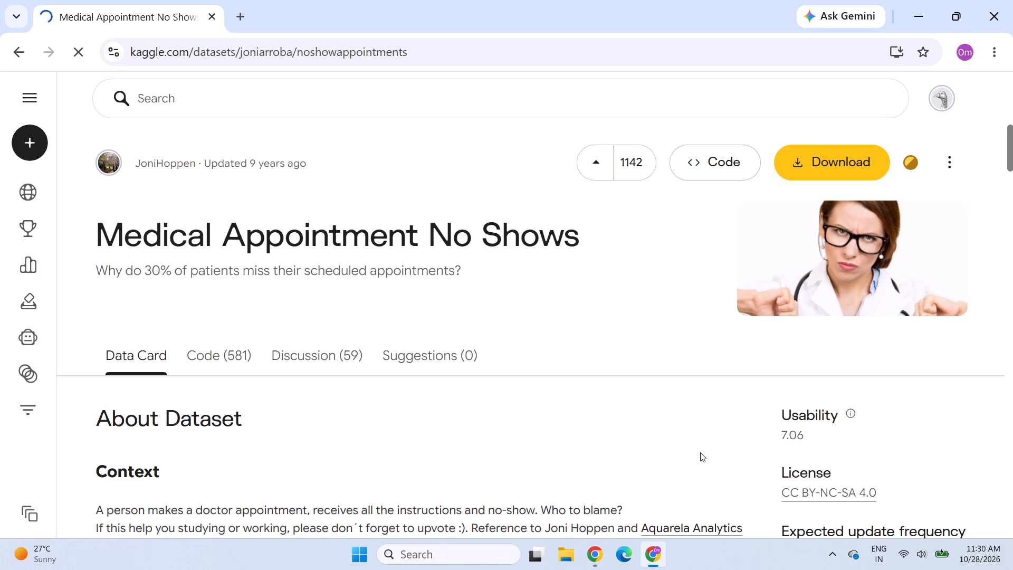
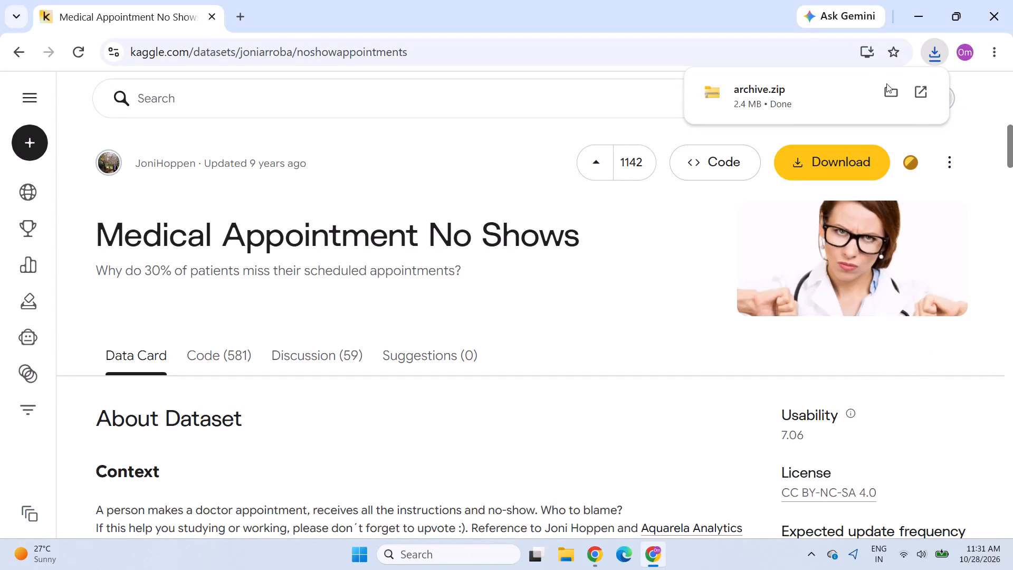
Open the downloaded archive.zip in File Explorer and cut the KaggleV2-May-2016 file from it.
{"action": "left_click", "coordinate": [920, 89]}
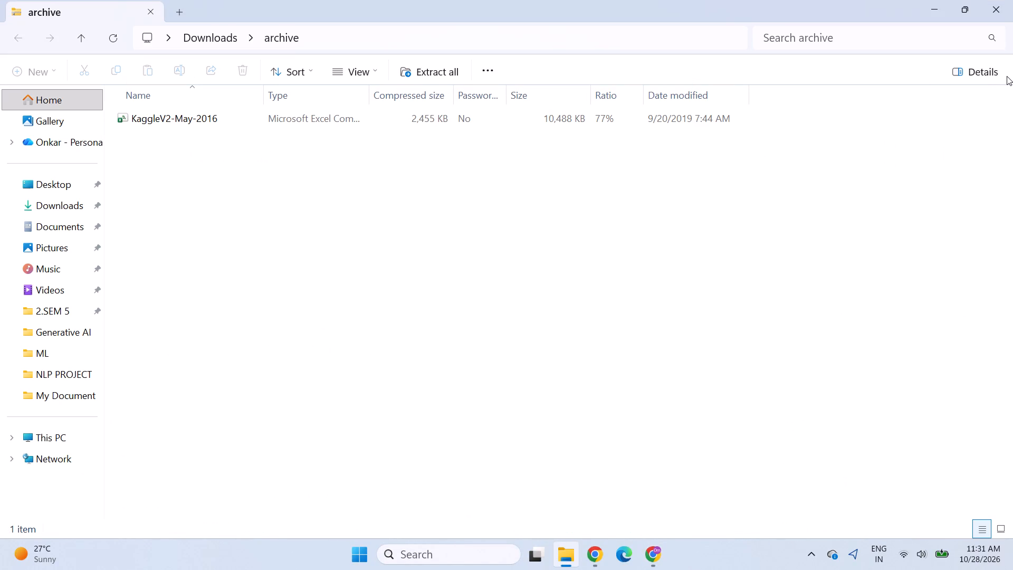
{"action": "left_click", "coordinate": [210, 115]}
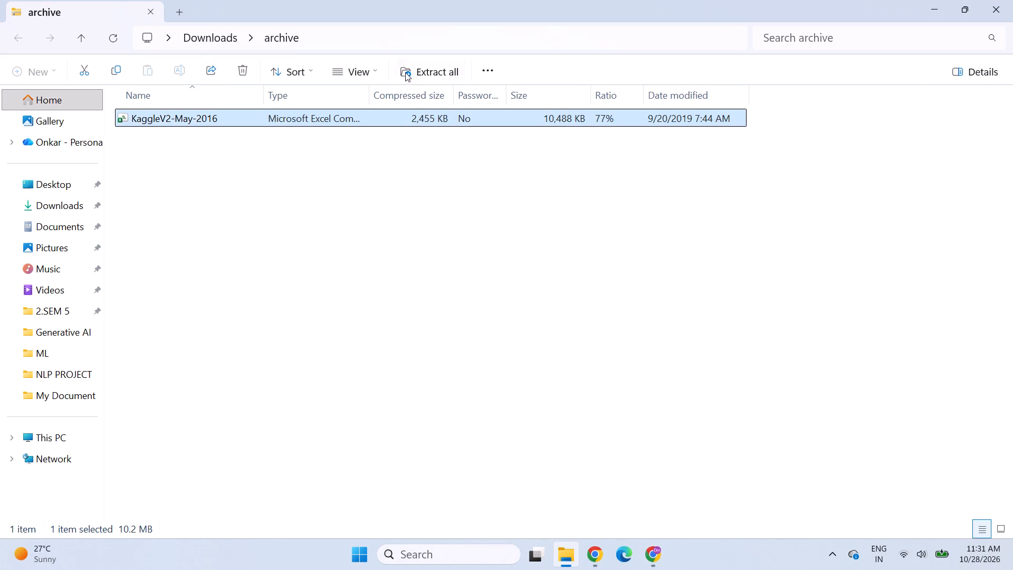
{"action": "left_click", "coordinate": [182, 69]}
{"action": "left_click", "coordinate": [197, 119]}
{"action": "key", "text": "ctrl+x"}
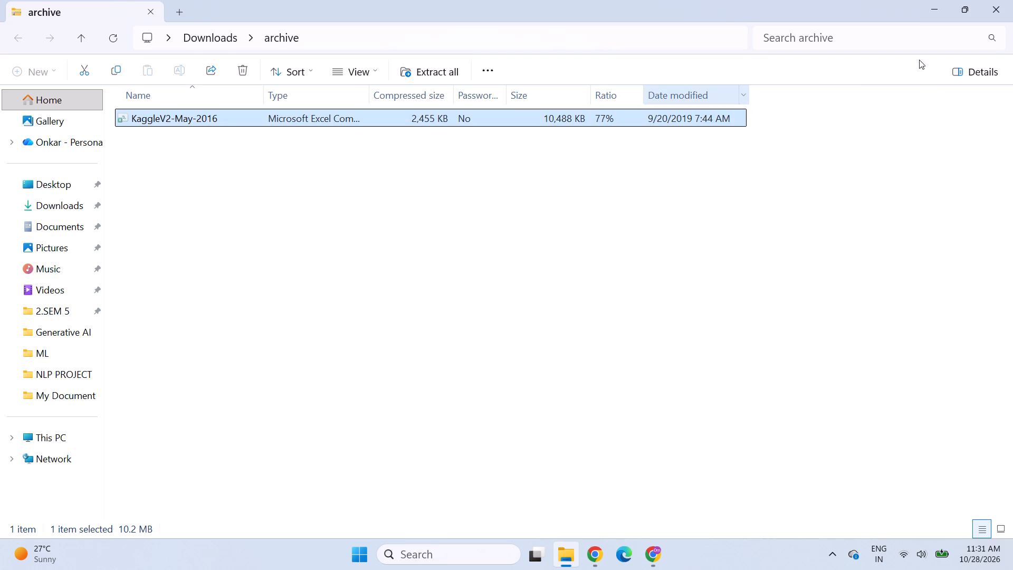
Create a new folder named "BAT end sem" on the desktop.
{"action": "left_click", "coordinate": [932, 9]}
{"action": "left_click", "coordinate": [932, 9]}
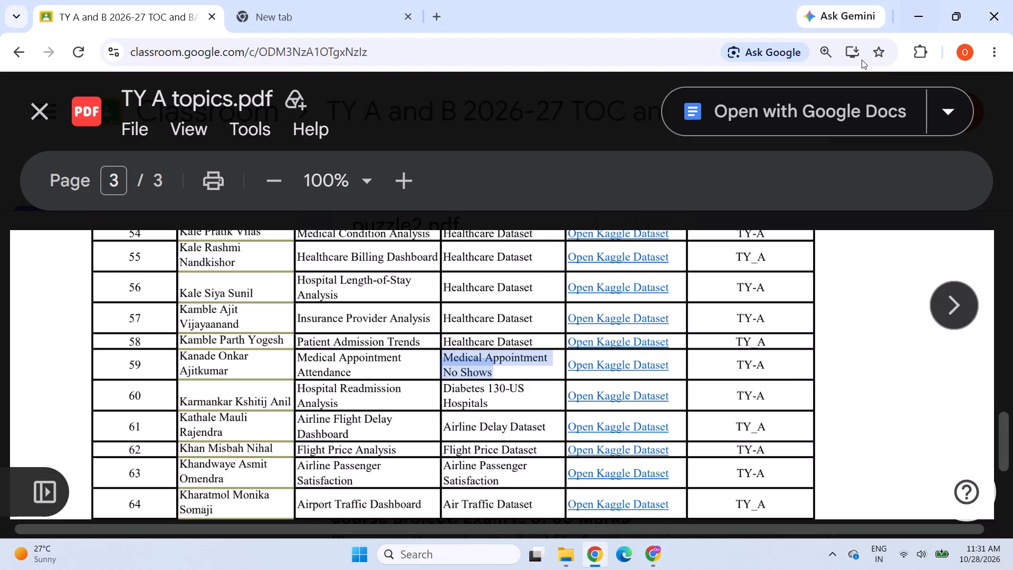
{"action": "left_click", "coordinate": [921, 10]}
{"action": "right_click", "coordinate": [704, 134]}
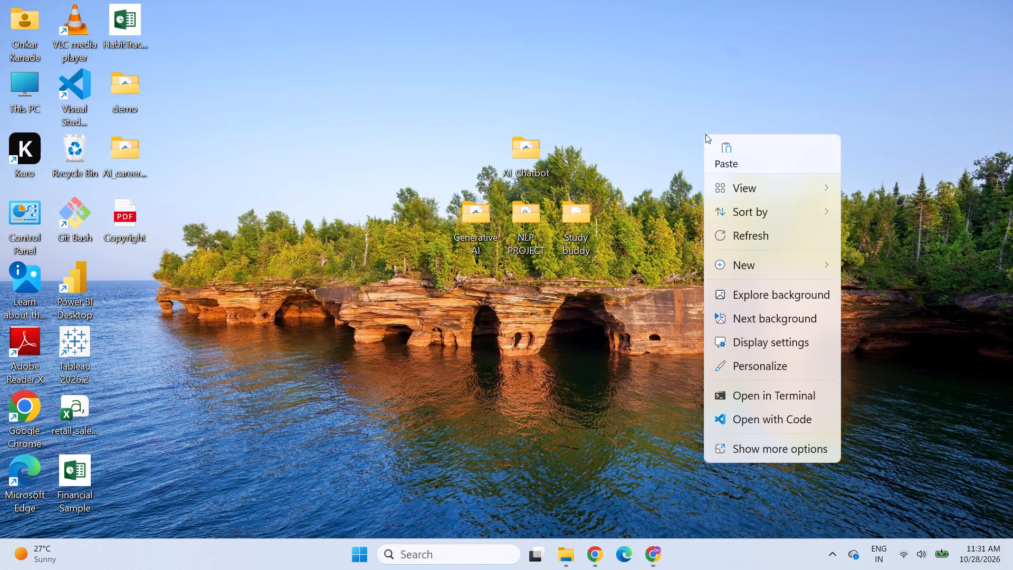
{"action": "left_click", "coordinate": [750, 270]}
{"action": "left_click", "coordinate": [574, 273]}
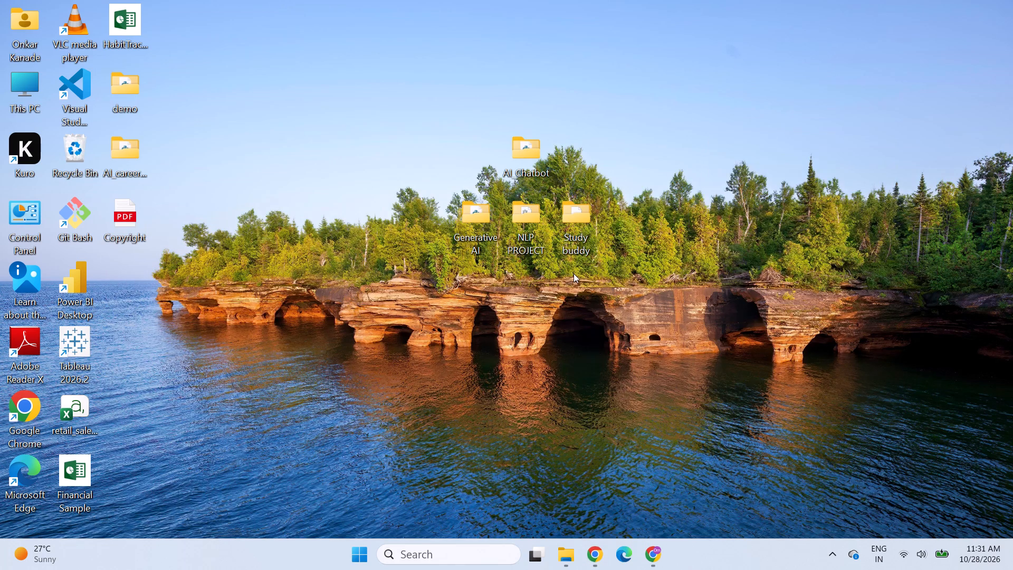
{"action": "key", "text": "BackSpace"}
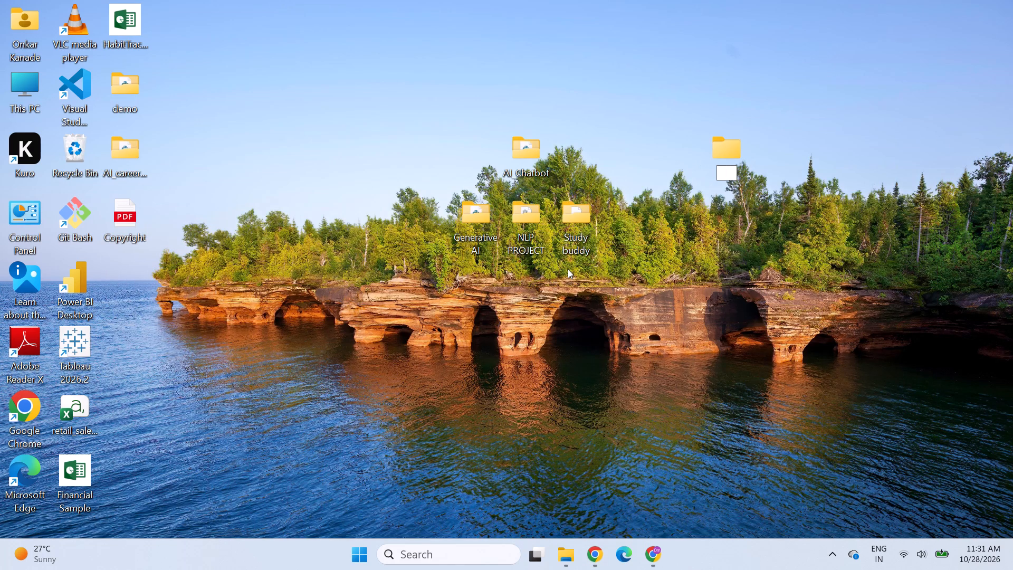
{"action": "type", "text": "BAT end sem"}
{"action": "key", "text": "Return"}
Paste the cut dataset file into the BAT end sem folder.
{"action": "double_click", "coordinate": [727, 151]}
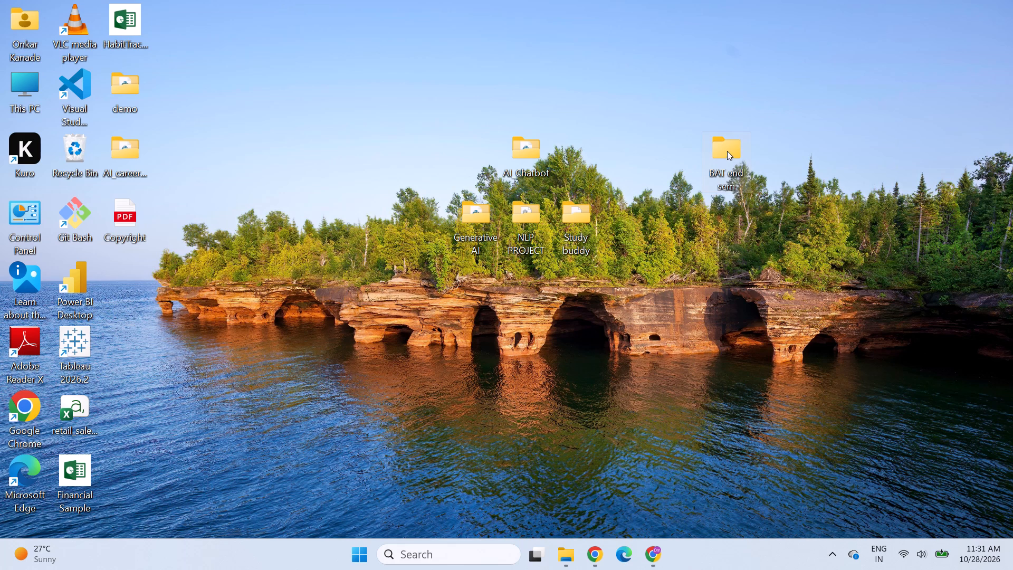
{"action": "left_click", "coordinate": [140, 68]}
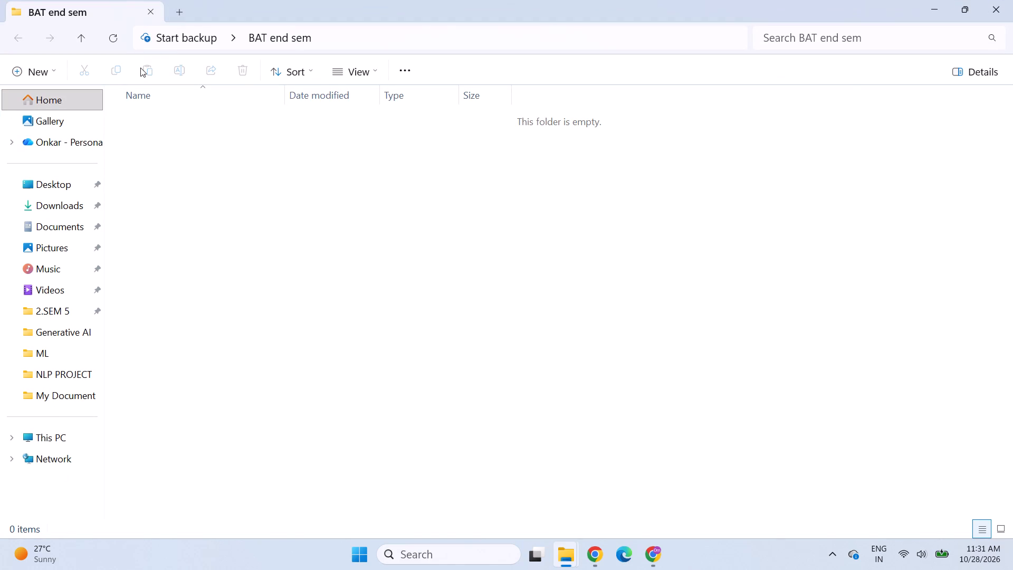
Rename the dataset file as "Medical Appointment", using the dataset name copied from row 59 of the TY A topics PDF in Chrome.
{"action": "left_click", "coordinate": [183, 118]}
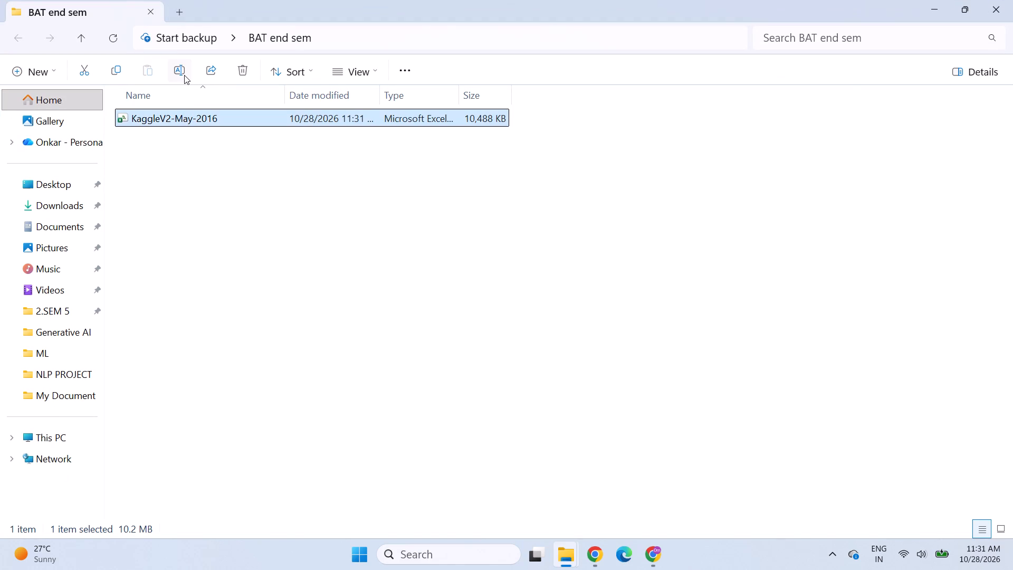
{"action": "left_click", "coordinate": [184, 75]}
{"action": "key", "text": "BackSpace"}
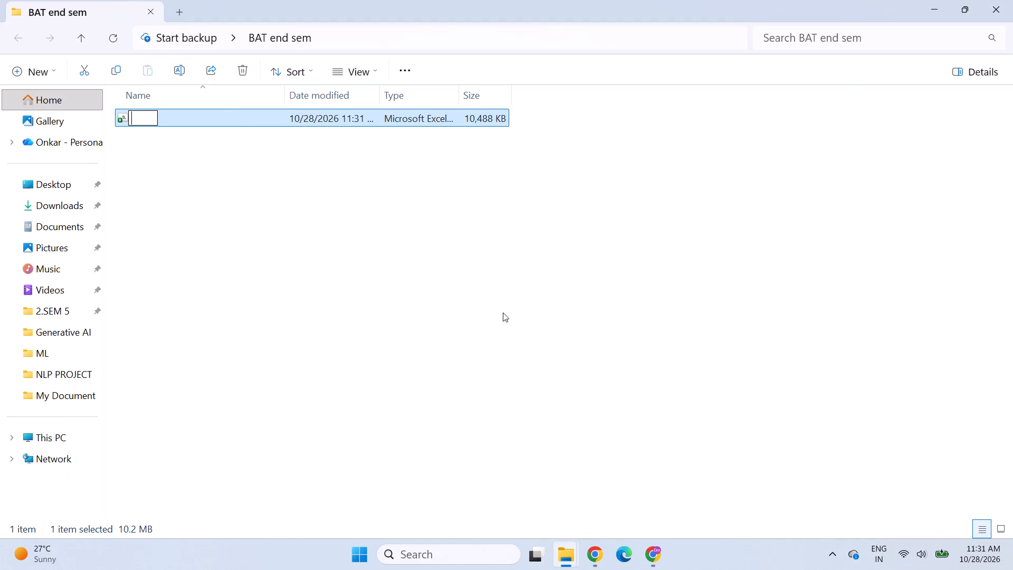
{"action": "left_click", "coordinate": [593, 569]}
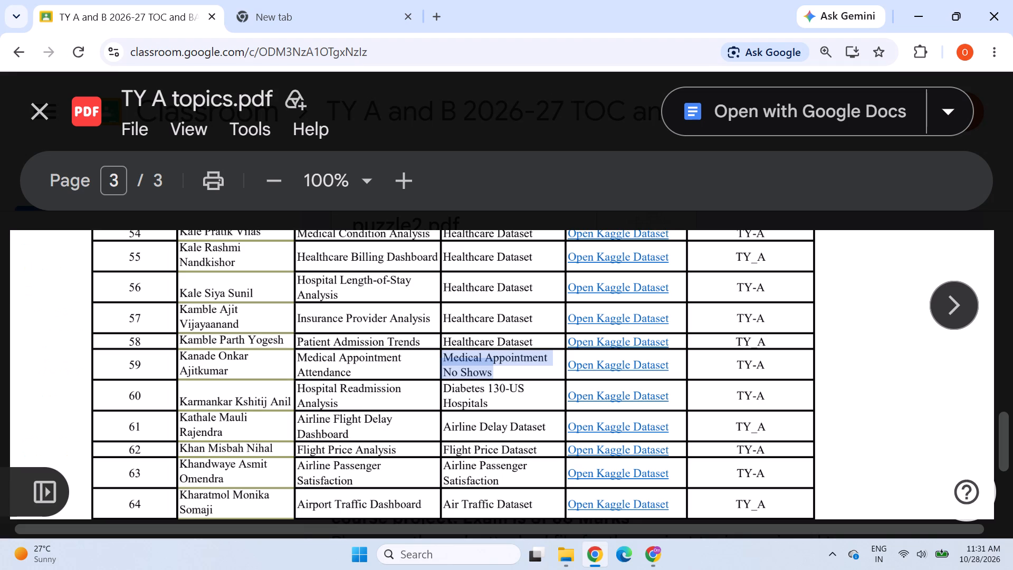
{"action": "right_click", "coordinate": [454, 366]}
{"action": "left_click", "coordinate": [486, 399]}
{"action": "left_click", "coordinate": [613, 503]}
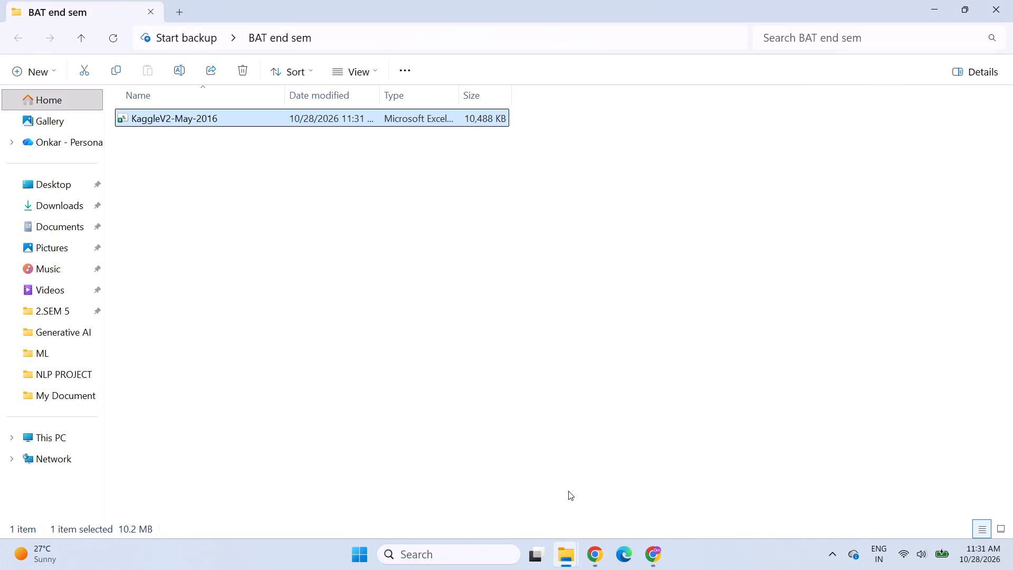
{"action": "left_click", "coordinate": [183, 73]}
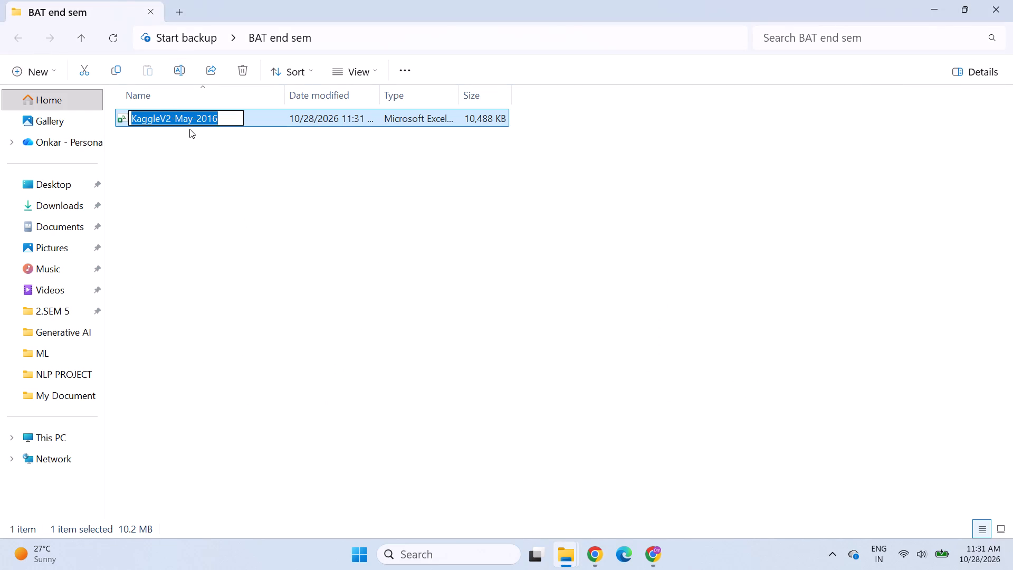
{"action": "key", "text": "BackSpace"}
{"action": "key", "text": "ctrl+v"}
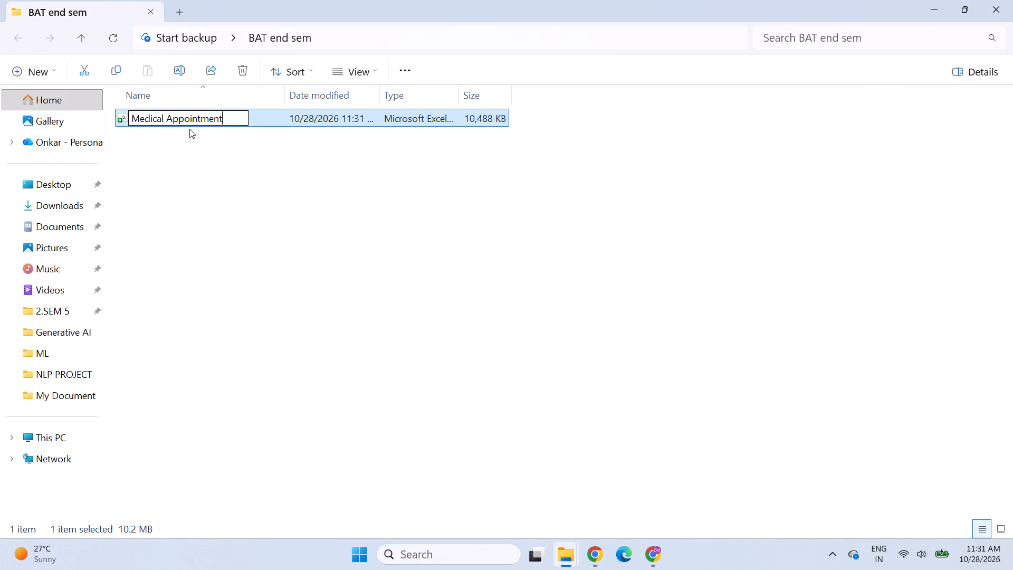
{"action": "key", "text": "Return"}
{"action": "left_click", "coordinate": [189, 138]}
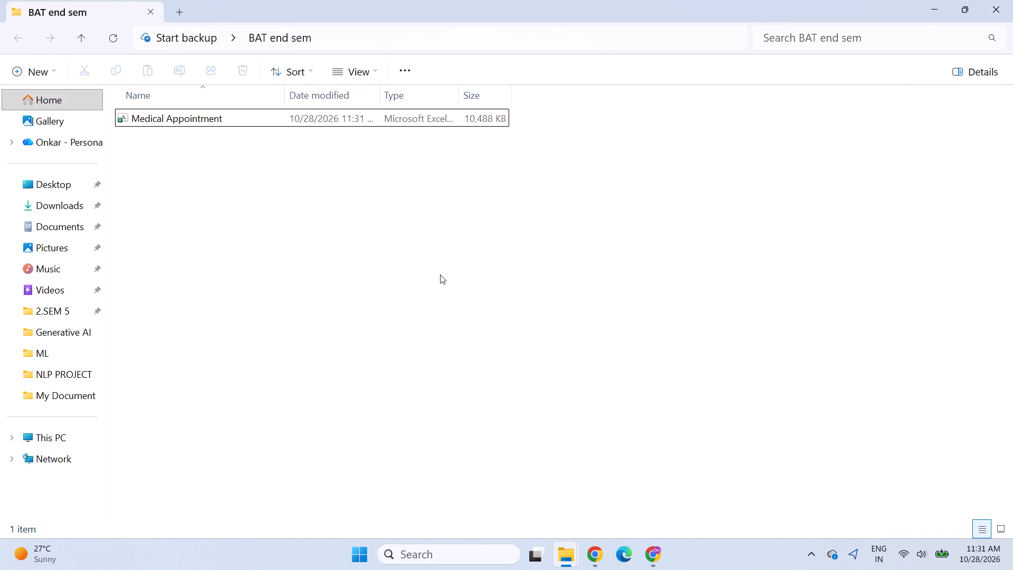
Extend the dataset file's name to "Medical Appointment No Shows" and close the folder.
{"action": "left_click", "coordinate": [597, 562]}
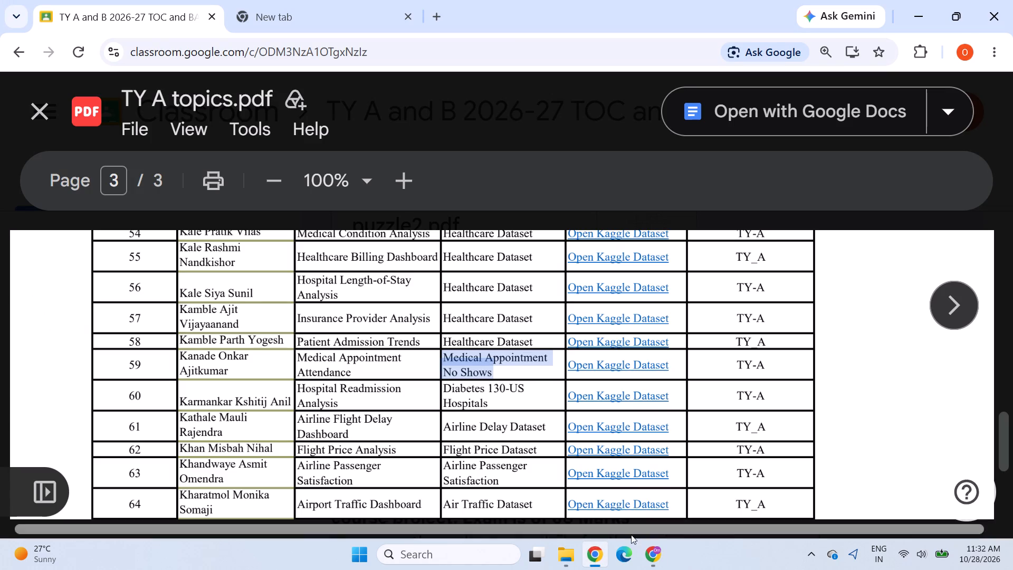
{"action": "left_click", "coordinate": [569, 559]}
{"action": "left_click", "coordinate": [620, 473]}
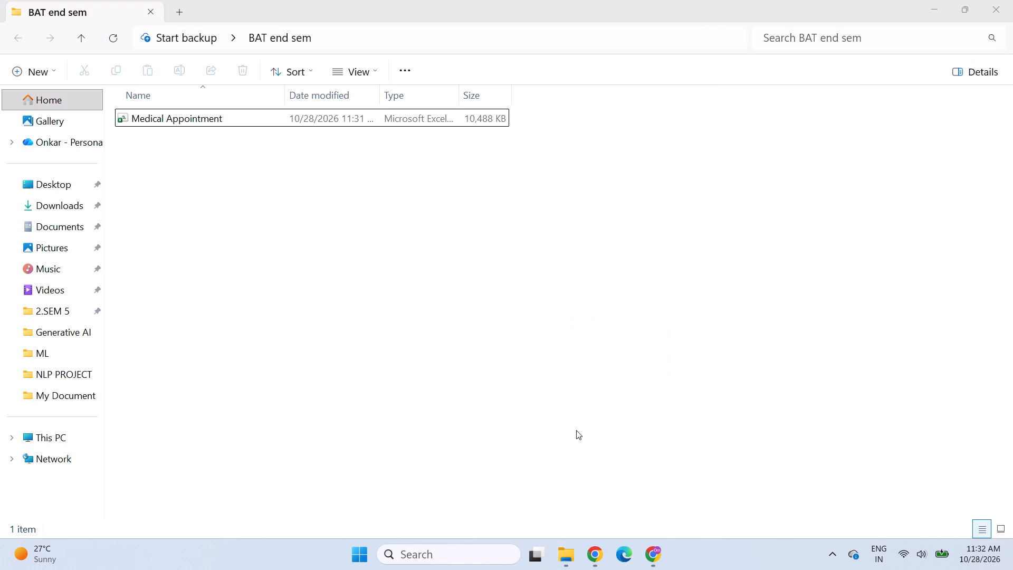
{"action": "left_click", "coordinate": [180, 121]}
{"action": "left_click", "coordinate": [177, 63]}
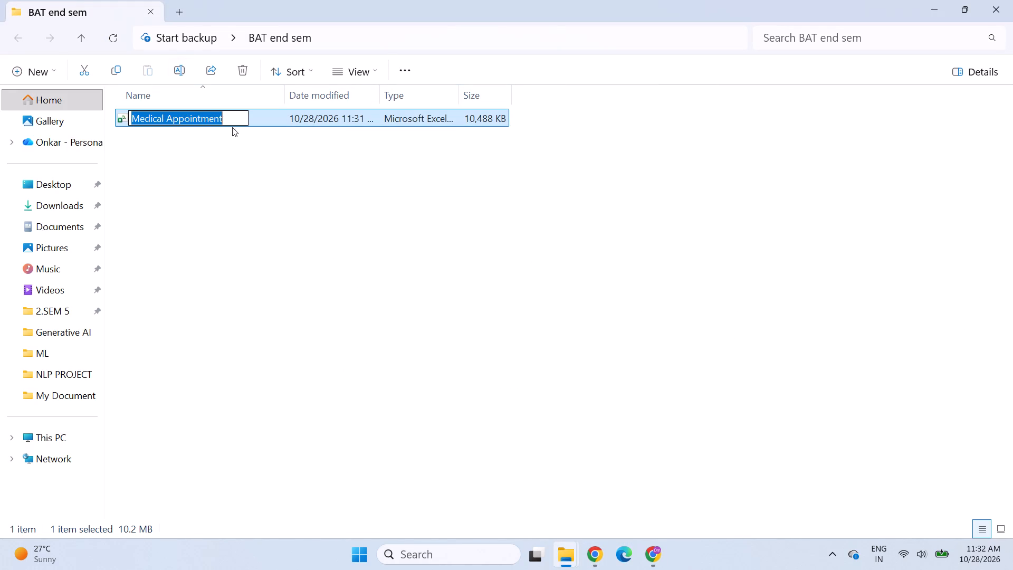
{"action": "left_click", "coordinate": [228, 111]}
{"action": "key", "text": "space"}
{"action": "type", "text": "No Showa"}
{"action": "key", "text": "BackSpace"}
{"action": "key", "text": "s"}
{"action": "key", "text": "Return"}
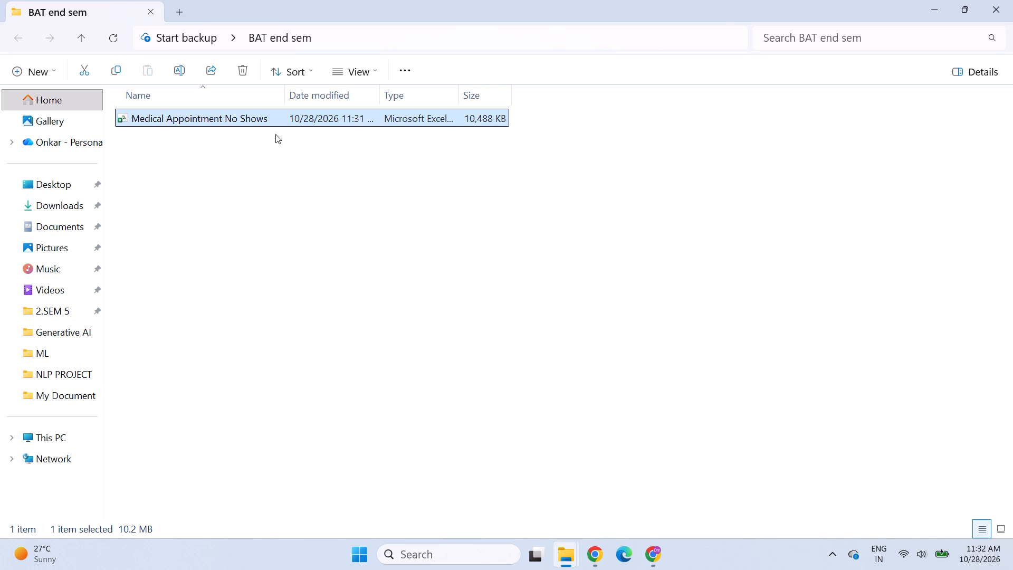
{"action": "left_click", "coordinate": [286, 189]}
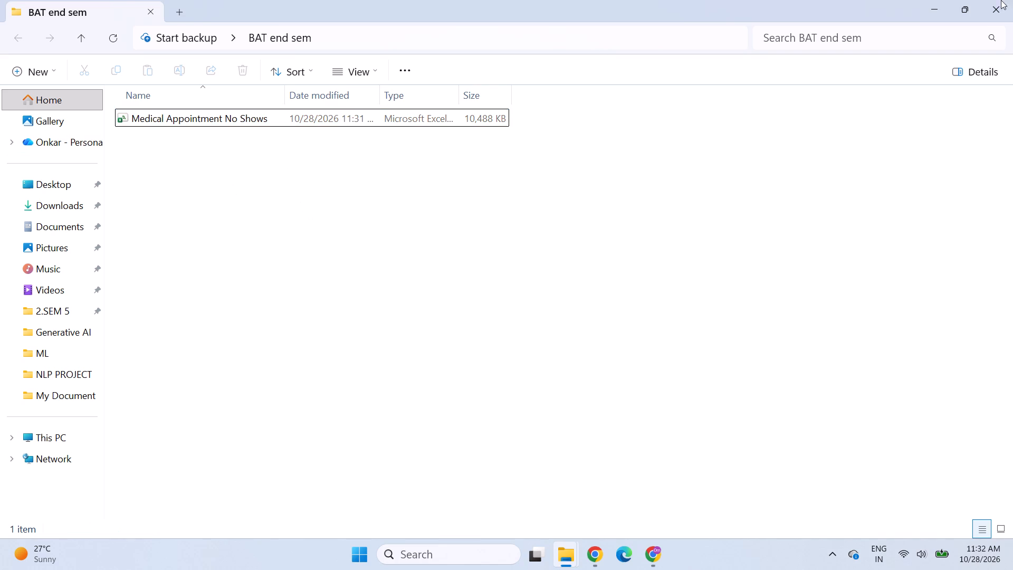
{"action": "left_click", "coordinate": [1001, 1]}
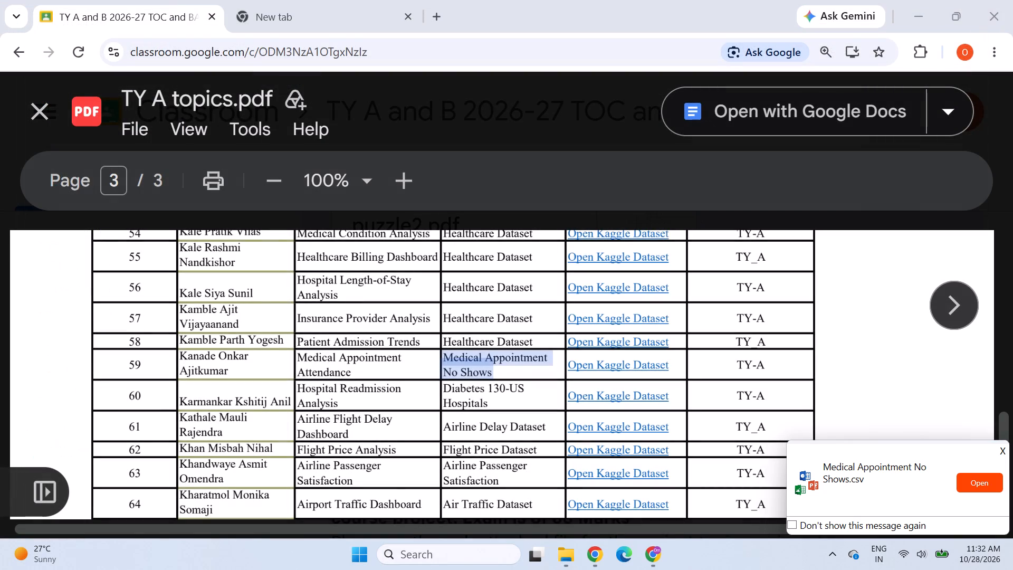
{"action": "left_click", "coordinate": [1002, 449]}
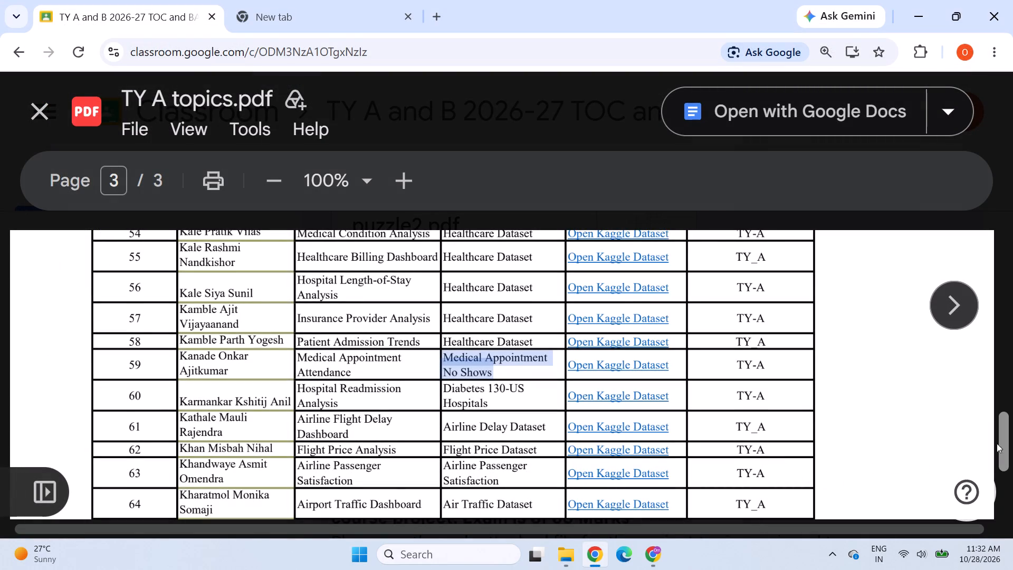
Look through the assigned topics and datasets in the TY A topics PDF.
{"action": "scroll", "coordinate": [594, 345], "scroll_direction": "down", "scroll_amount": 1}
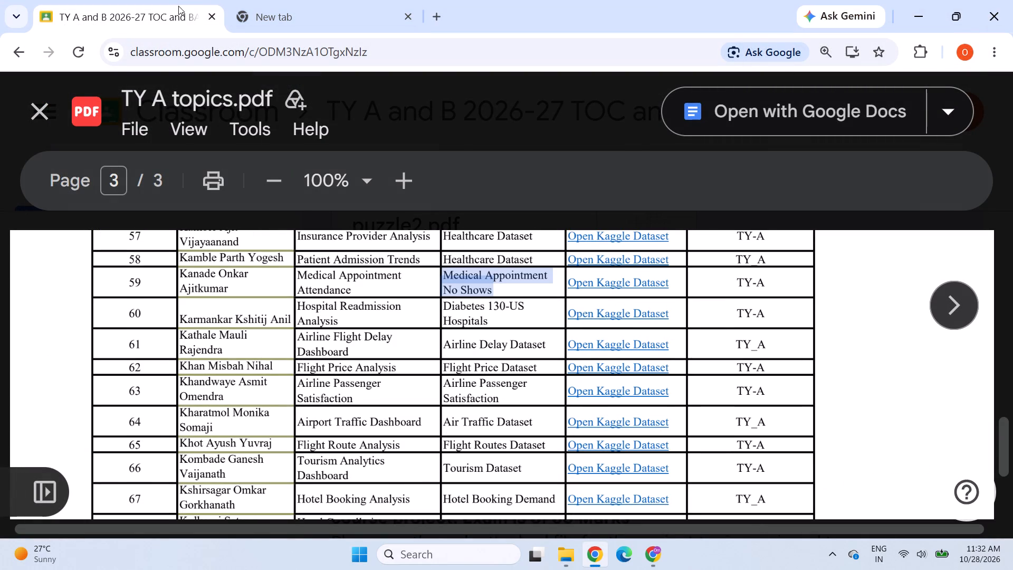
{"action": "scroll", "coordinate": [428, 310], "scroll_direction": "down", "scroll_amount": 6}
{"action": "scroll", "coordinate": [425, 306], "scroll_direction": "up", "scroll_amount": 7}
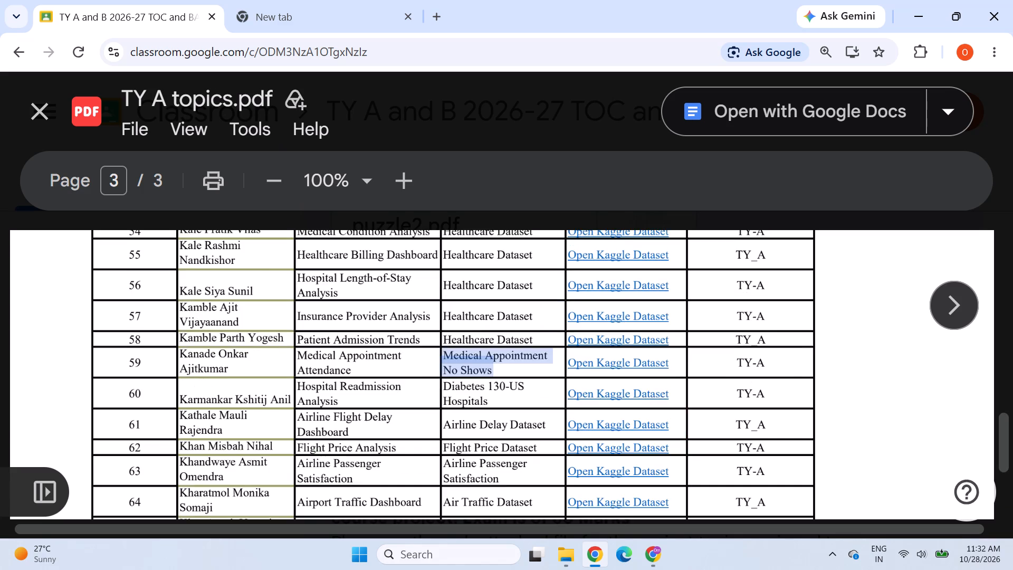
{"action": "scroll", "coordinate": [425, 305], "scroll_direction": "down", "scroll_amount": 6}
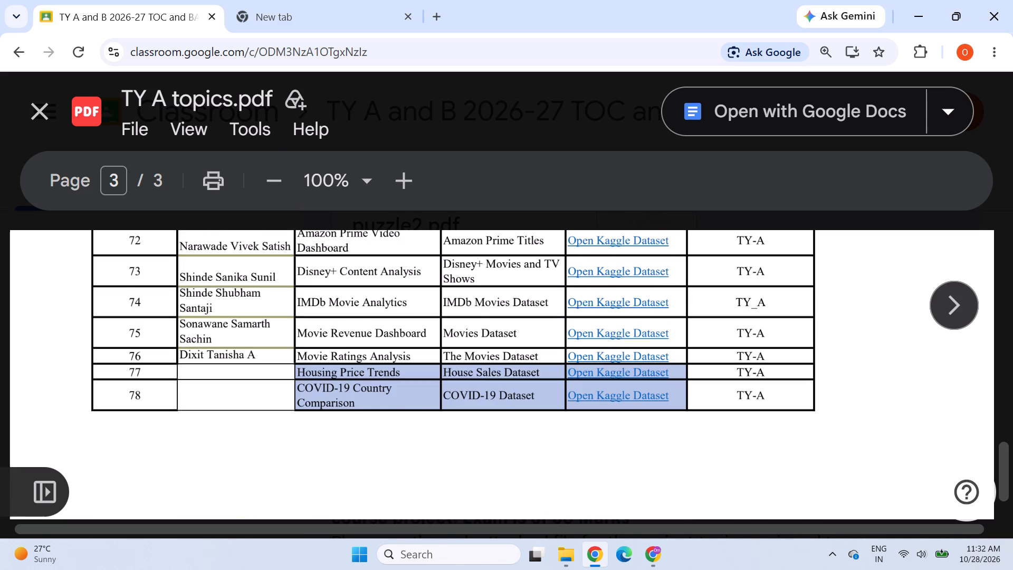
{"action": "scroll", "coordinate": [424, 329], "scroll_direction": "up", "scroll_amount": 6}
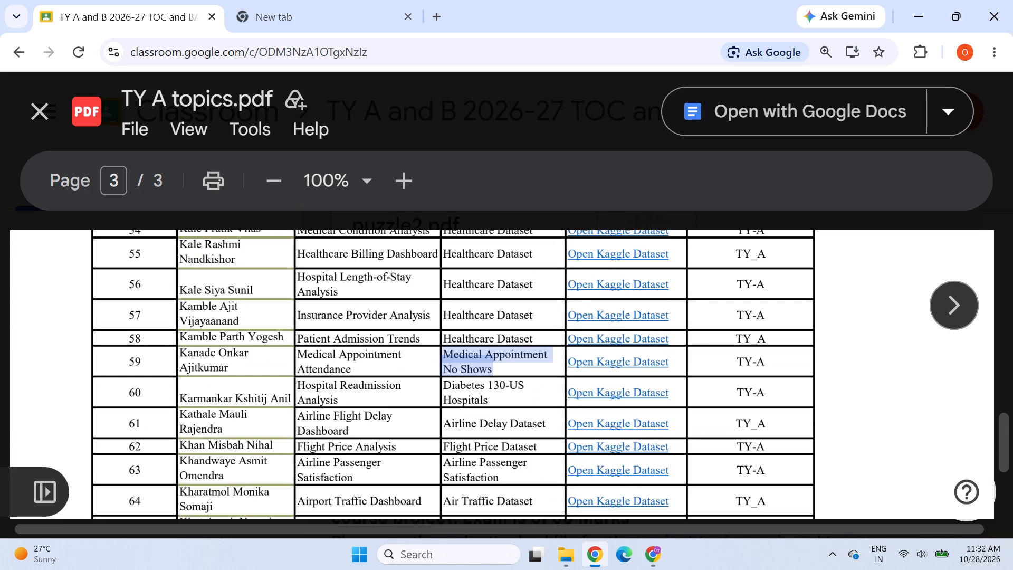
{"action": "scroll", "coordinate": [421, 327], "scroll_direction": "down", "scroll_amount": 2}
{"action": "scroll", "coordinate": [421, 327], "scroll_direction": "up", "scroll_amount": 1}
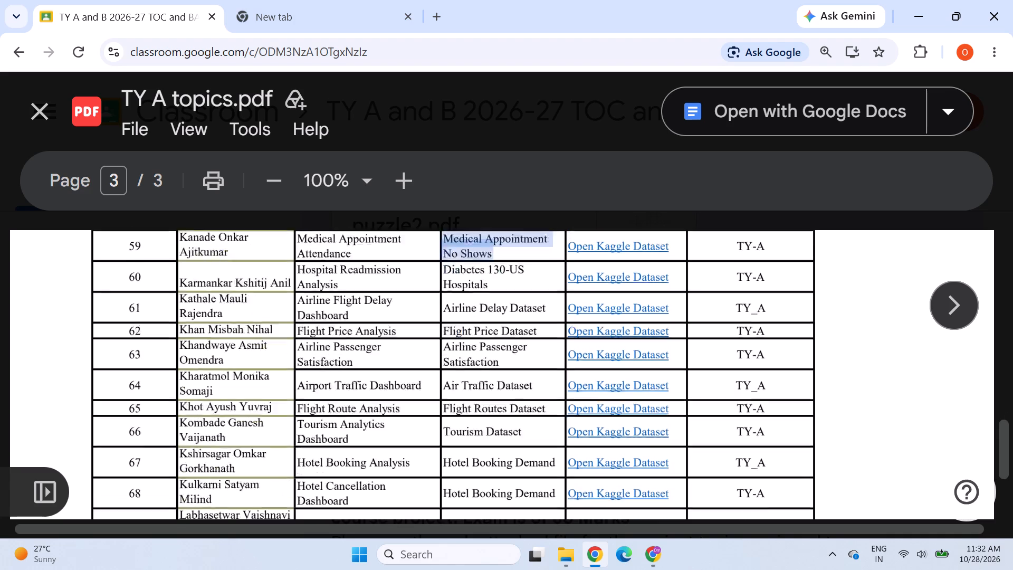
{"action": "scroll", "coordinate": [421, 327], "scroll_direction": "down", "scroll_amount": 2}
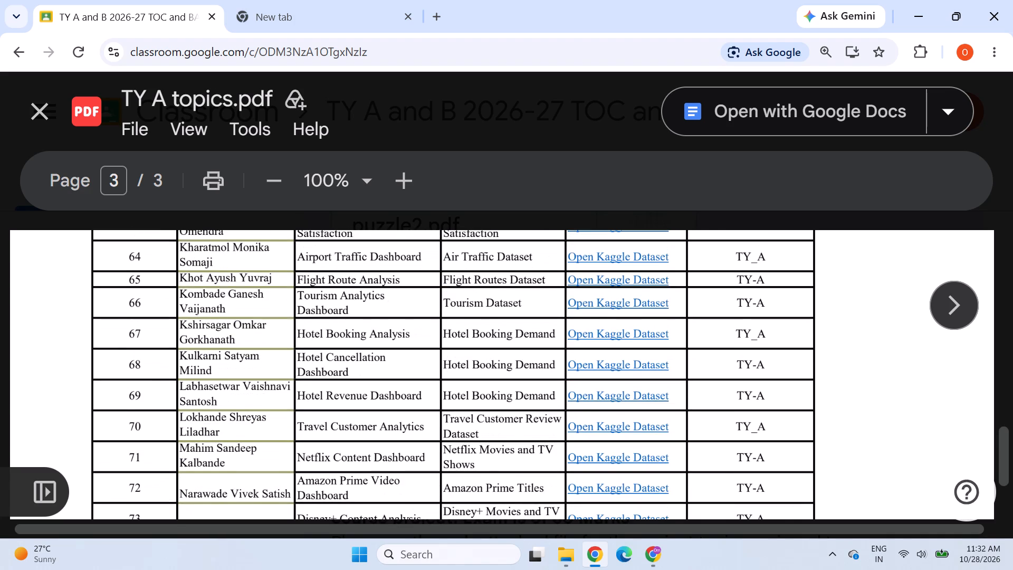
{"action": "scroll", "coordinate": [421, 327], "scroll_direction": "up", "scroll_amount": 16}
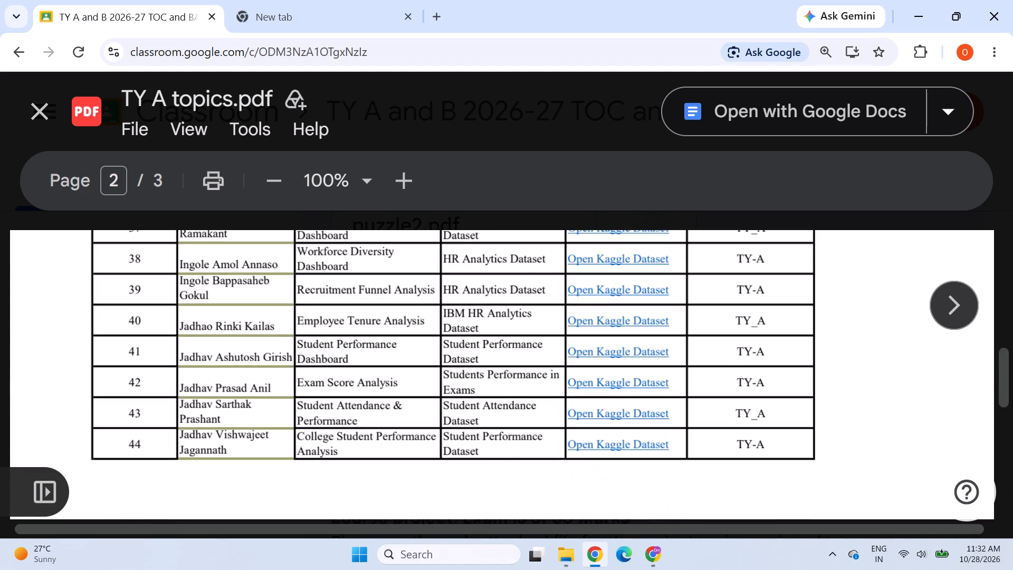
Close the TY A topics PDF and reset the Classroom page's zoom to 100%.
{"action": "left_click", "coordinate": [39, 102]}
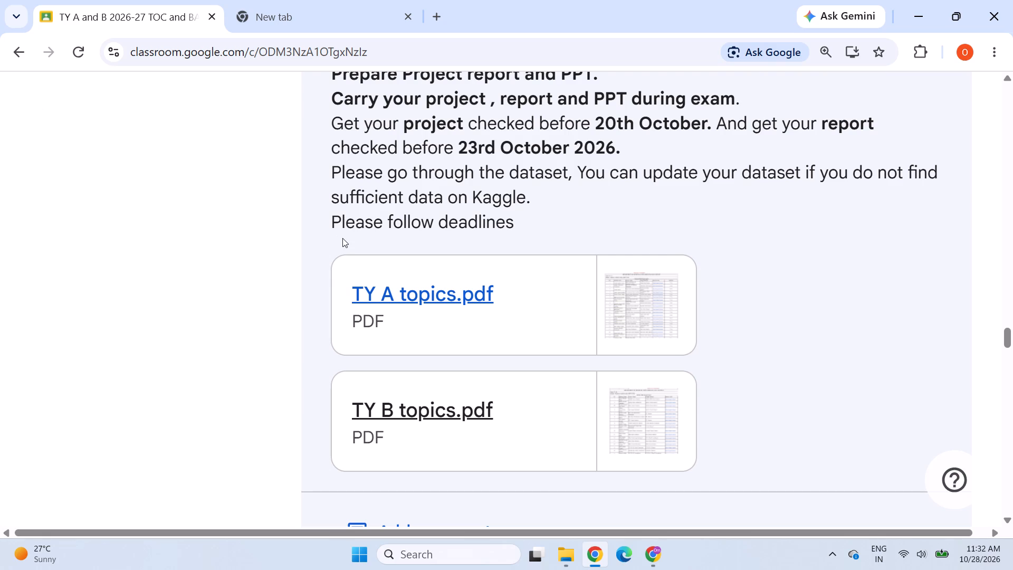
{"action": "scroll", "coordinate": [342, 238], "scroll_direction": "up", "scroll_amount": 6}
{"action": "scroll", "coordinate": [343, 238], "scroll_direction": "down", "scroll_amount": 2, "text": "ctrl"}
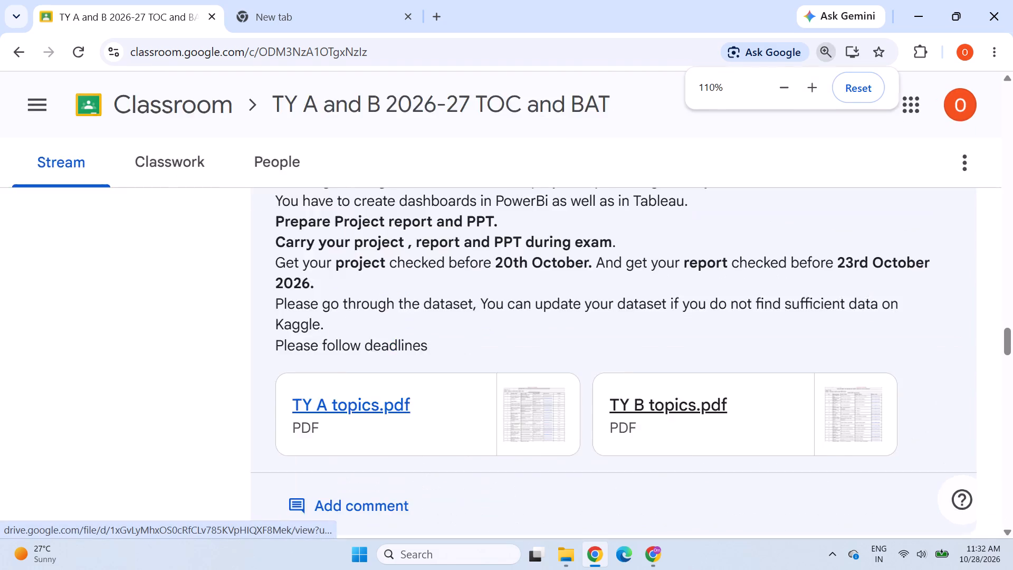
{"action": "left_click", "coordinate": [856, 92]}
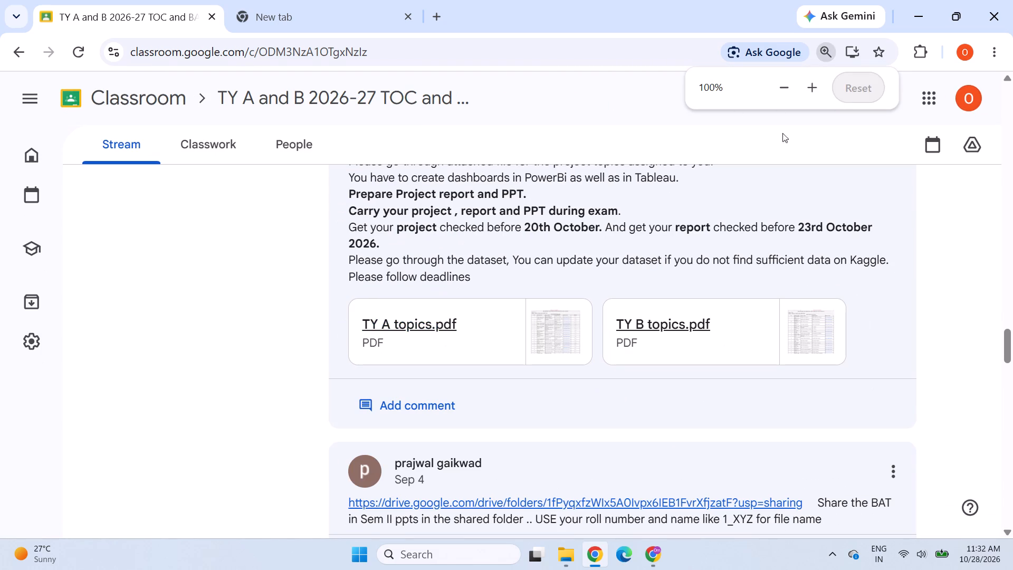
Switch to the empty new browser tab.
{"action": "left_click", "coordinate": [343, 18]}
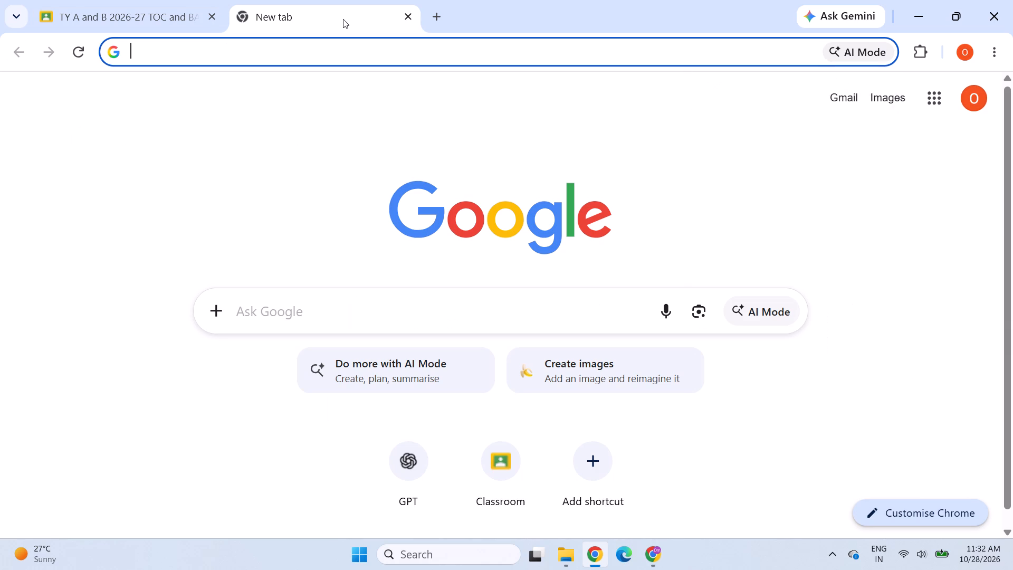
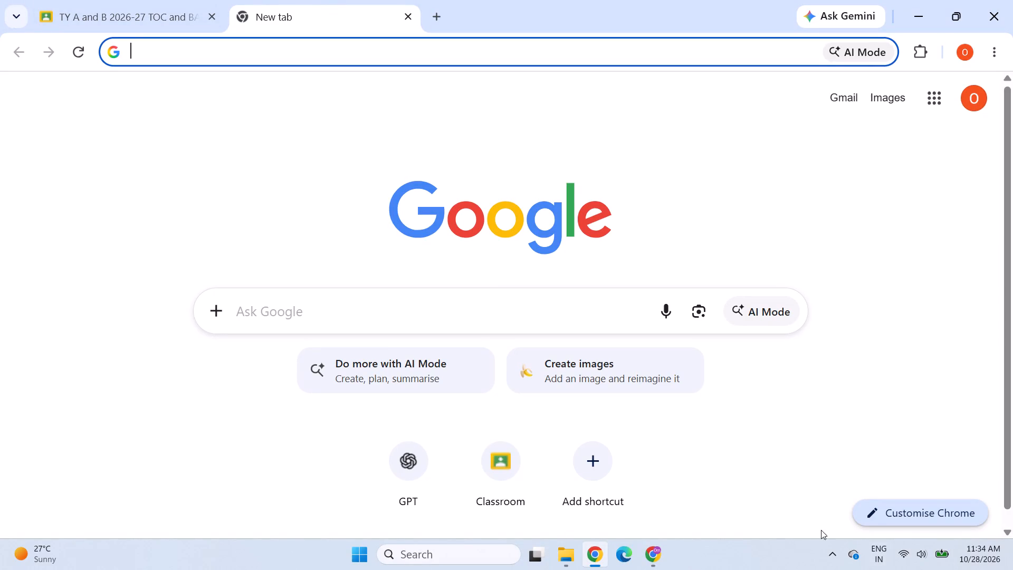
Close the browser window with the Classroom page and the empty tab.
{"action": "left_click", "coordinate": [1003, 0]}
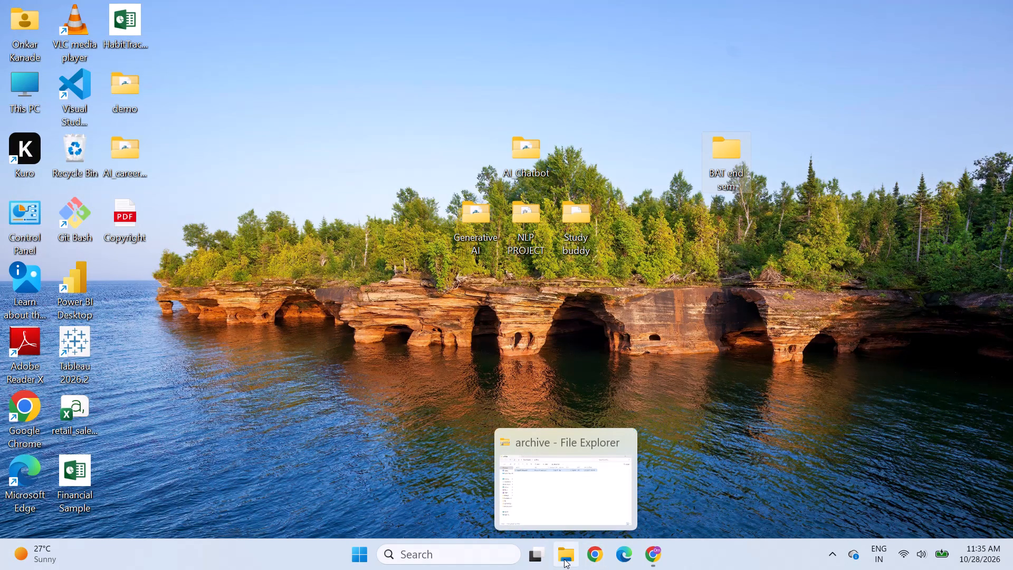
Open Medical Appointment No Shows from the BAT end sem folder on the desktop, setting Excel to always open .csv files.
{"action": "double_click", "coordinate": [716, 136]}
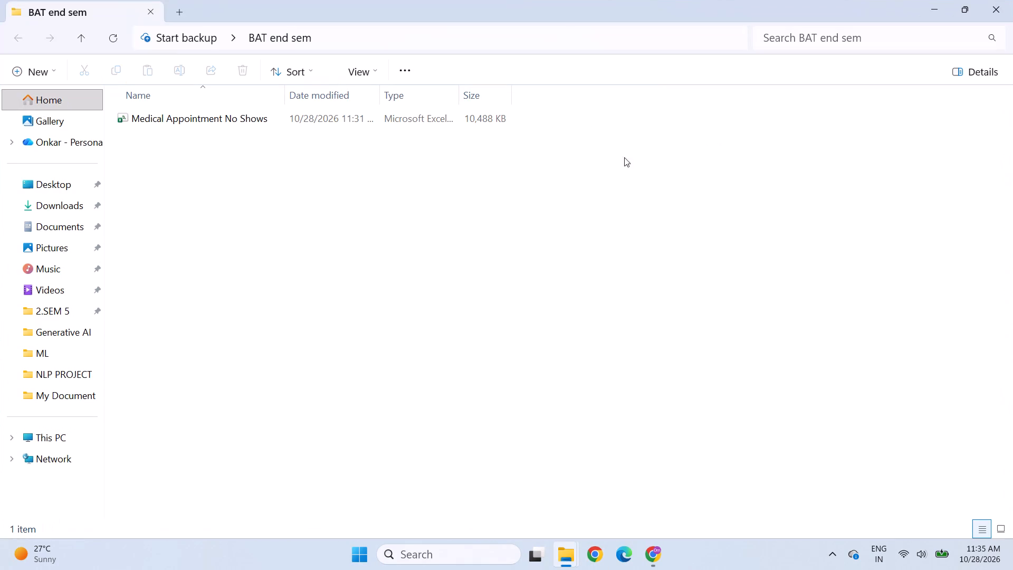
{"action": "double_click", "coordinate": [175, 121]}
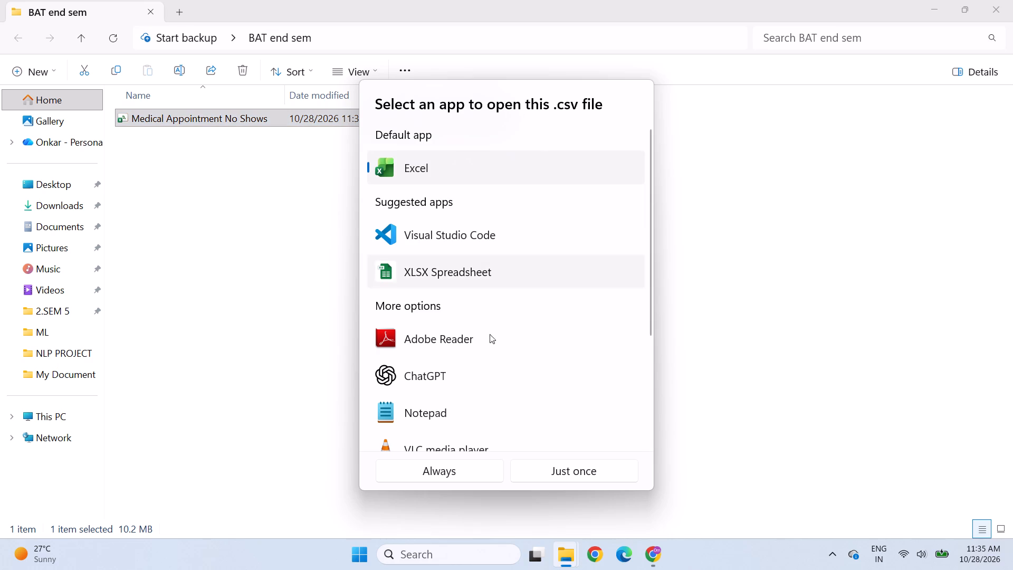
{"action": "scroll", "coordinate": [456, 328], "scroll_direction": "down", "scroll_amount": 7}
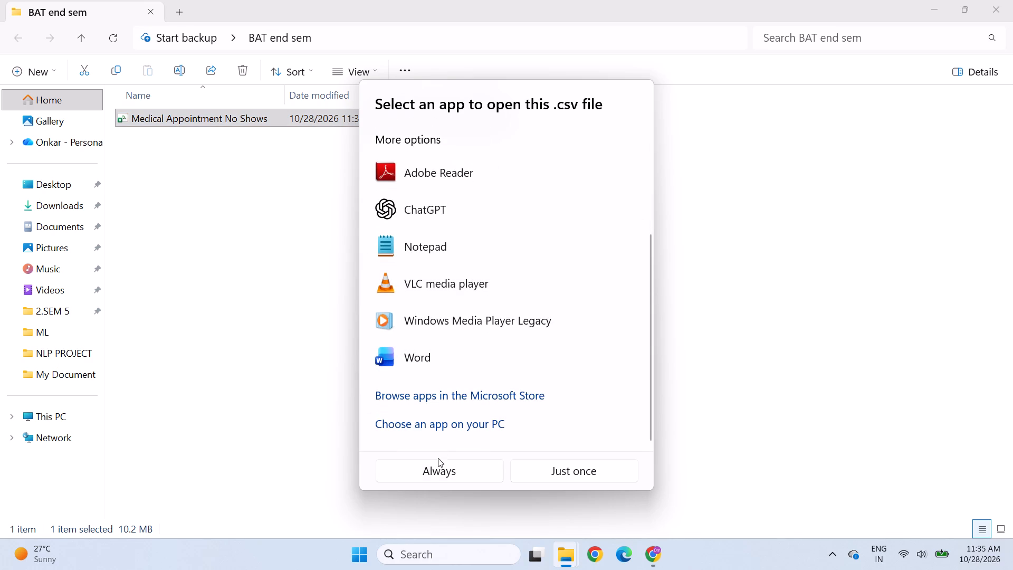
{"action": "left_click", "coordinate": [439, 474]}
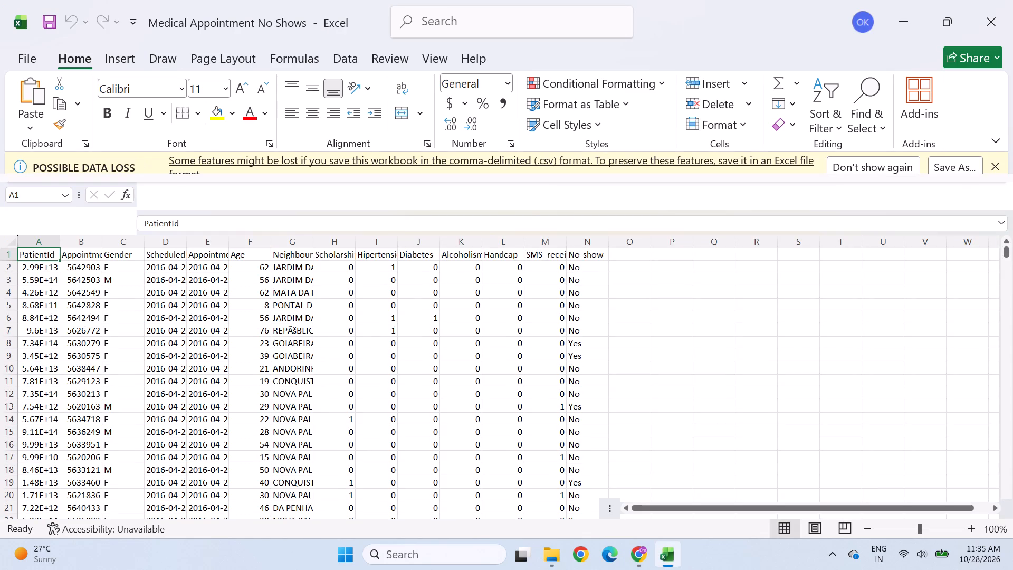
Look through the appointment records from the header row down to the end of the data and return near the start.
{"action": "scroll", "coordinate": [255, 315], "scroll_direction": "up", "scroll_amount": 4}
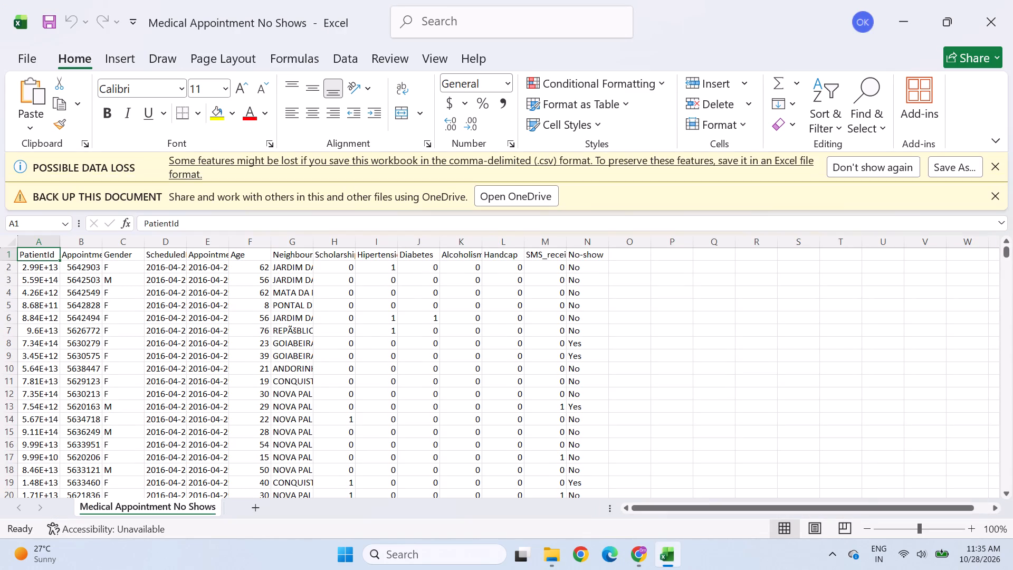
{"action": "scroll", "coordinate": [224, 319], "scroll_direction": "down", "scroll_amount": 13}
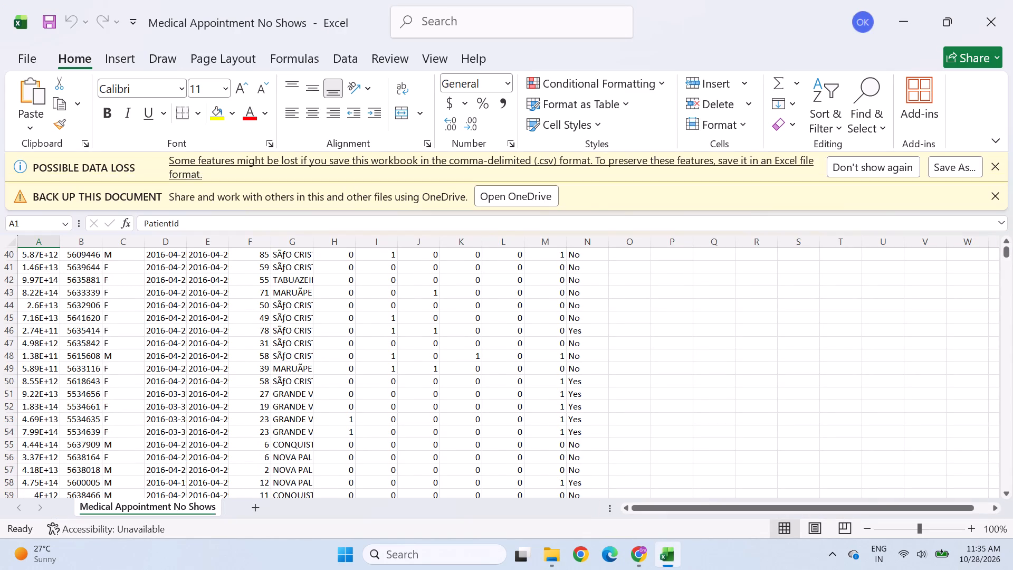
{"action": "scroll", "coordinate": [224, 319], "scroll_direction": "down", "scroll_amount": 15}
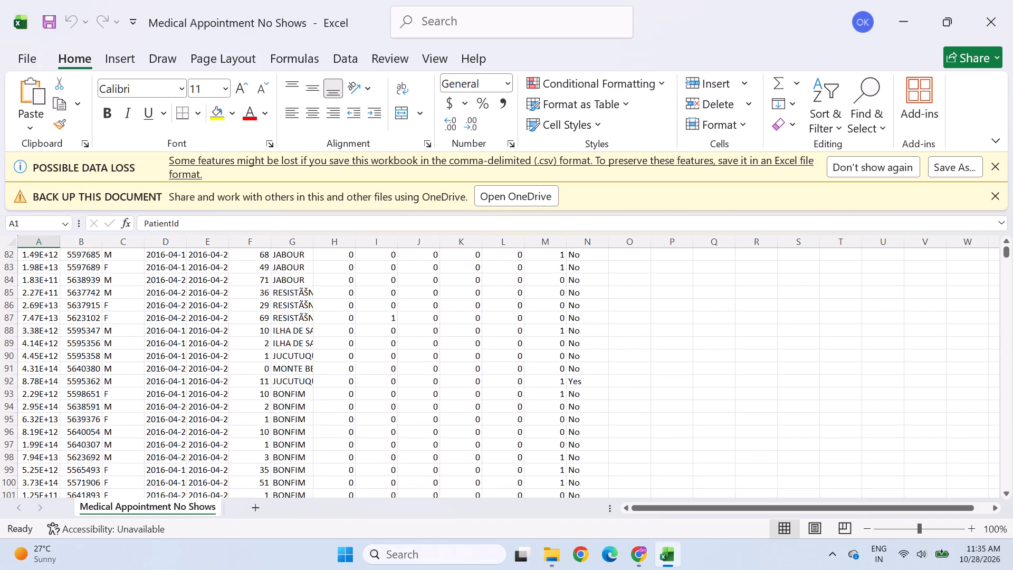
{"action": "scroll", "coordinate": [224, 319], "scroll_direction": "down", "scroll_amount": 15}
{"action": "scroll", "coordinate": [224, 319], "scroll_direction": "down", "scroll_amount": 14}
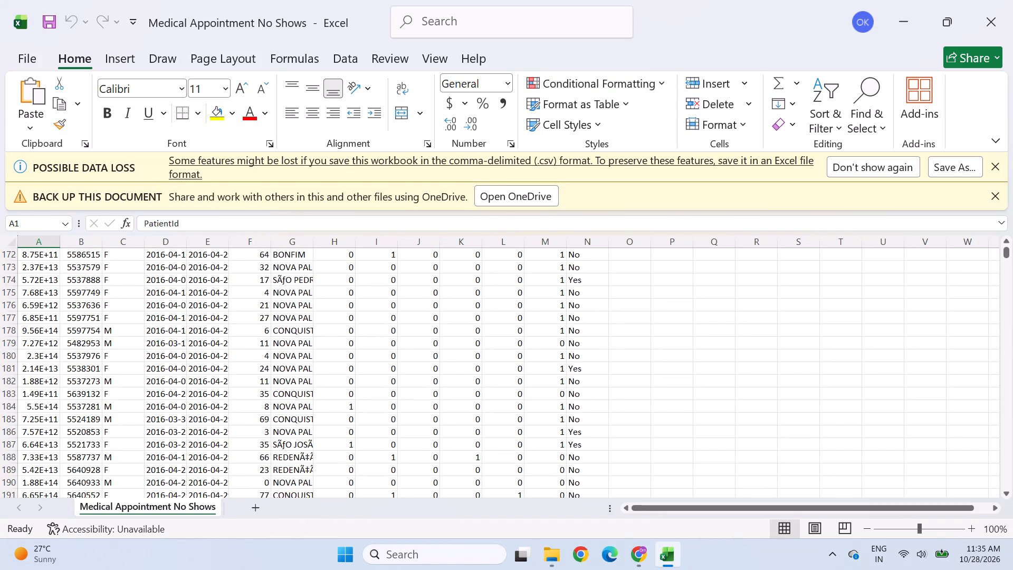
{"action": "scroll", "coordinate": [224, 319], "scroll_direction": "down", "scroll_amount": 16}
{"action": "scroll", "coordinate": [224, 325], "scroll_direction": "down", "scroll_amount": 15}
{"action": "scroll", "coordinate": [226, 327], "scroll_direction": "down", "scroll_amount": 17}
{"action": "scroll", "coordinate": [226, 327], "scroll_direction": "down", "scroll_amount": 16}
{"action": "scroll", "coordinate": [230, 329], "scroll_direction": "down", "scroll_amount": 16}
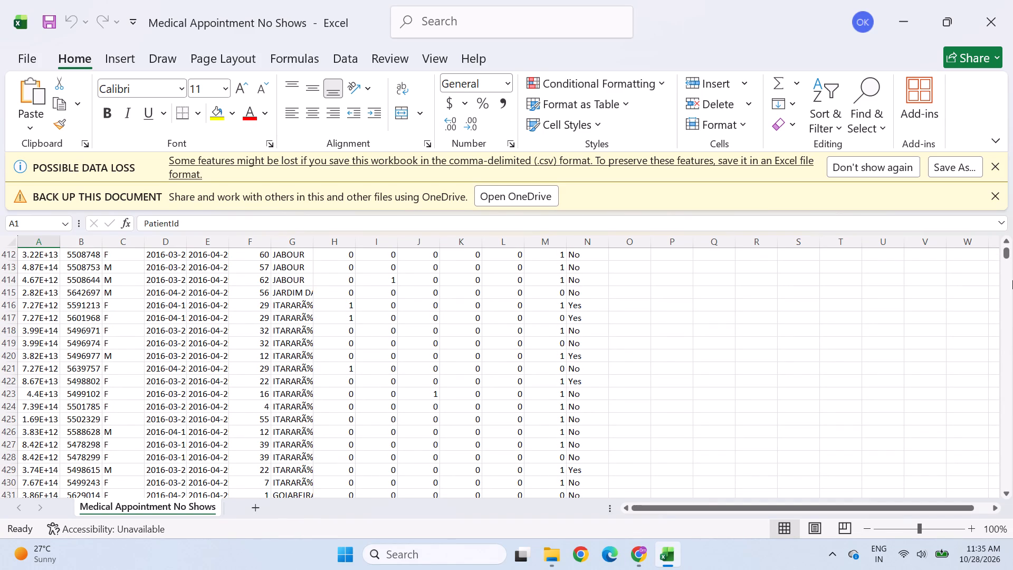
{"action": "left_click_drag", "start_coordinate": [1005, 256], "coordinate": [996, 569]}
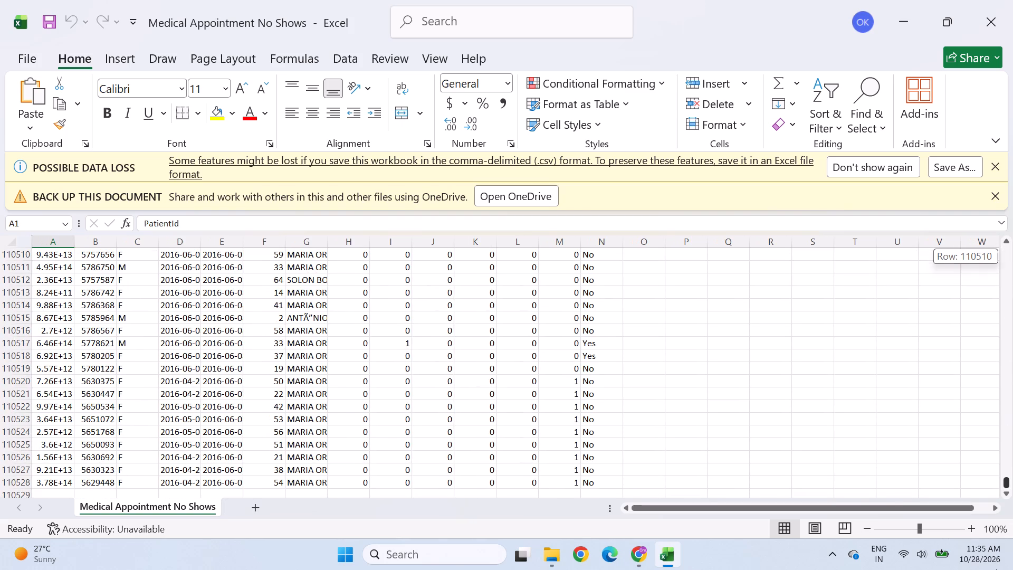
{"action": "left_click_drag", "start_coordinate": [996, 569], "coordinate": [1011, 239]}
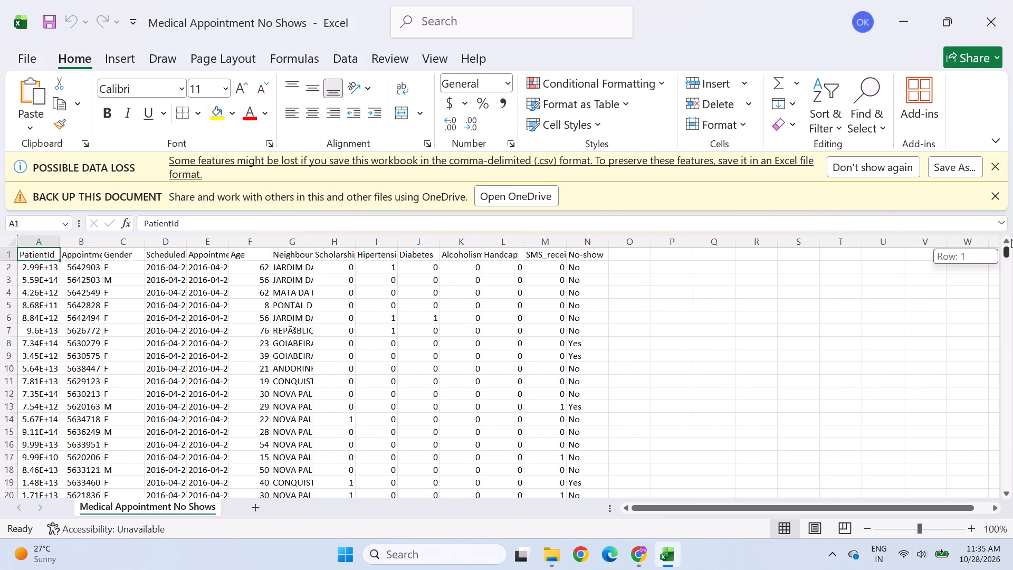
{"action": "left_click_drag", "start_coordinate": [1011, 239], "coordinate": [1006, 289]}
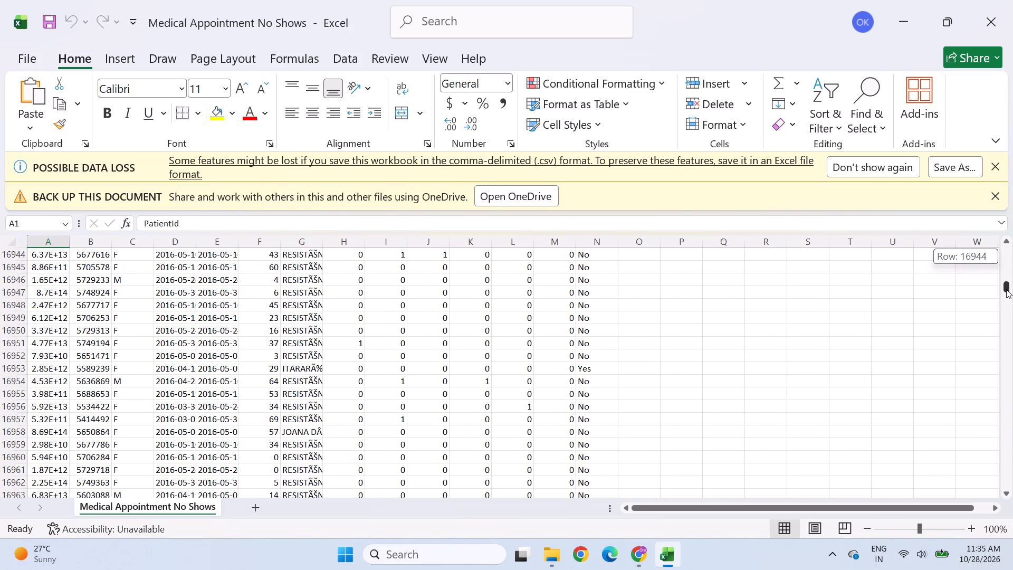
{"action": "left_click_drag", "start_coordinate": [1006, 289], "coordinate": [1010, 254]}
Delete the whole of row 502 from the Medical Appointment No Shows sheet.
{"action": "scroll", "coordinate": [256, 433], "scroll_direction": "down", "scroll_amount": 17}
{"action": "scroll", "coordinate": [263, 423], "scroll_direction": "down", "scroll_amount": 9}
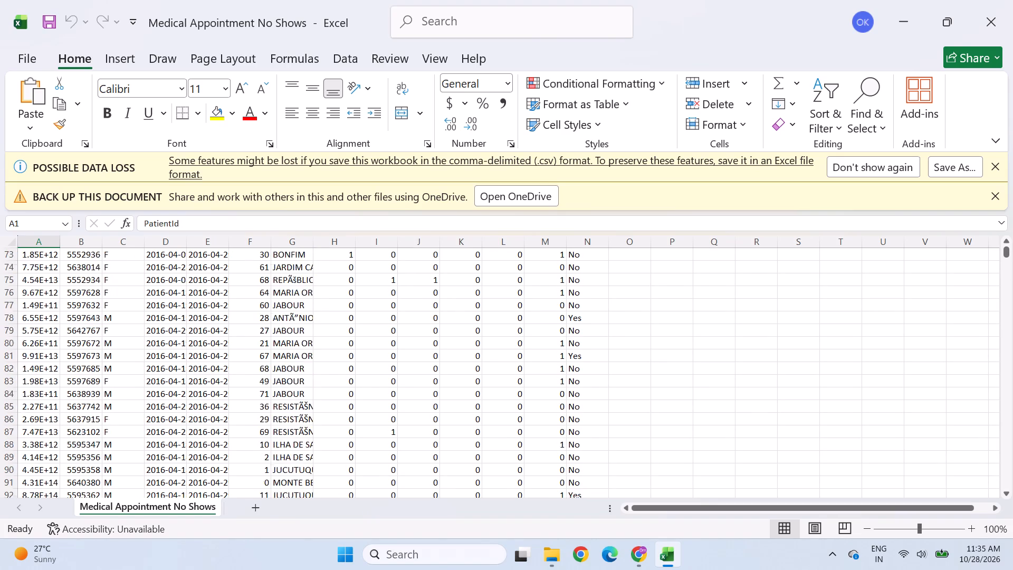
{"action": "scroll", "coordinate": [272, 416], "scroll_direction": "down", "scroll_amount": 15}
{"action": "scroll", "coordinate": [275, 410], "scroll_direction": "down", "scroll_amount": 9}
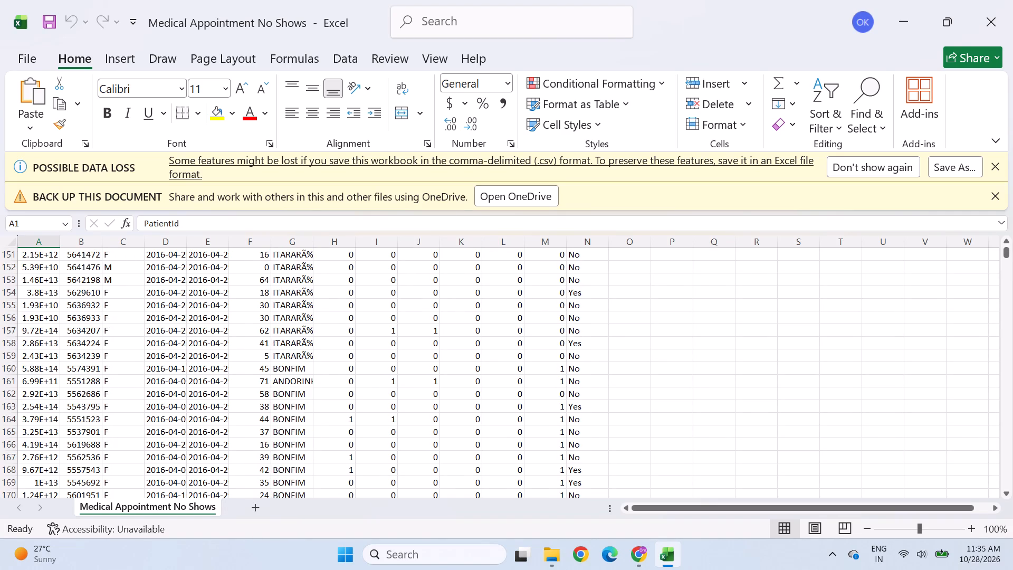
{"action": "scroll", "coordinate": [276, 410], "scroll_direction": "down", "scroll_amount": 16}
{"action": "scroll", "coordinate": [278, 410], "scroll_direction": "down", "scroll_amount": 16}
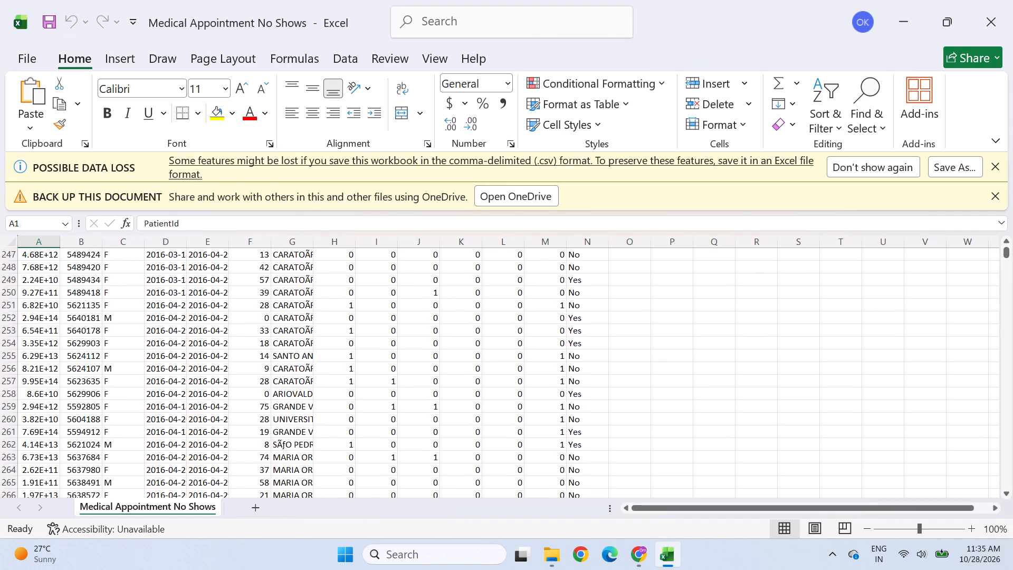
{"action": "scroll", "coordinate": [278, 410], "scroll_direction": "down", "scroll_amount": 2}
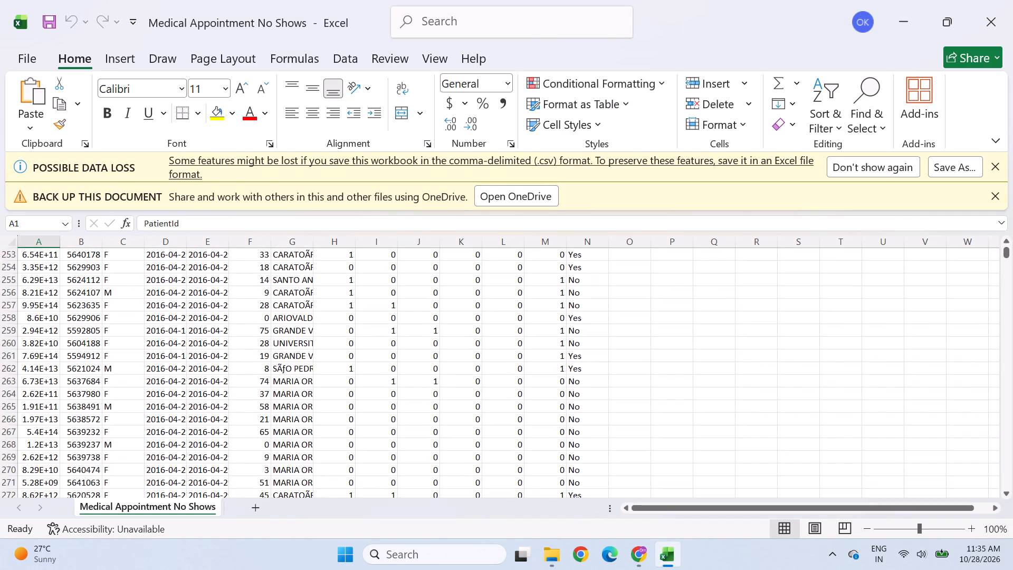
{"action": "scroll", "coordinate": [278, 410], "scroll_direction": "down", "scroll_amount": 5}
{"action": "scroll", "coordinate": [185, 419], "scroll_direction": "down", "scroll_amount": 4}
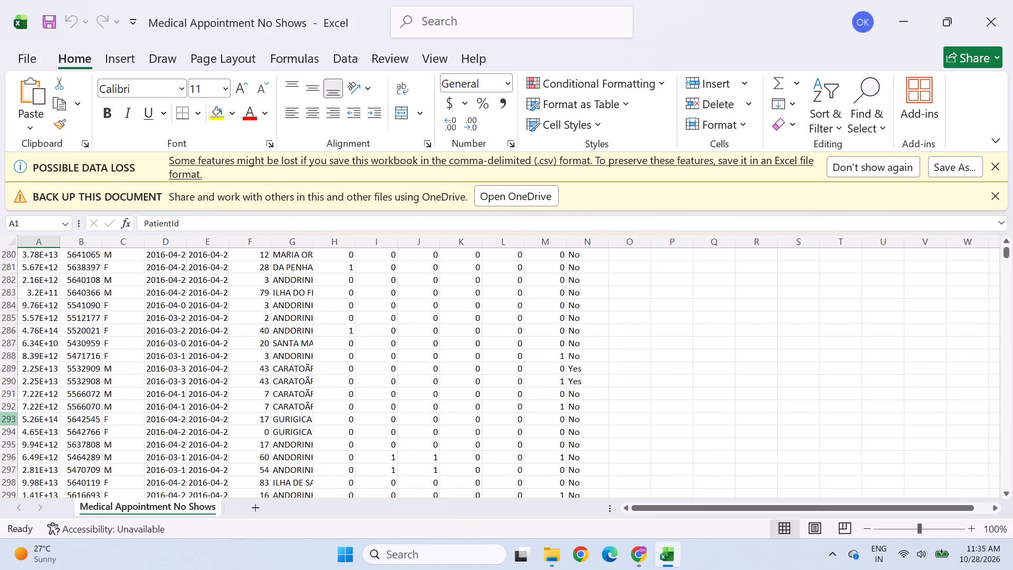
{"action": "scroll", "coordinate": [0, 420], "scroll_direction": "down", "scroll_amount": 18}
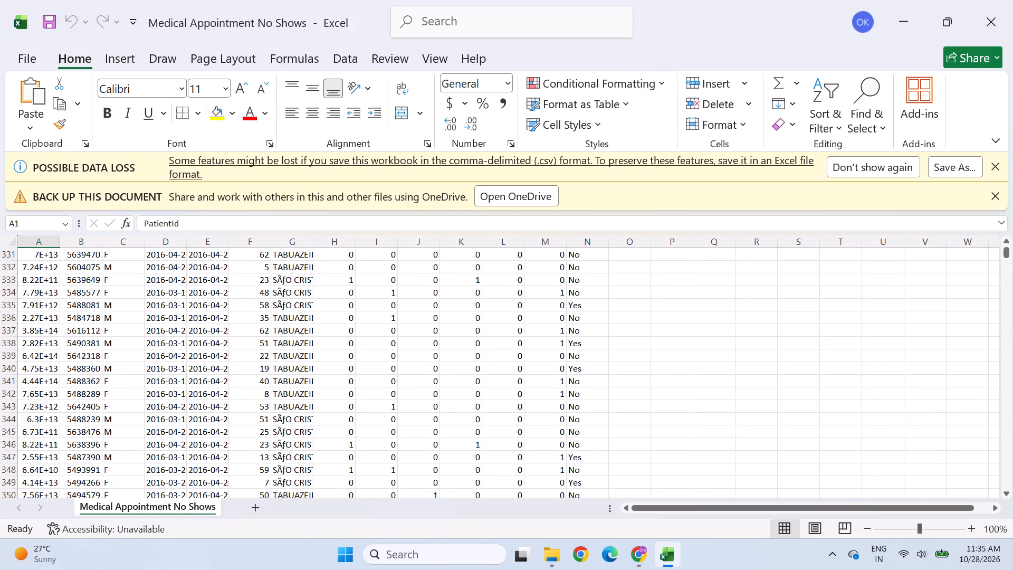
{"action": "scroll", "coordinate": [16, 414], "scroll_direction": "down", "scroll_amount": 16}
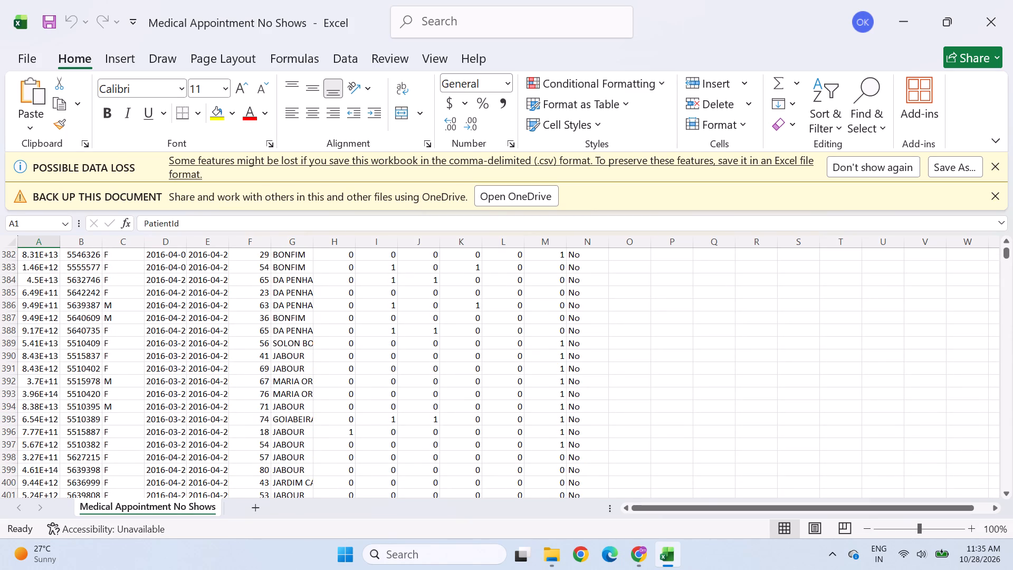
{"action": "scroll", "coordinate": [16, 414], "scroll_direction": "down", "scroll_amount": 9}
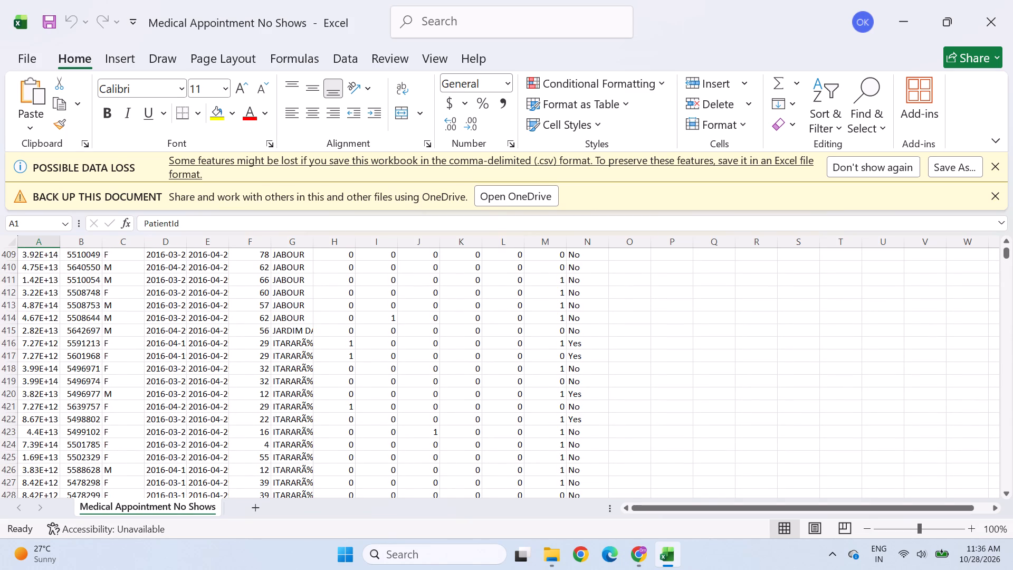
{"action": "scroll", "coordinate": [16, 414], "scroll_direction": "down", "scroll_amount": 15}
{"action": "scroll", "coordinate": [16, 414], "scroll_direction": "down", "scroll_amount": 15}
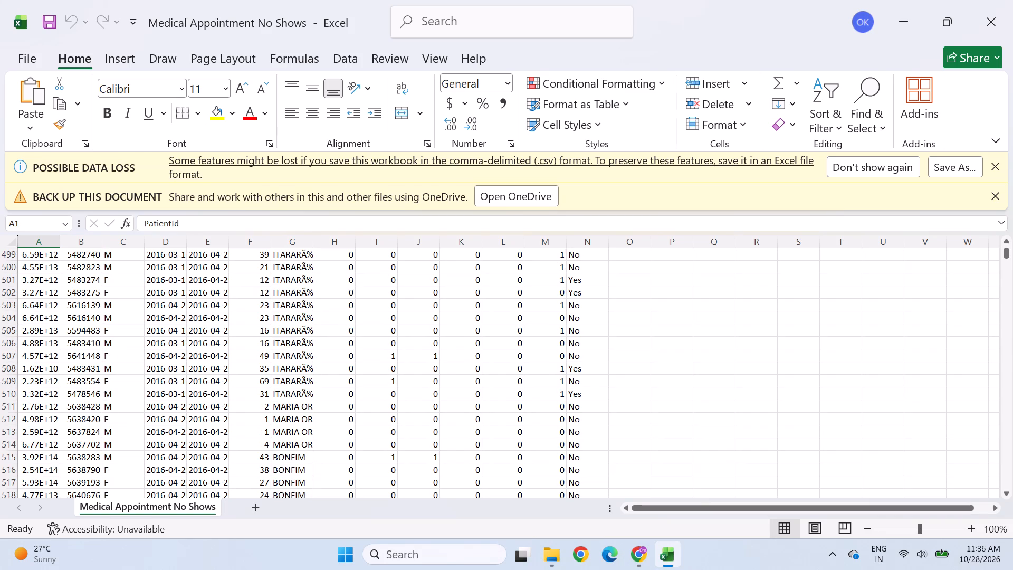
{"action": "left_click", "coordinate": [7, 293]}
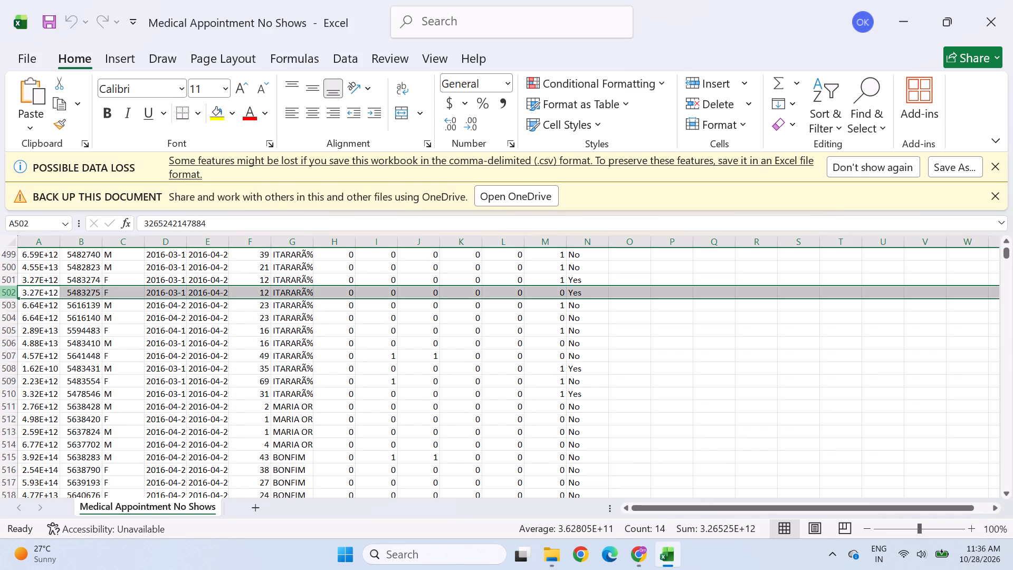
{"action": "right_click", "coordinate": [7, 293]}
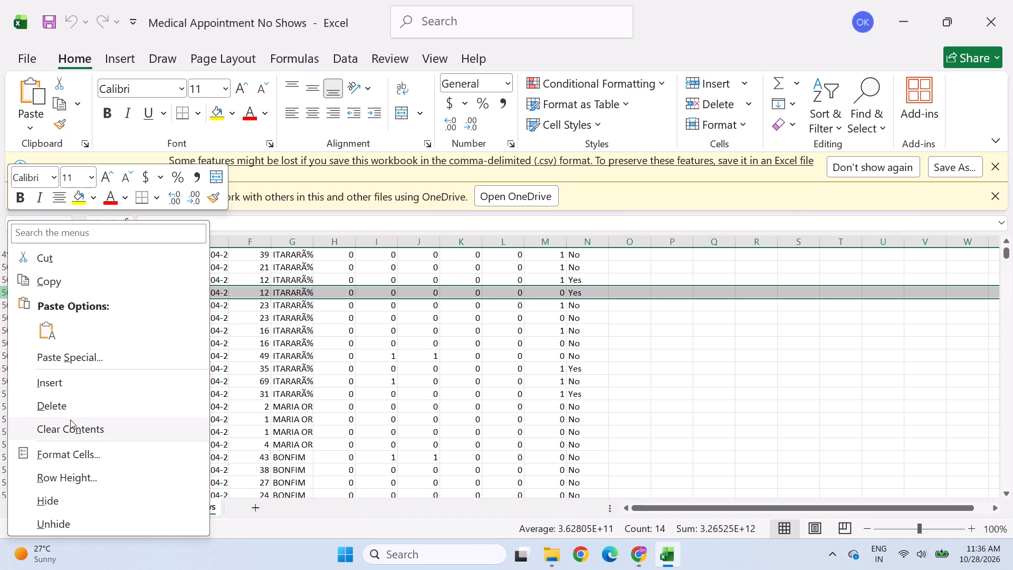
{"action": "left_click", "coordinate": [67, 405]}
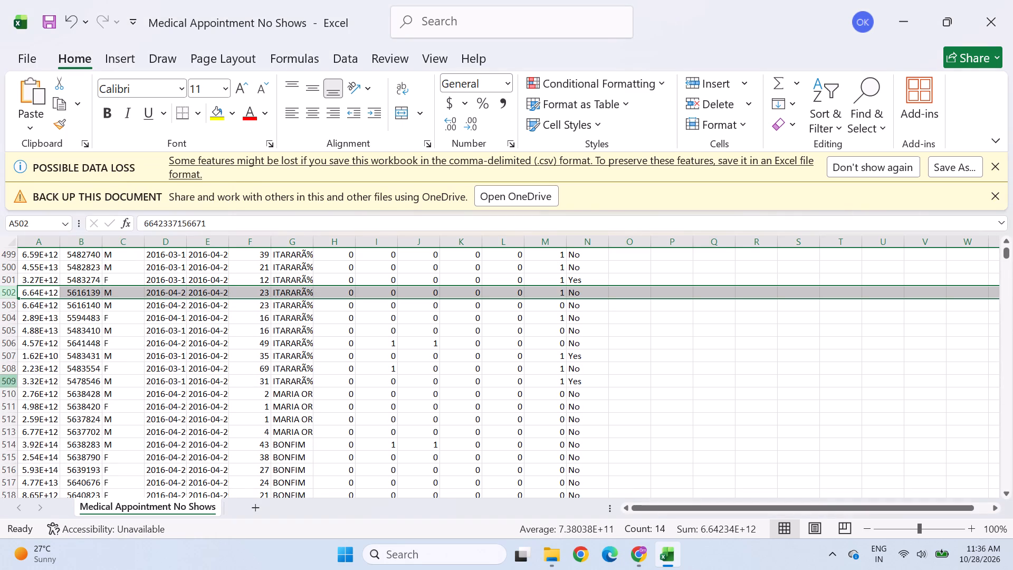
Delete the block of rows 502 to 3452 and check the records around row 502.
{"action": "left_click", "coordinate": [8, 293]}
{"action": "left_click_drag", "start_coordinate": [8, 293], "coordinate": [9, 309]}
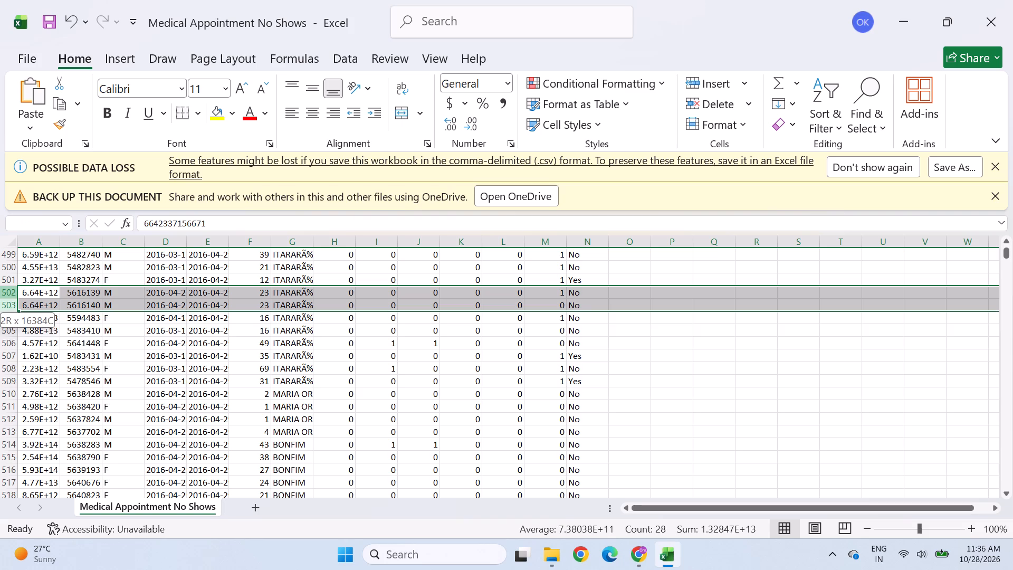
{"action": "left_click_drag", "start_coordinate": [9, 309], "coordinate": [0, 569]}
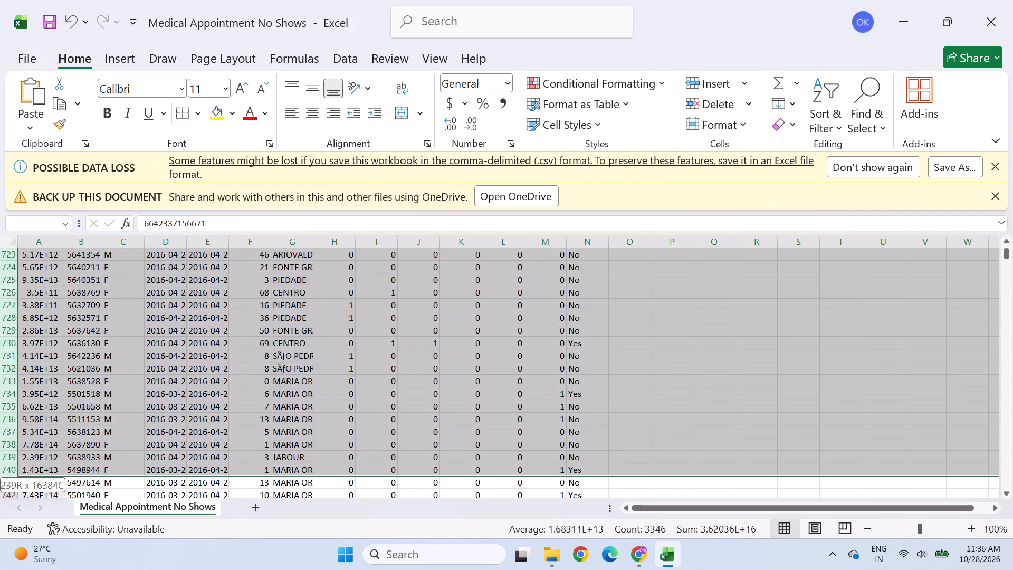
{"action": "left_click_drag", "start_coordinate": [0, 569], "coordinate": [2, 569]}
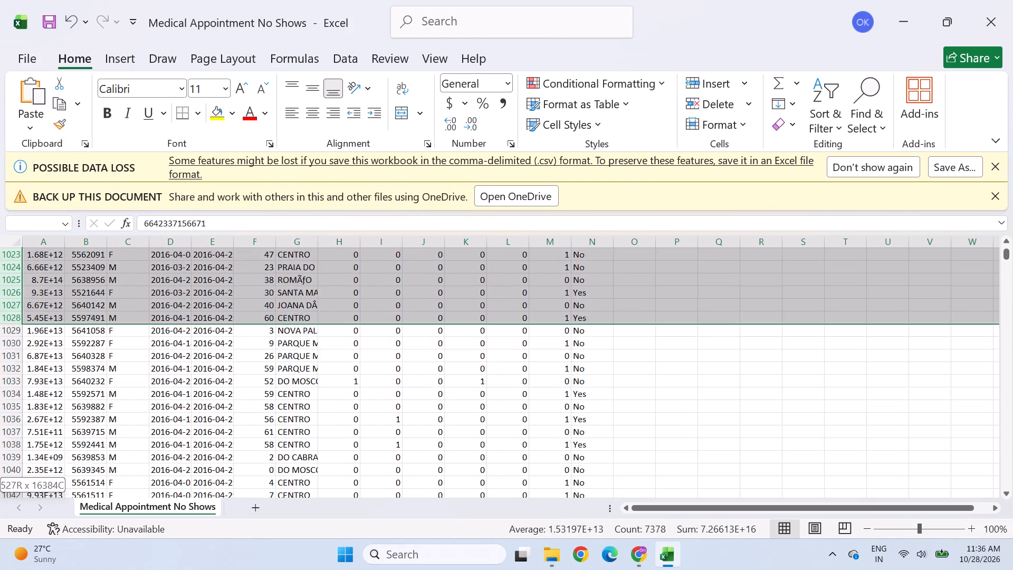
{"action": "left_click_drag", "start_coordinate": [2, 569], "coordinate": [1, 569]}
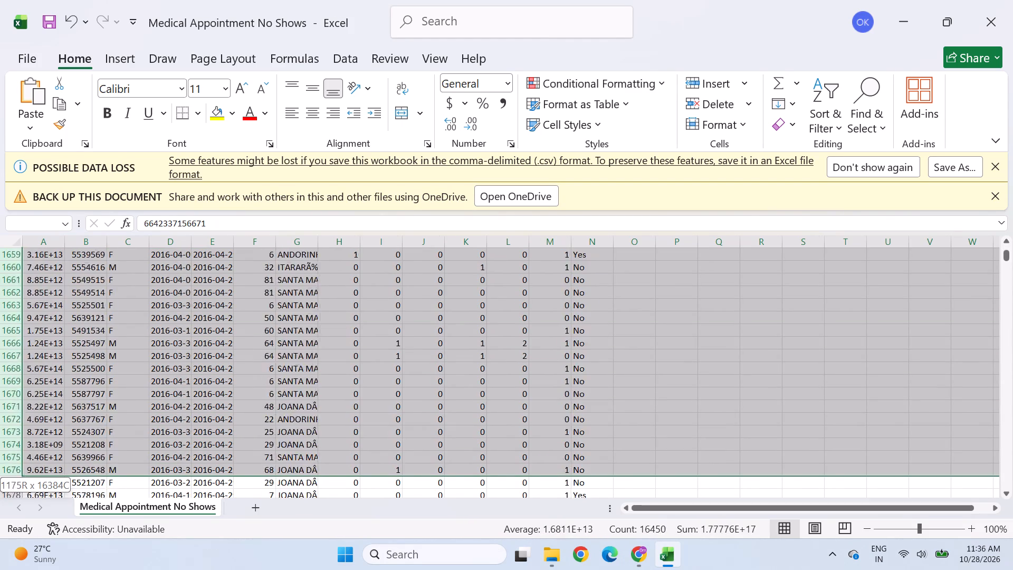
{"action": "left_click_drag", "start_coordinate": [1, 569], "coordinate": [1, 569]}
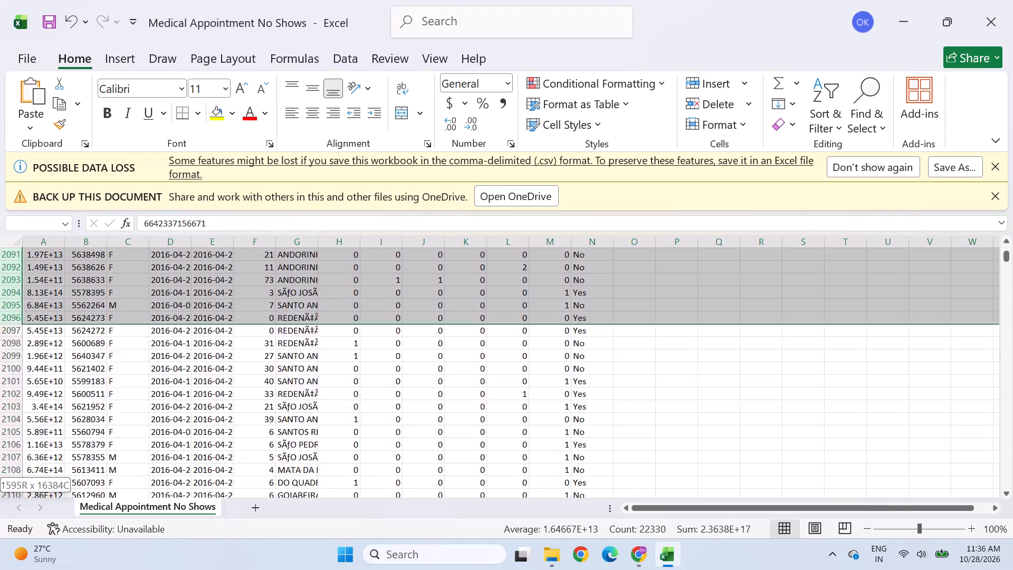
{"action": "left_click_drag", "start_coordinate": [1, 569], "coordinate": [0, 569]}
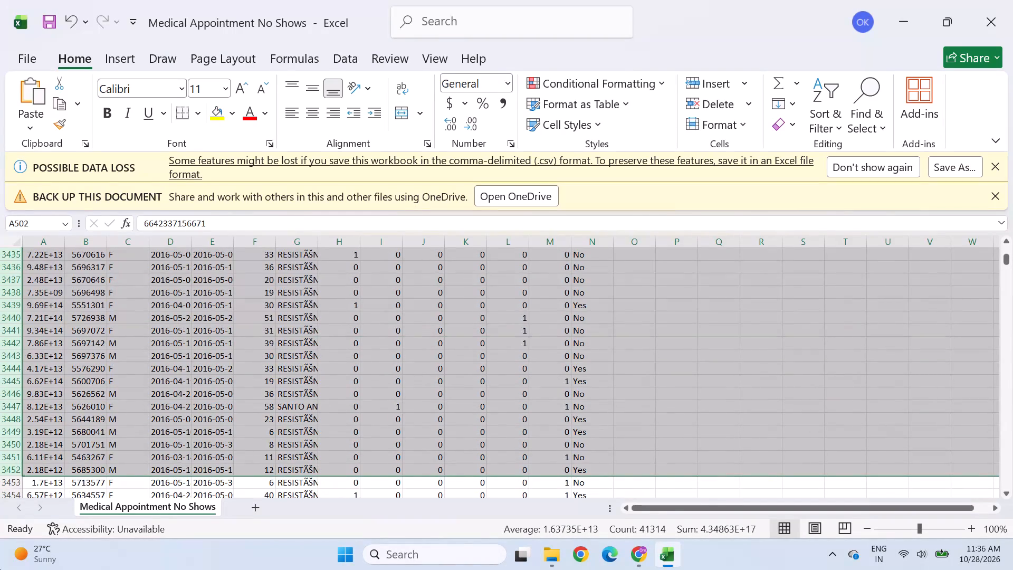
{"action": "left_click", "coordinate": [750, 106]}
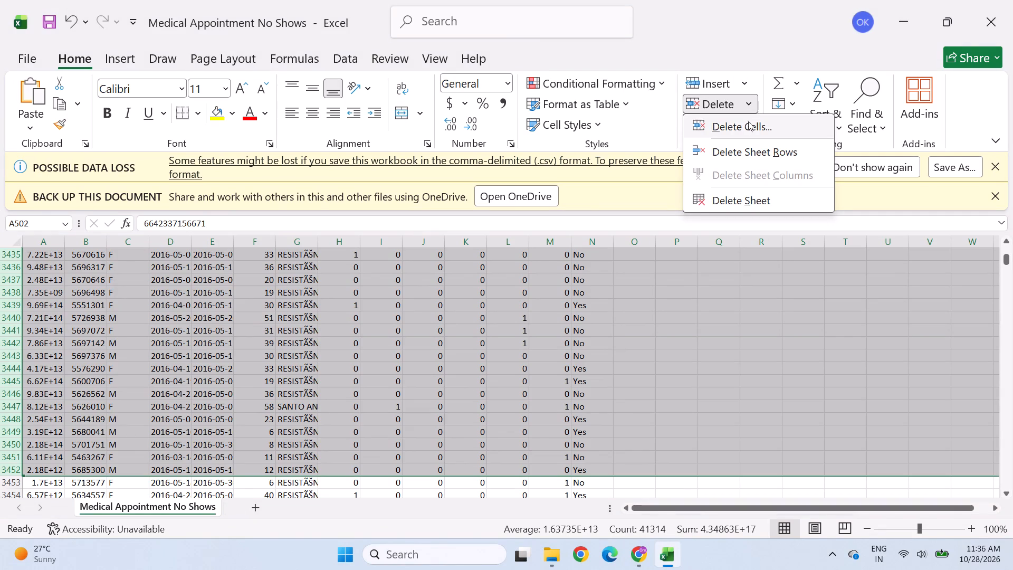
{"action": "left_click", "coordinate": [747, 128]}
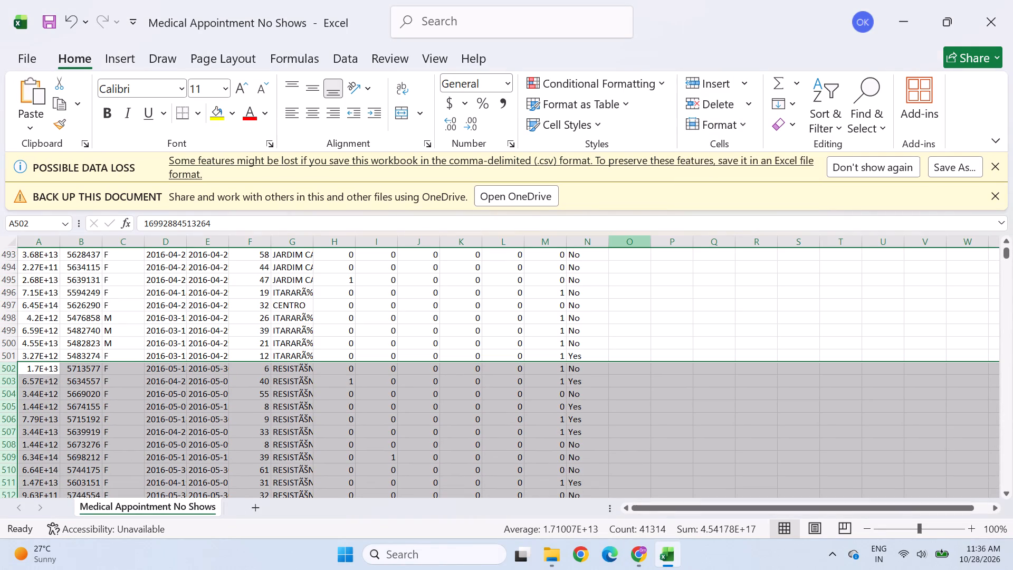
{"action": "scroll", "coordinate": [335, 392], "scroll_direction": "up", "scroll_amount": 5}
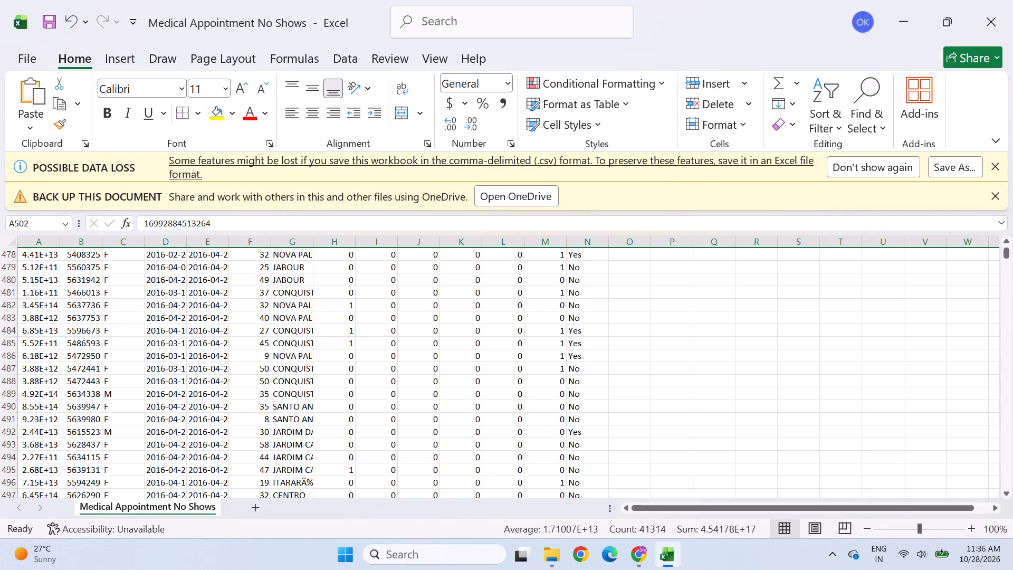
{"action": "scroll", "coordinate": [730, 379], "scroll_direction": "down", "scroll_amount": 4}
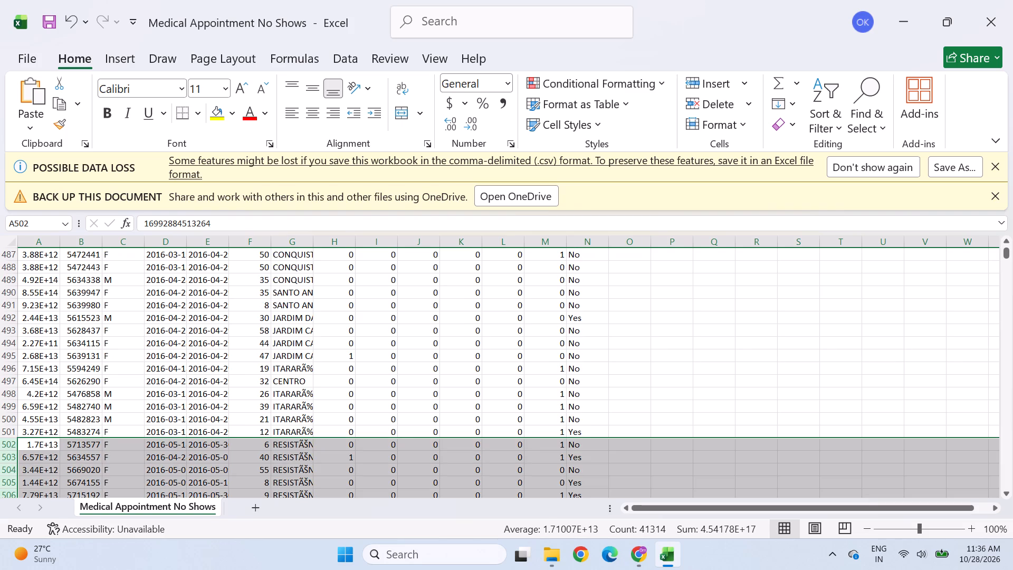
Delete the whole sheet row 502, directly below the last record to keep in row 501.
{"action": "left_click", "coordinate": [88, 415]}
{"action": "left_click", "coordinate": [8, 407]}
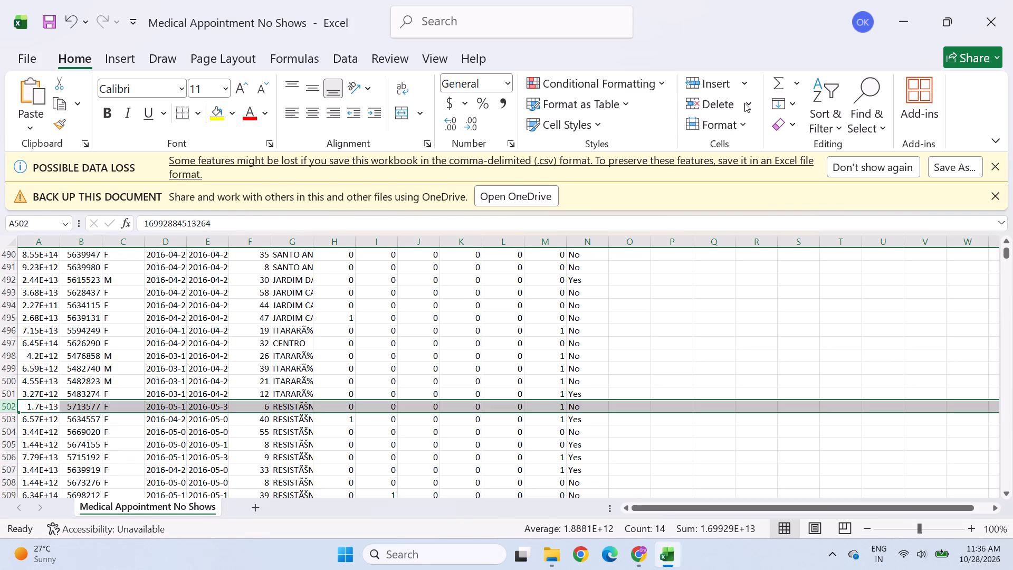
{"action": "left_click", "coordinate": [748, 107]}
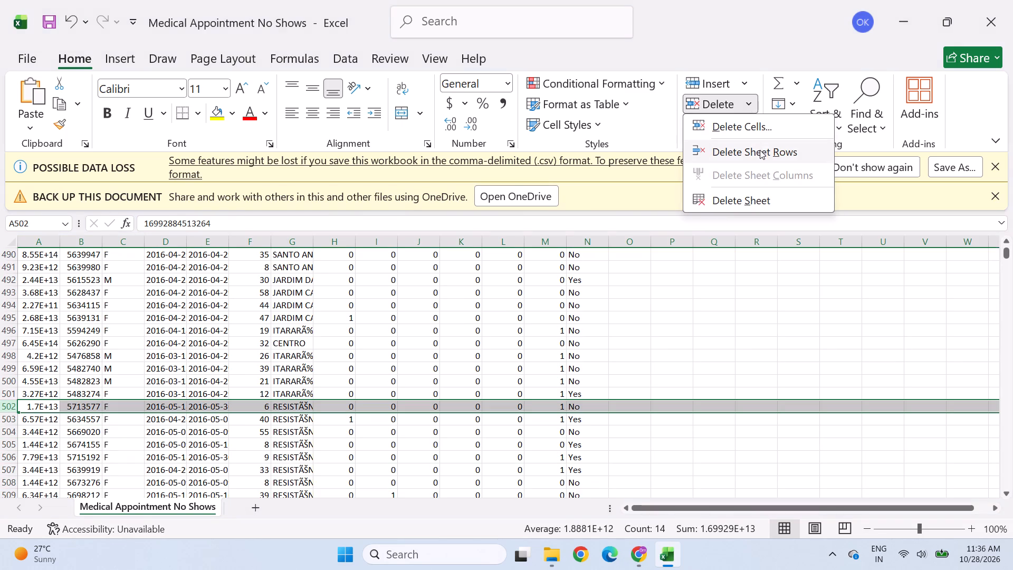
{"action": "left_click", "coordinate": [740, 202]}
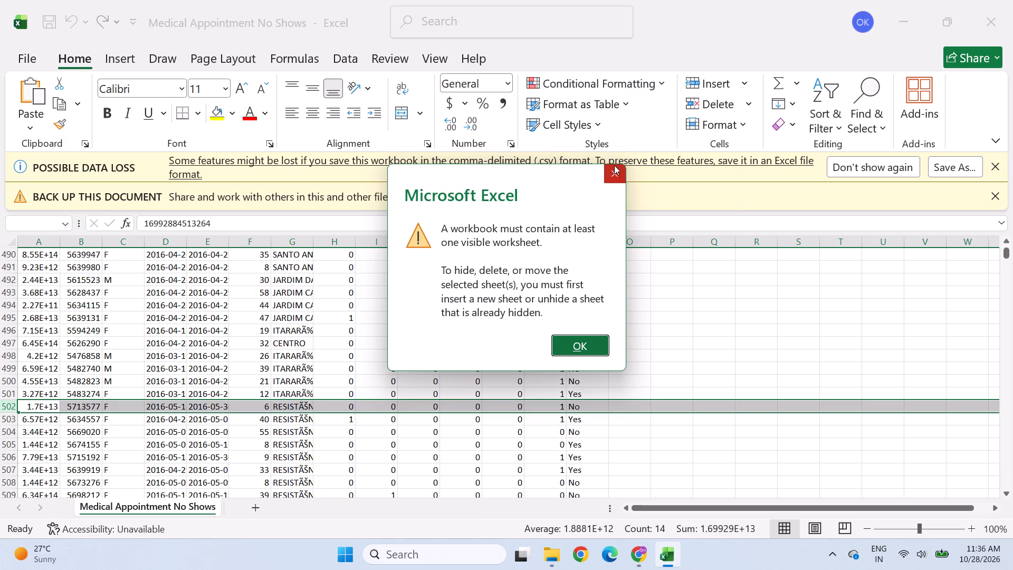
{"action": "left_click", "coordinate": [614, 165]}
{"action": "left_click", "coordinate": [743, 102]}
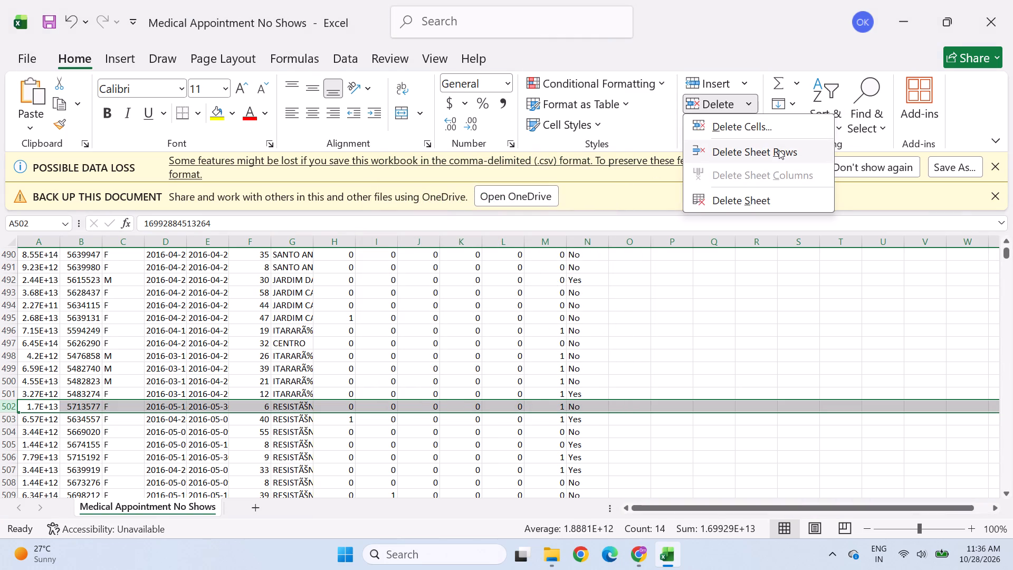
{"action": "left_click", "coordinate": [779, 150]}
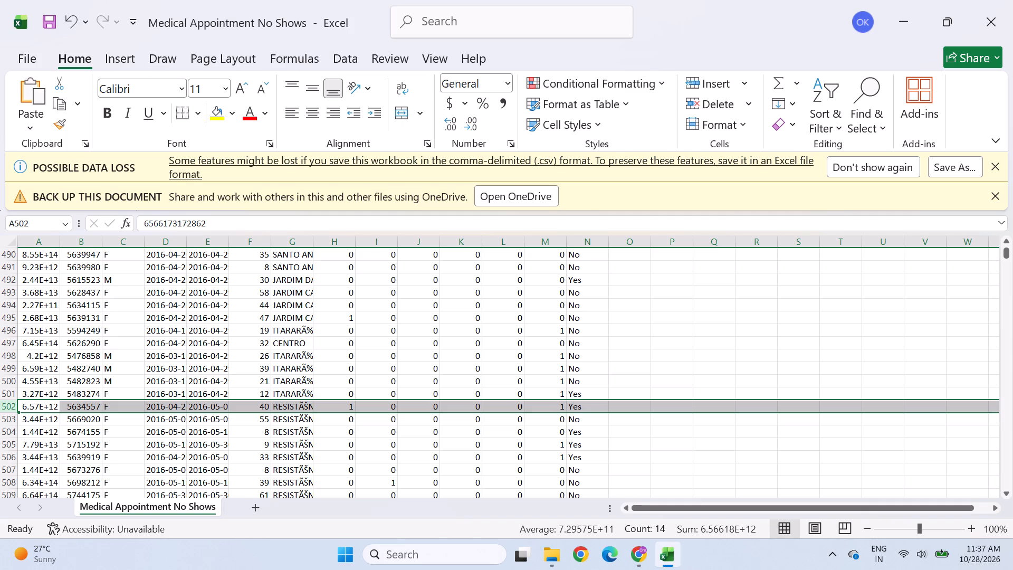
Delete row 502 once more to remove the record that moved up into it.
{"action": "right_click", "coordinate": [628, 408]}
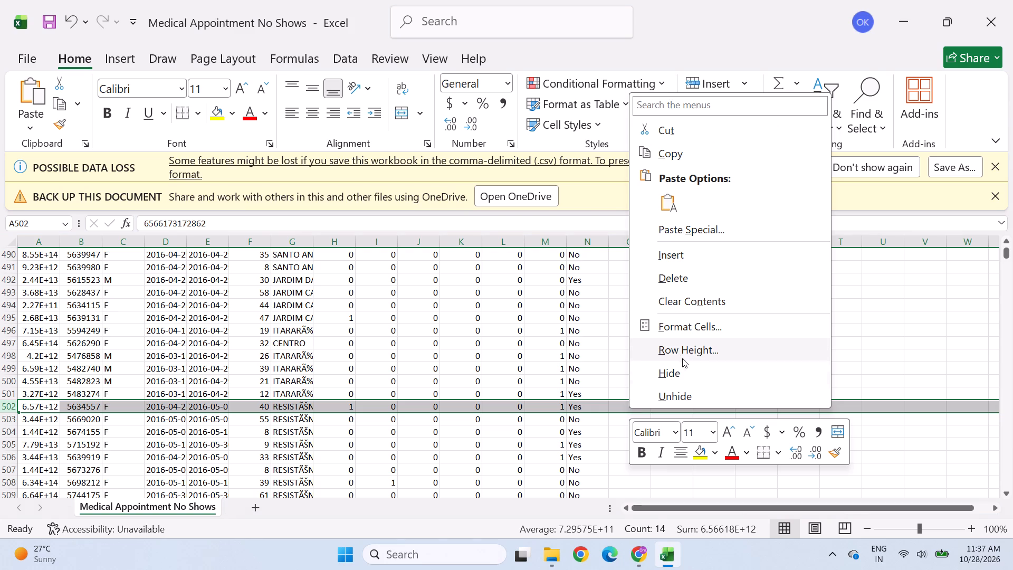
{"action": "left_click", "coordinate": [689, 284]}
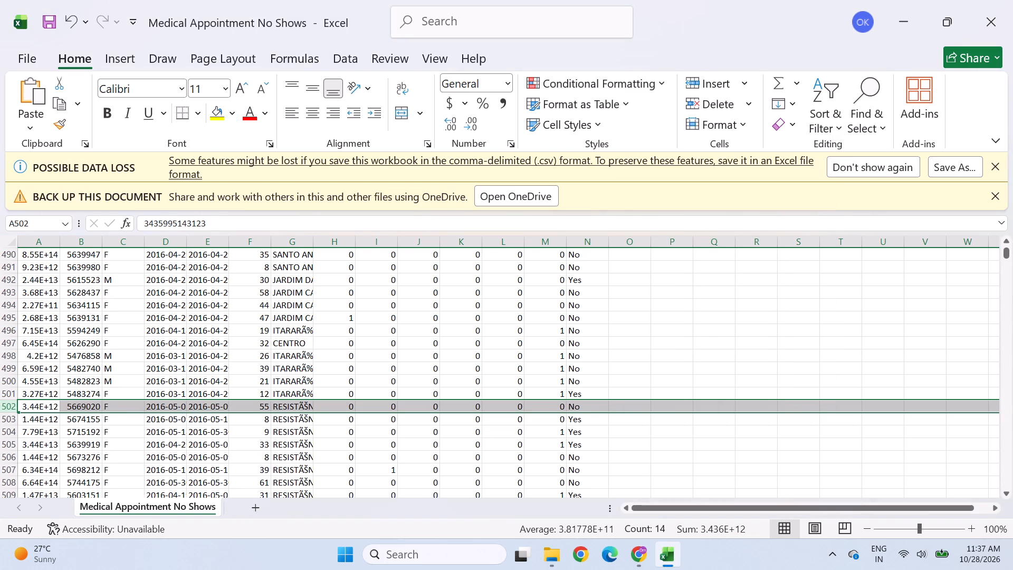
Go to the bottom of the sheet and look through the final records to locate the last filled row.
{"action": "scroll", "coordinate": [12, 410], "scroll_direction": "down", "scroll_amount": 8}
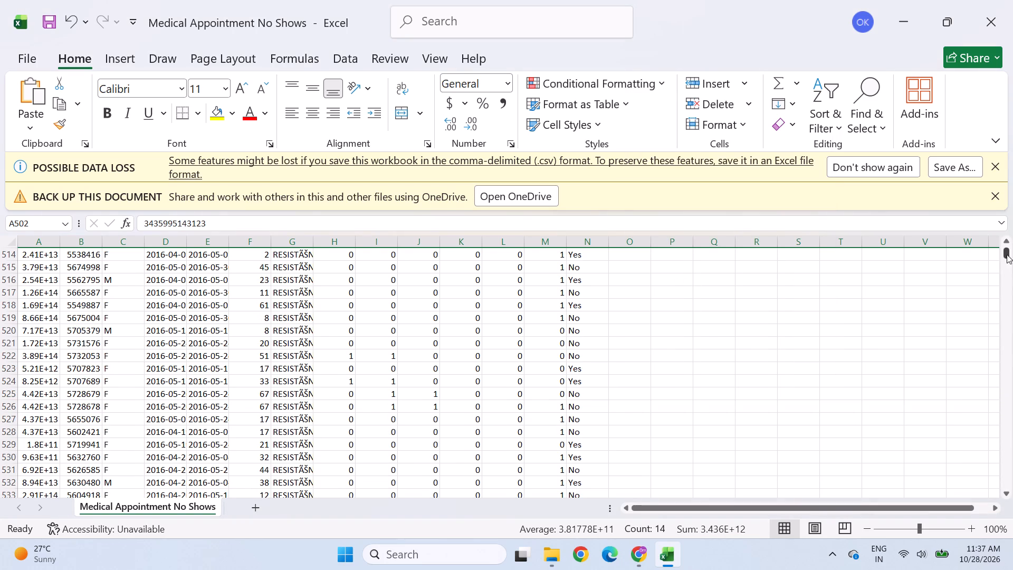
{"action": "left_click_drag", "start_coordinate": [1007, 254], "coordinate": [990, 569]}
{"action": "scroll", "coordinate": [211, 433], "scroll_direction": "up", "scroll_amount": 20}
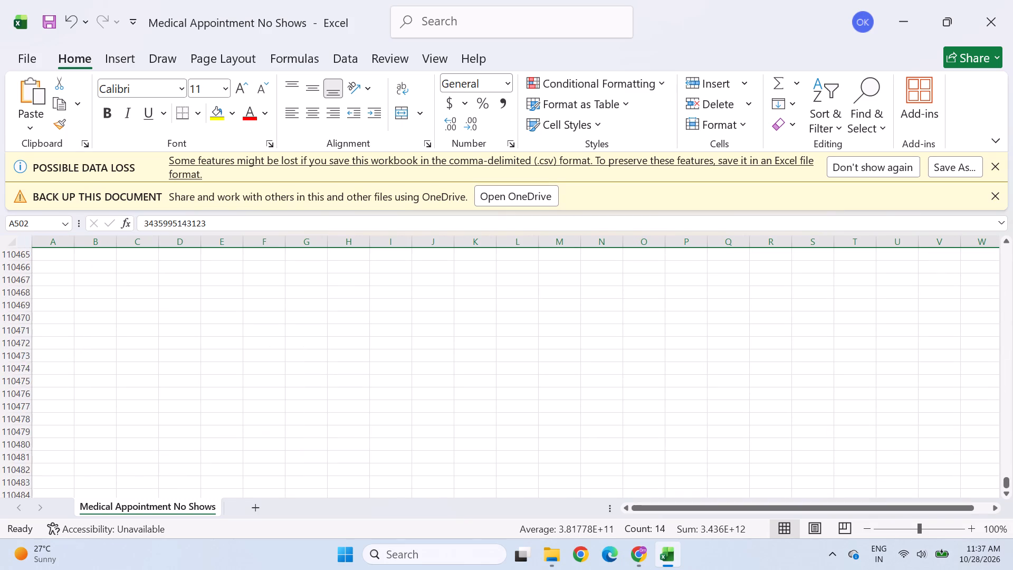
{"action": "scroll", "coordinate": [208, 432], "scroll_direction": "up", "scroll_amount": 20}
{"action": "scroll", "coordinate": [208, 432], "scroll_direction": "up", "scroll_amount": 20}
{"action": "scroll", "coordinate": [208, 432], "scroll_direction": "up", "scroll_amount": 6}
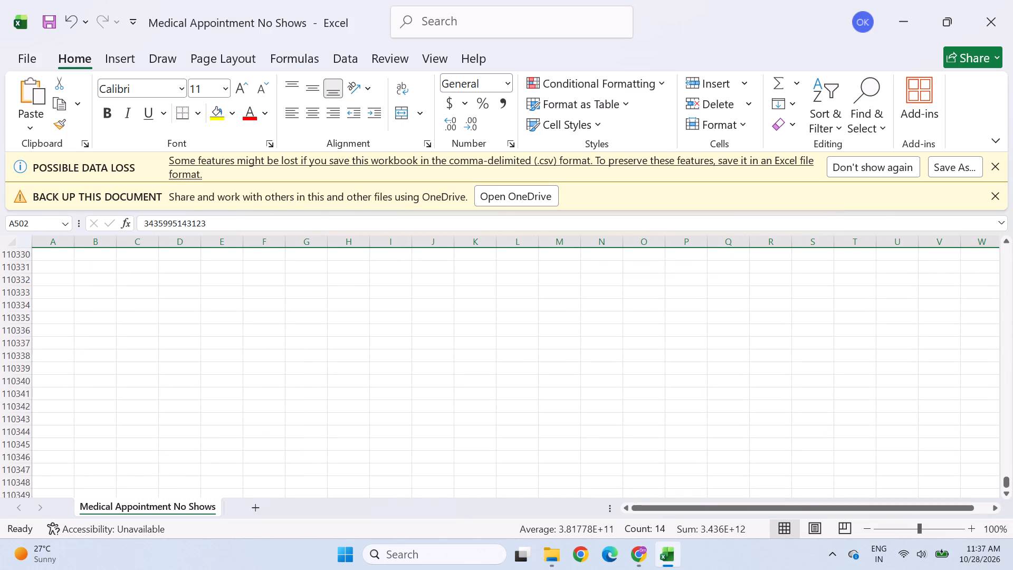
{"action": "scroll", "coordinate": [208, 432], "scroll_direction": "up", "scroll_amount": 14}
{"action": "left_click_drag", "start_coordinate": [1007, 485], "coordinate": [1007, 479]}
{"action": "scroll", "coordinate": [453, 379], "scroll_direction": "down", "scroll_amount": 2}
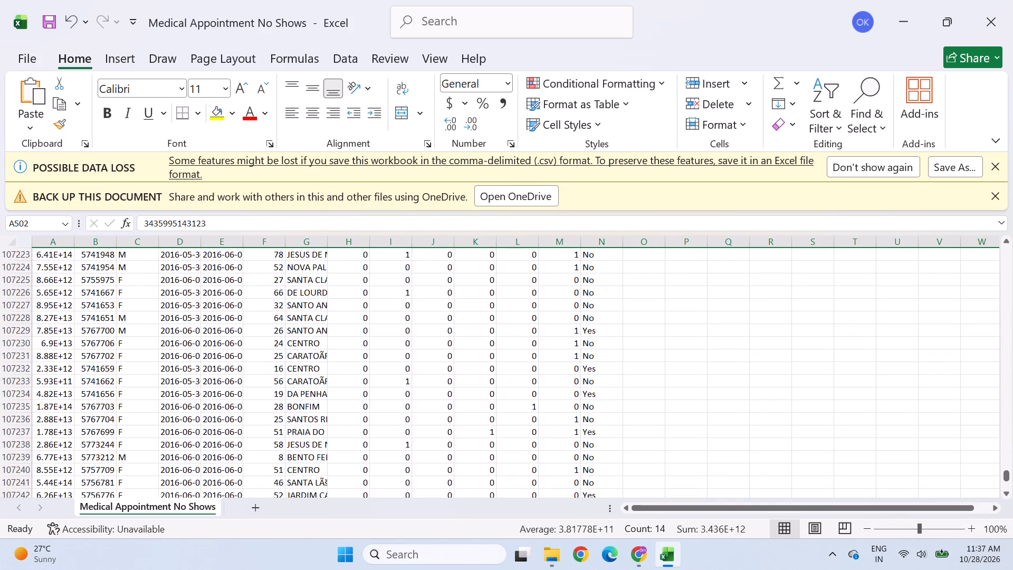
{"action": "scroll", "coordinate": [453, 379], "scroll_direction": "down", "scroll_amount": 14}
{"action": "scroll", "coordinate": [450, 379], "scroll_direction": "down", "scroll_amount": 16}
{"action": "scroll", "coordinate": [450, 379], "scroll_direction": "down", "scroll_amount": 5}
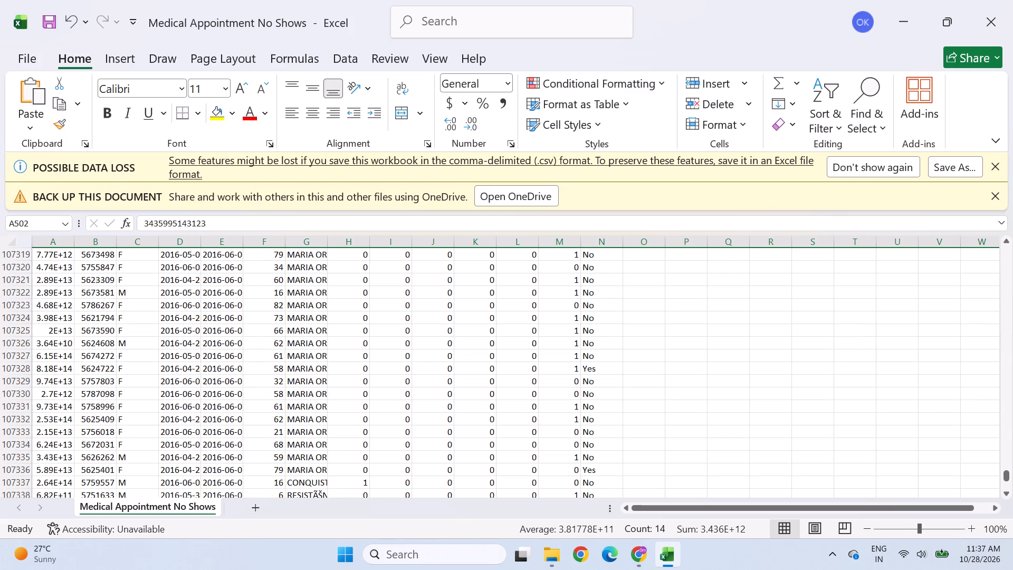
{"action": "scroll", "coordinate": [450, 379], "scroll_direction": "down", "scroll_amount": 12}
{"action": "scroll", "coordinate": [450, 379], "scroll_direction": "down", "scroll_amount": 17}
{"action": "scroll", "coordinate": [450, 379], "scroll_direction": "down", "scroll_amount": 9}
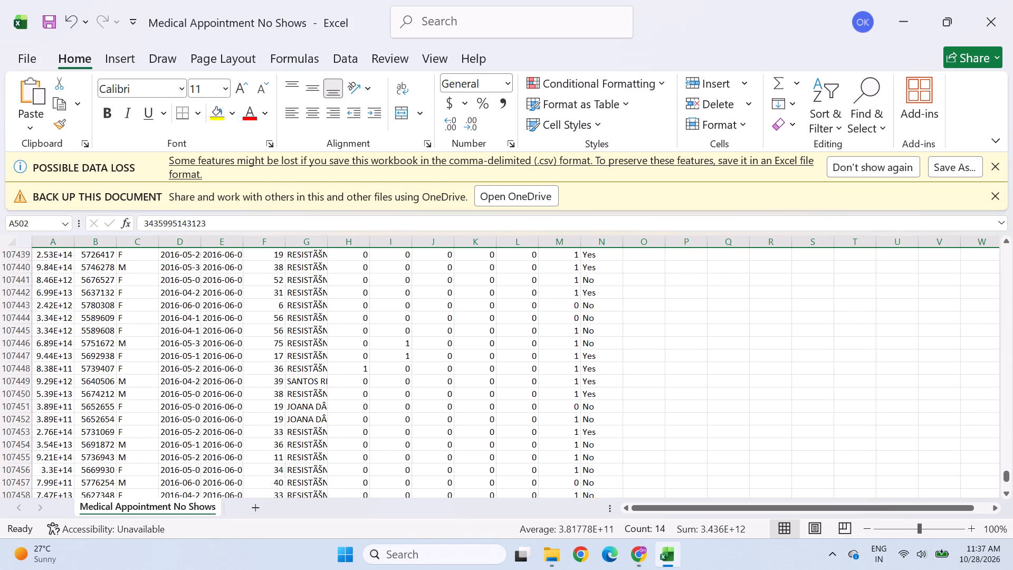
{"action": "scroll", "coordinate": [450, 379], "scroll_direction": "down", "scroll_amount": 18}
{"action": "scroll", "coordinate": [450, 381], "scroll_direction": "down", "scroll_amount": 17}
{"action": "scroll", "coordinate": [447, 381], "scroll_direction": "down", "scroll_amount": 9}
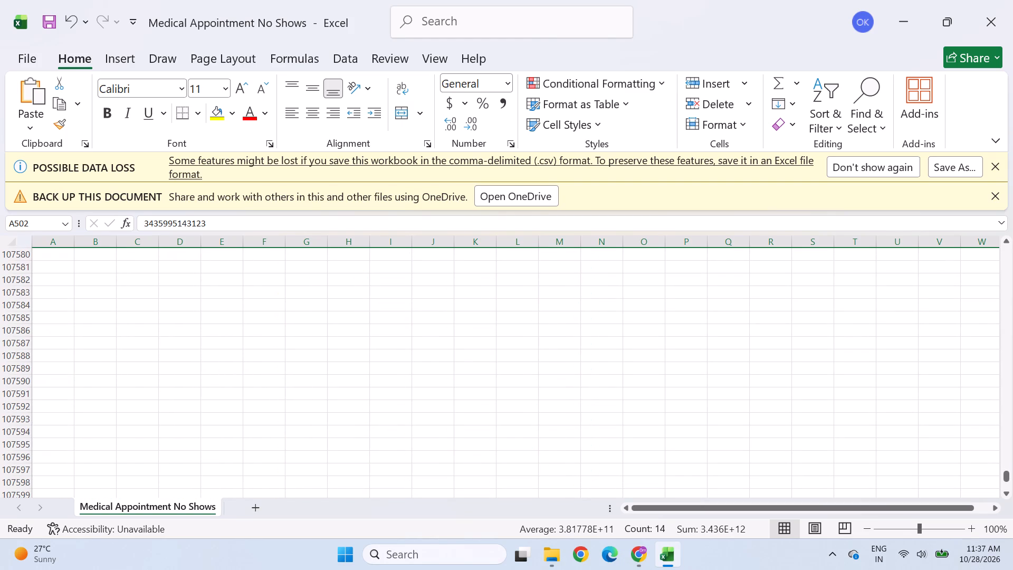
{"action": "scroll", "coordinate": [22, 419], "scroll_direction": "up", "scroll_amount": 4}
Try to extend the selection upward from the last record in row 107574, and delete that sheet row.
{"action": "left_click", "coordinate": [19, 331]}
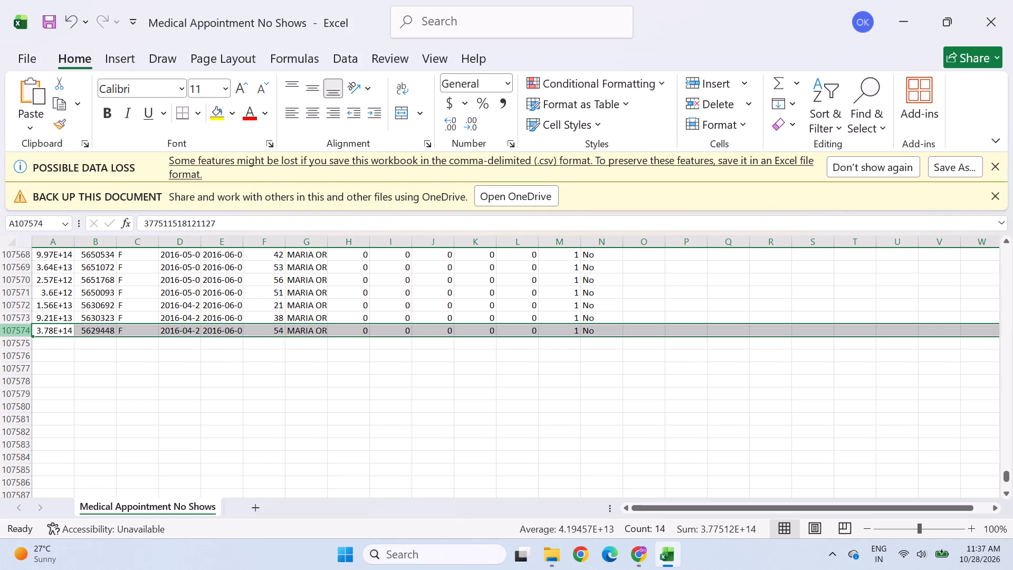
{"action": "left_click_drag", "start_coordinate": [32, 324], "coordinate": [27, 314]}
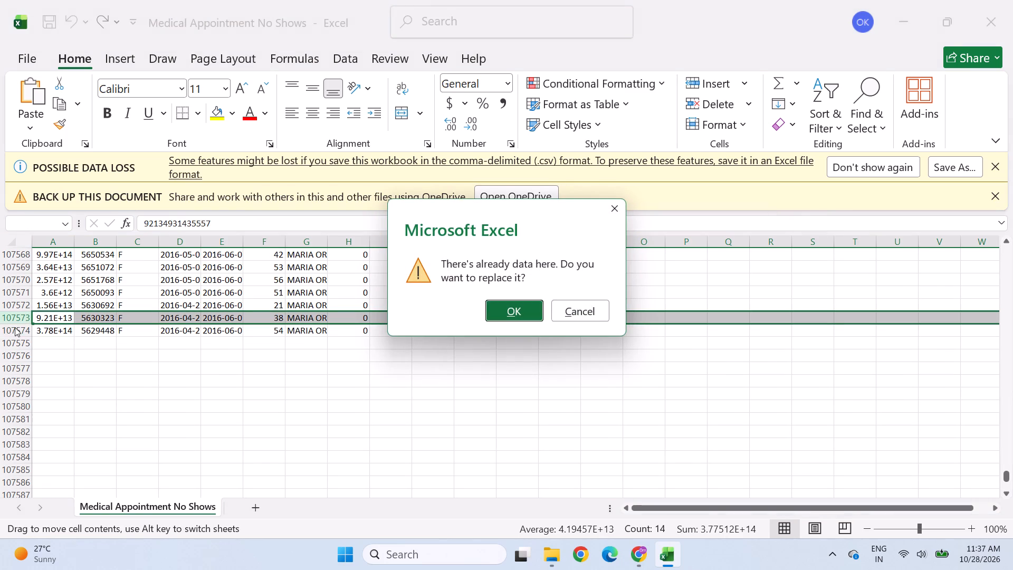
{"action": "left_click", "coordinate": [15, 327]}
{"action": "left_click", "coordinate": [596, 310]}
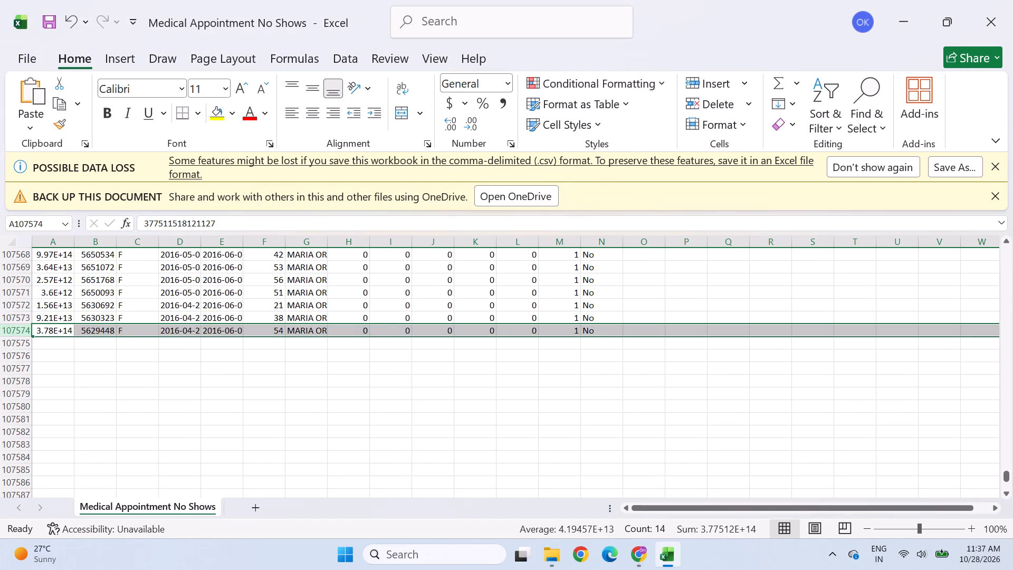
{"action": "left_click_drag", "start_coordinate": [11, 327], "coordinate": [2, 324]}
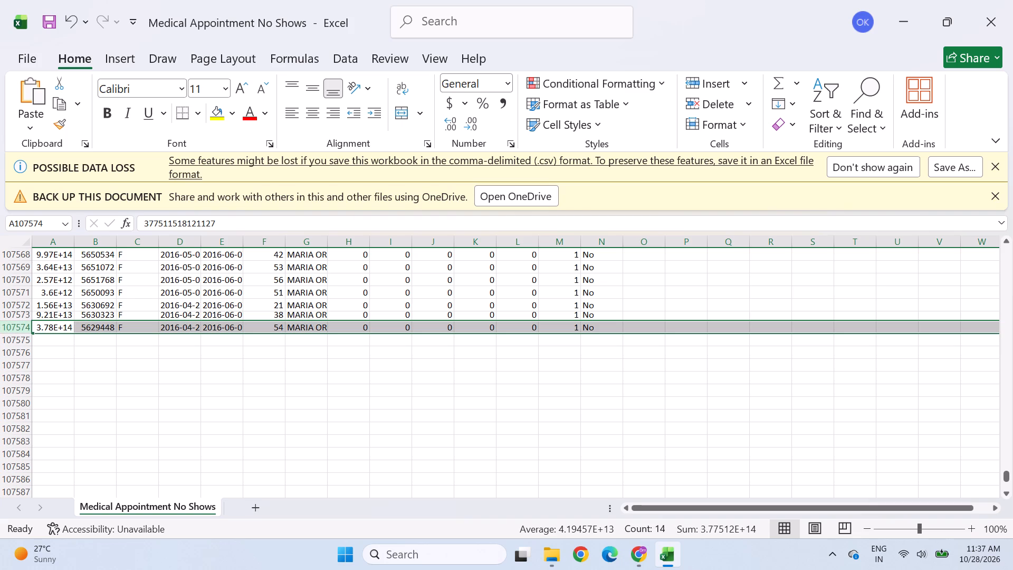
{"action": "left_click_drag", "start_coordinate": [21, 322], "coordinate": [15, 328]}
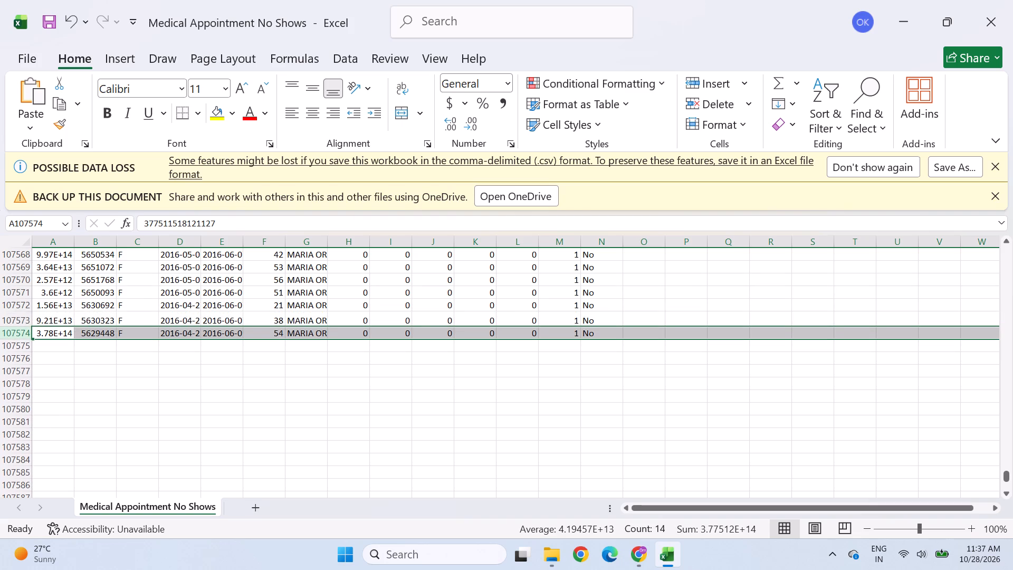
{"action": "left_click_drag", "start_coordinate": [38, 326], "coordinate": [35, 292]}
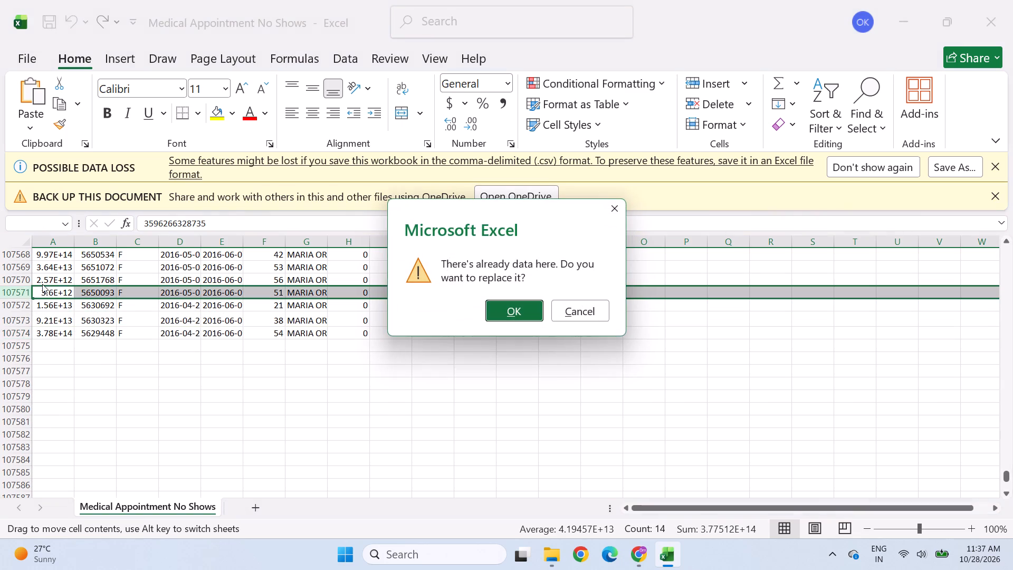
{"action": "left_click", "coordinate": [571, 309]}
{"action": "scroll", "coordinate": [453, 308], "scroll_direction": "up", "scroll_amount": 20}
{"action": "scroll", "coordinate": [453, 308], "scroll_direction": "up", "scroll_amount": 1}
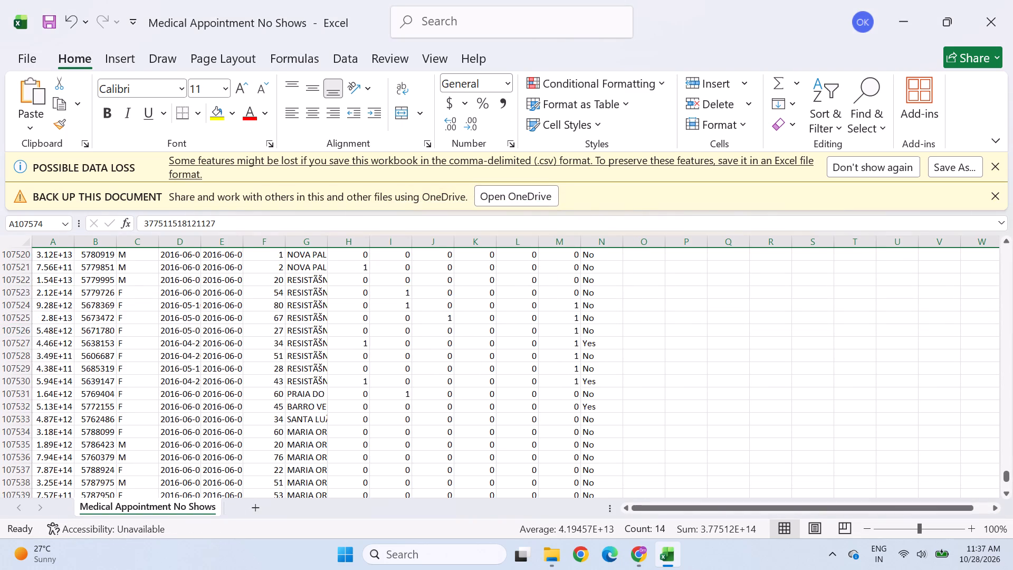
{"action": "scroll", "coordinate": [453, 308], "scroll_direction": "up", "scroll_amount": 20}
{"action": "scroll", "coordinate": [453, 308], "scroll_direction": "up", "scroll_amount": 18}
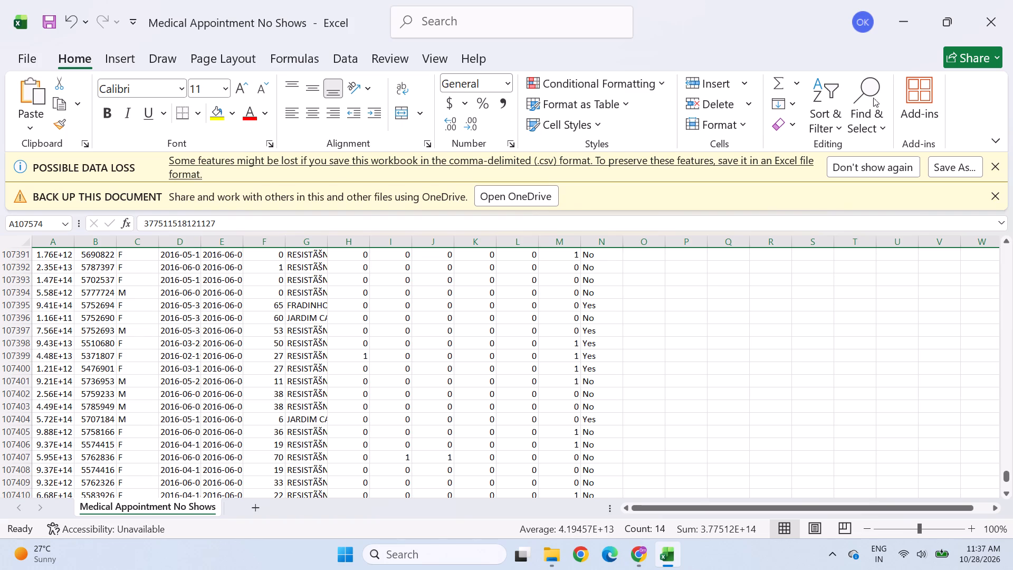
{"action": "left_click", "coordinate": [752, 100]}
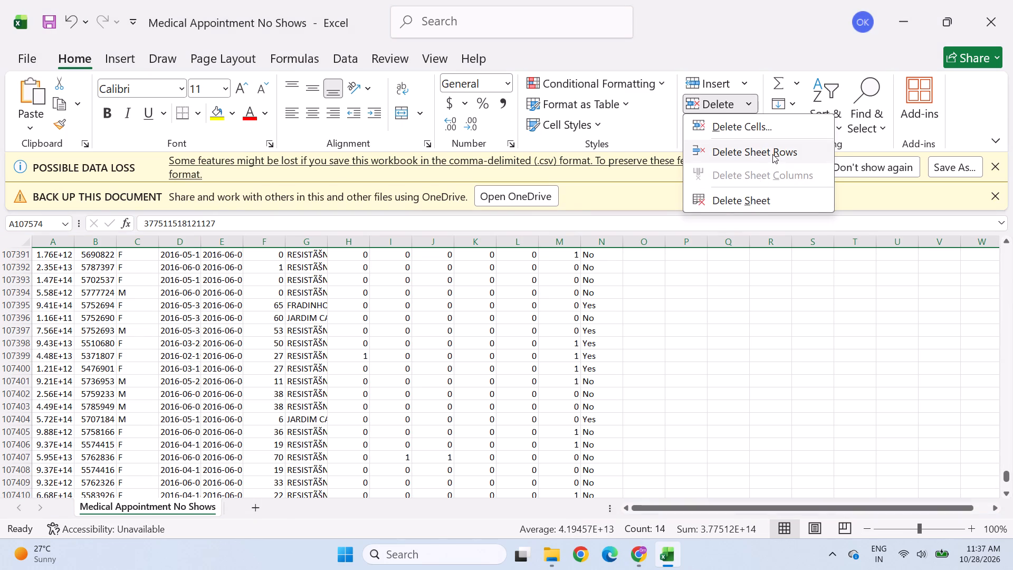
{"action": "left_click", "coordinate": [772, 154]}
{"action": "left_click", "coordinate": [736, 393]}
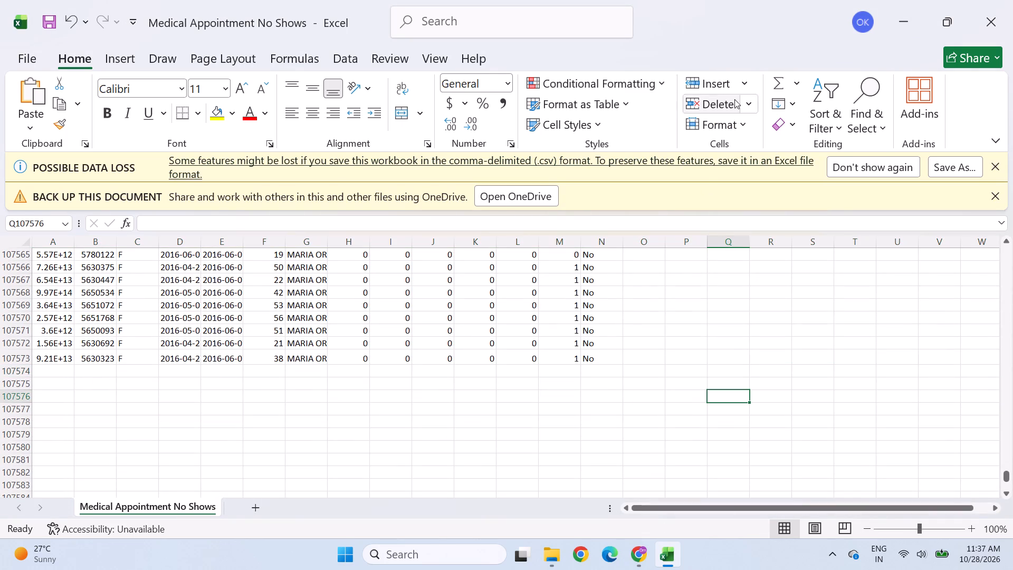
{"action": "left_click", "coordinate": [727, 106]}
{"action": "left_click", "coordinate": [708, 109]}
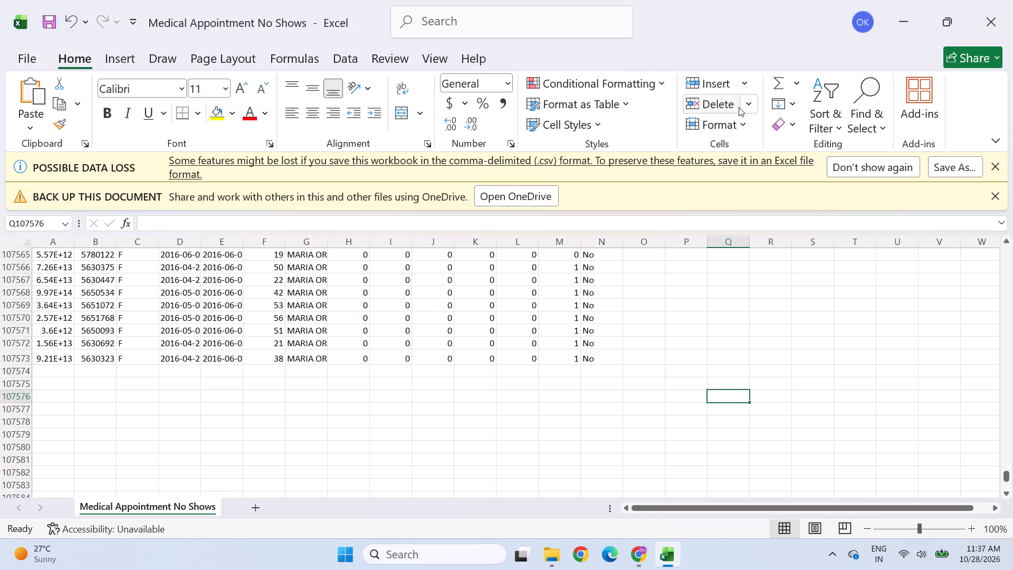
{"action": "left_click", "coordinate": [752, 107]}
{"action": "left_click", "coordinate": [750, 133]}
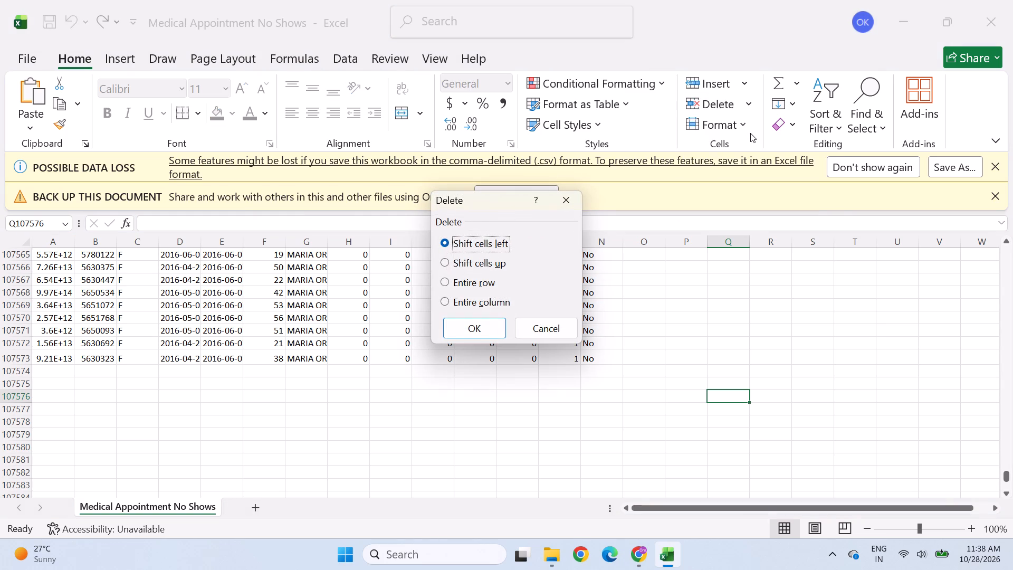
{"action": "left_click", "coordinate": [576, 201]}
Return from the end of the sheet and look back up through the records as far as row 947.
{"action": "scroll", "coordinate": [492, 295], "scroll_direction": "up", "scroll_amount": 20}
{"action": "scroll", "coordinate": [492, 295], "scroll_direction": "up", "scroll_amount": 13}
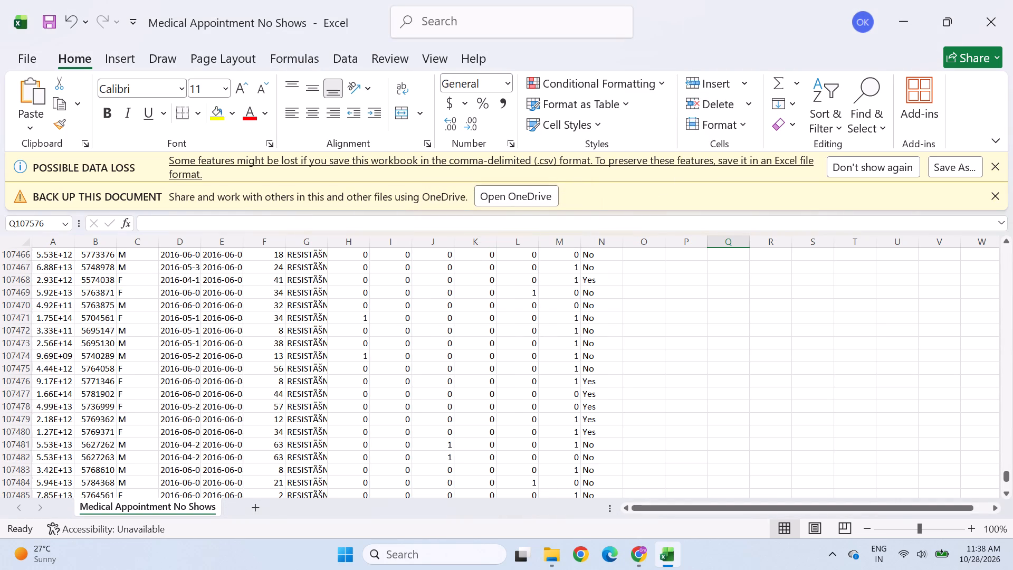
{"action": "left_click", "coordinate": [818, 128]}
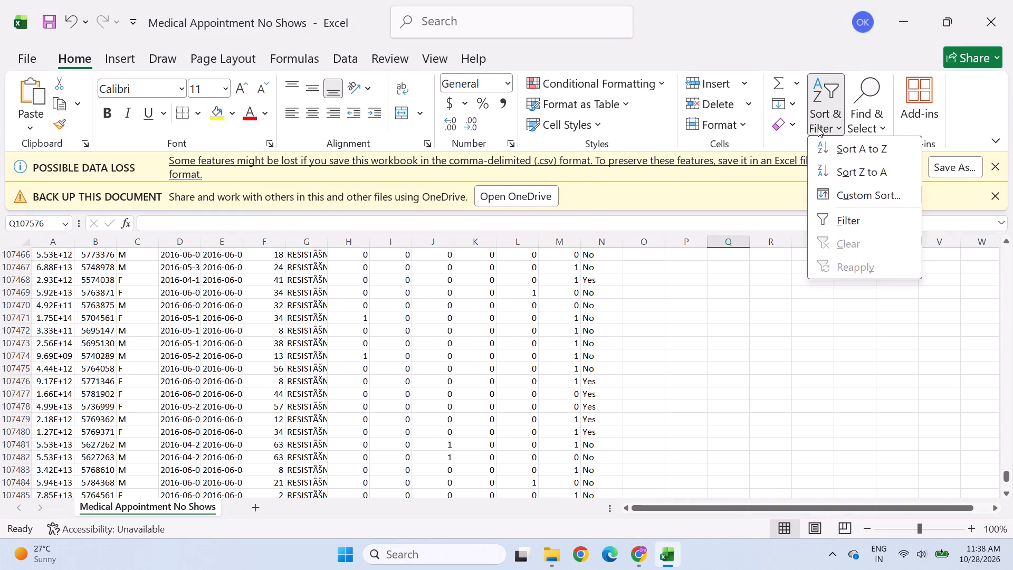
{"action": "left_click", "coordinate": [818, 128]}
{"action": "scroll", "coordinate": [440, 363], "scroll_direction": "up", "scroll_amount": 20}
{"action": "scroll", "coordinate": [440, 363], "scroll_direction": "up", "scroll_amount": 4}
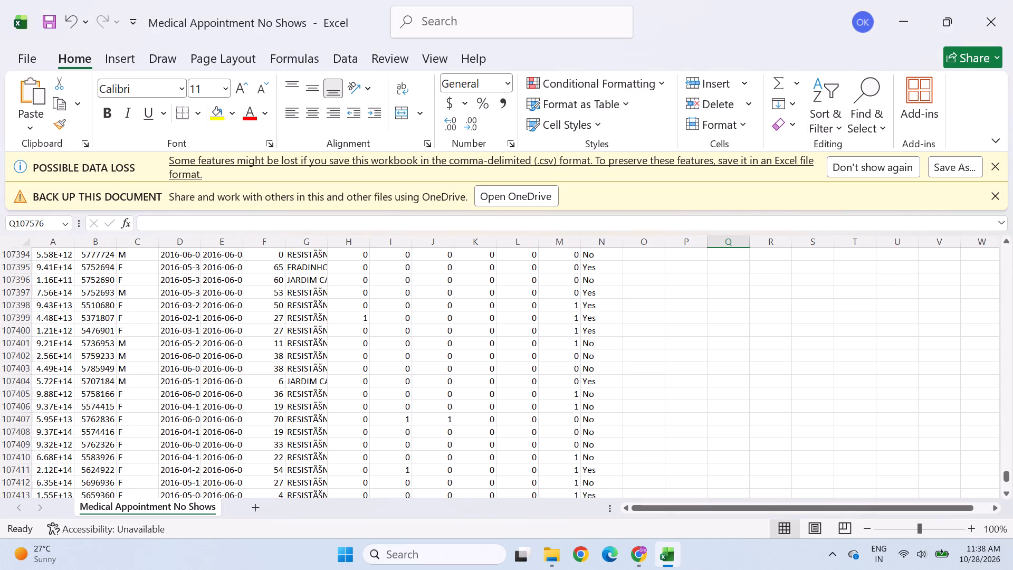
{"action": "left_click_drag", "start_coordinate": [1005, 482], "coordinate": [1004, 274]}
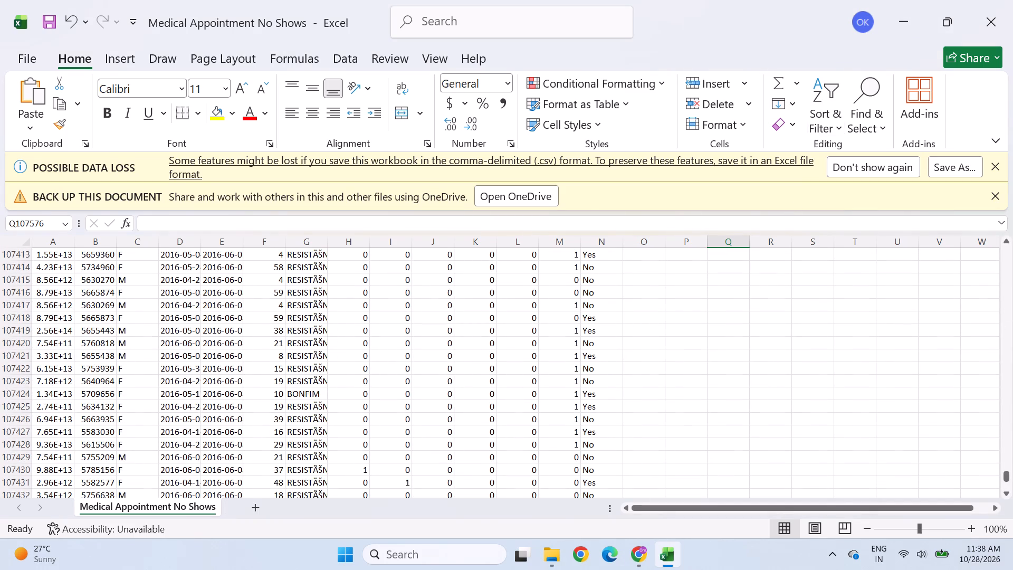
{"action": "left_click_drag", "start_coordinate": [1006, 477], "coordinate": [1012, 256]}
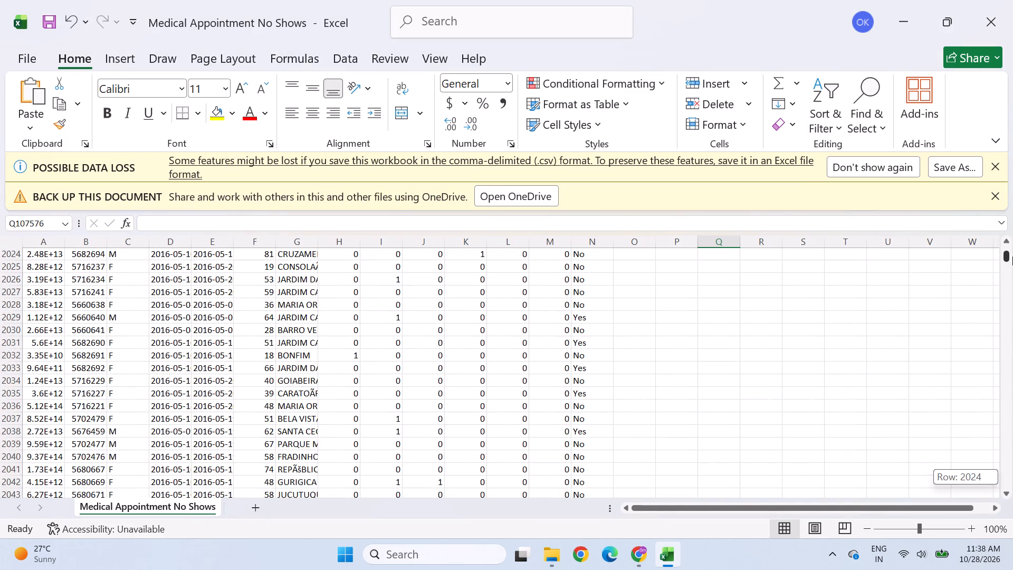
{"action": "left_click_drag", "start_coordinate": [1012, 256], "coordinate": [1012, 258]}
{"action": "scroll", "coordinate": [287, 380], "scroll_direction": "up", "scroll_amount": 20}
{"action": "scroll", "coordinate": [287, 380], "scroll_direction": "up", "scroll_amount": 15}
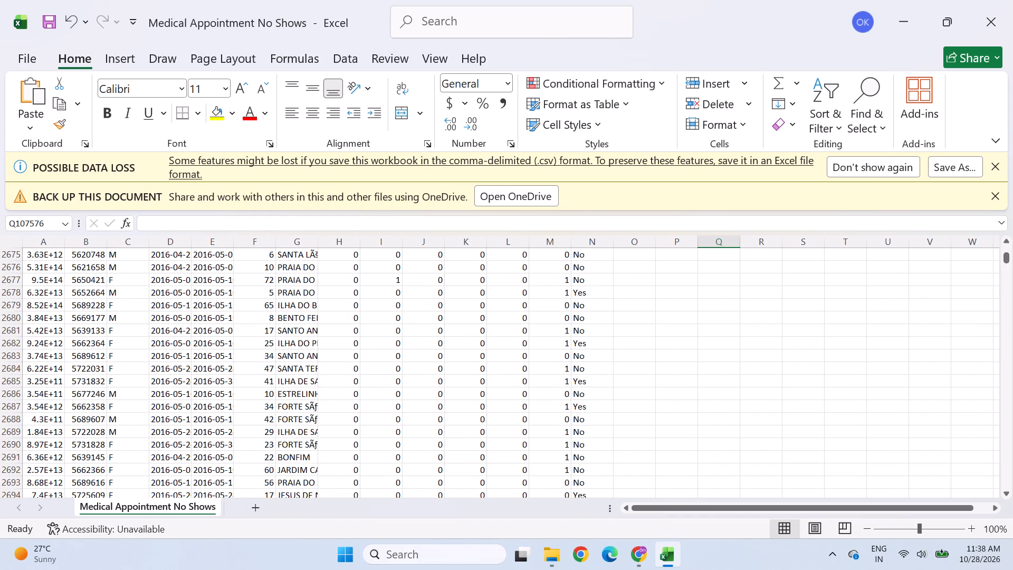
{"action": "scroll", "coordinate": [288, 380], "scroll_direction": "up", "scroll_amount": 20}
{"action": "scroll", "coordinate": [288, 380], "scroll_direction": "up", "scroll_amount": 20}
{"action": "scroll", "coordinate": [288, 380], "scroll_direction": "up", "scroll_amount": 15}
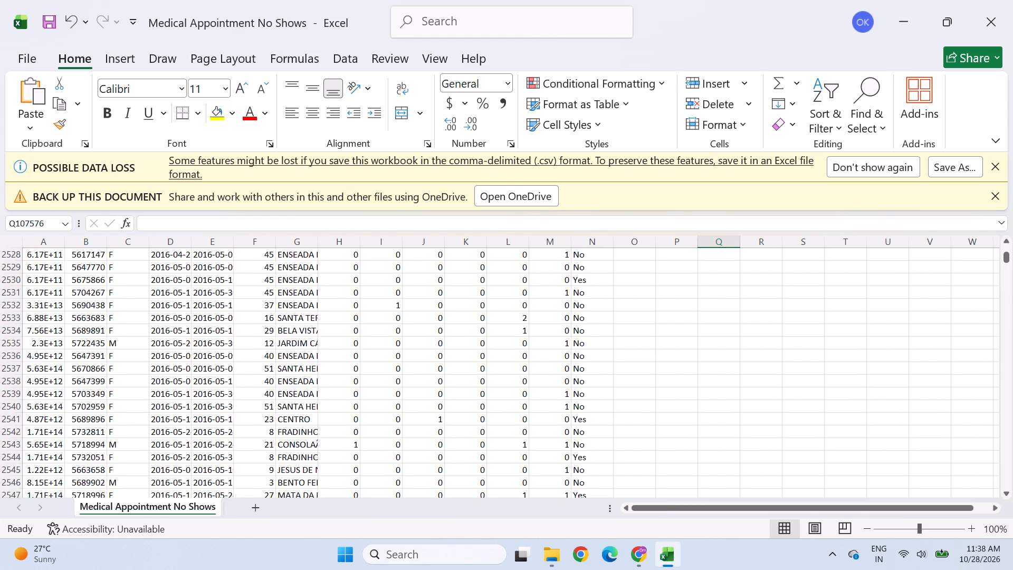
{"action": "scroll", "coordinate": [288, 380], "scroll_direction": "up", "scroll_amount": 20}
{"action": "scroll", "coordinate": [288, 380], "scroll_direction": "up", "scroll_amount": 20}
{"action": "scroll", "coordinate": [288, 380], "scroll_direction": "up", "scroll_amount": 9}
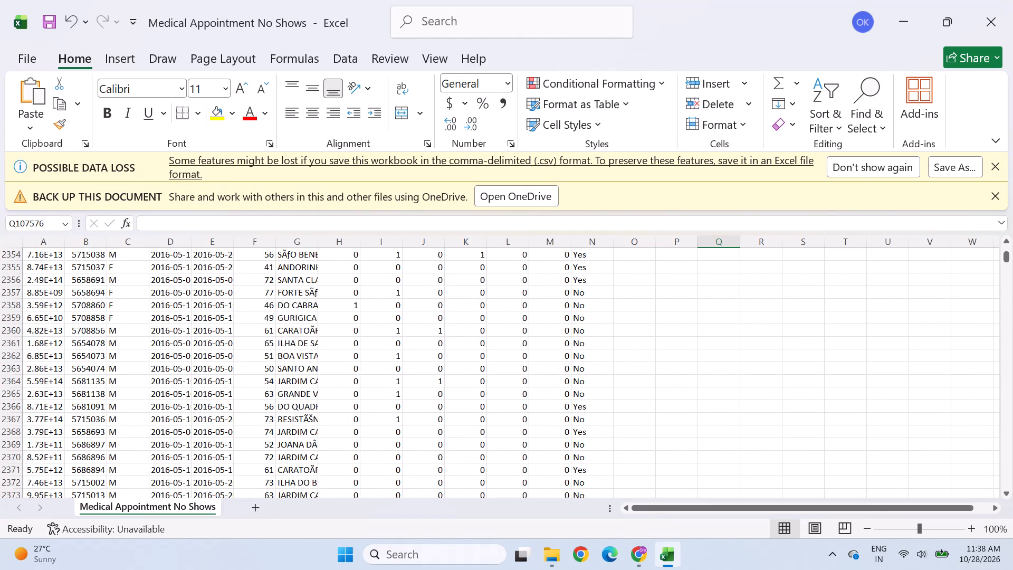
{"action": "scroll", "coordinate": [293, 379], "scroll_direction": "up", "scroll_amount": 20}
{"action": "scroll", "coordinate": [293, 379], "scroll_direction": "up", "scroll_amount": 13}
{"action": "scroll", "coordinate": [342, 385], "scroll_direction": "up", "scroll_amount": 15}
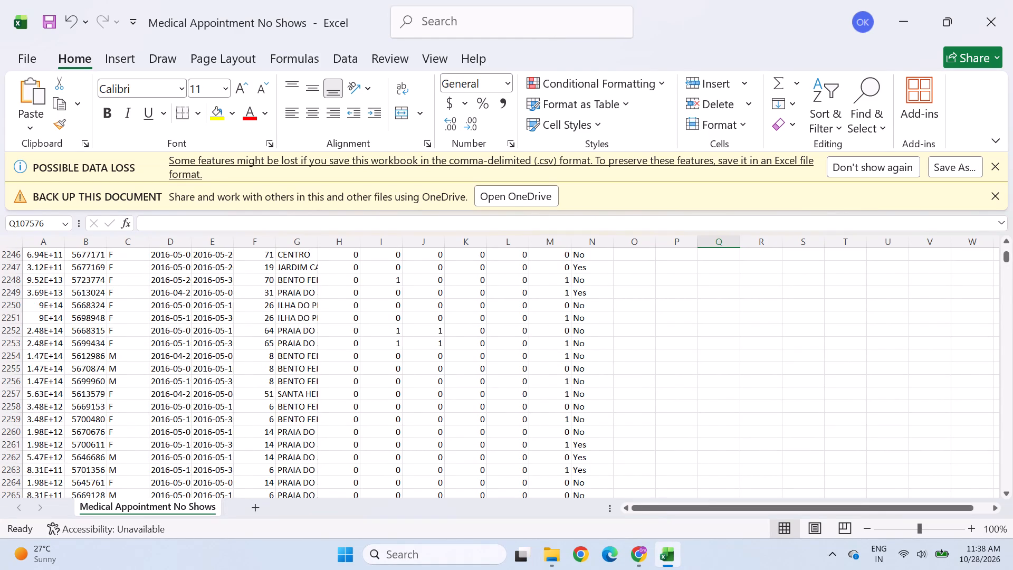
{"action": "scroll", "coordinate": [342, 384], "scroll_direction": "up", "scroll_amount": 20}
{"action": "scroll", "coordinate": [342, 384], "scroll_direction": "up", "scroll_amount": 19}
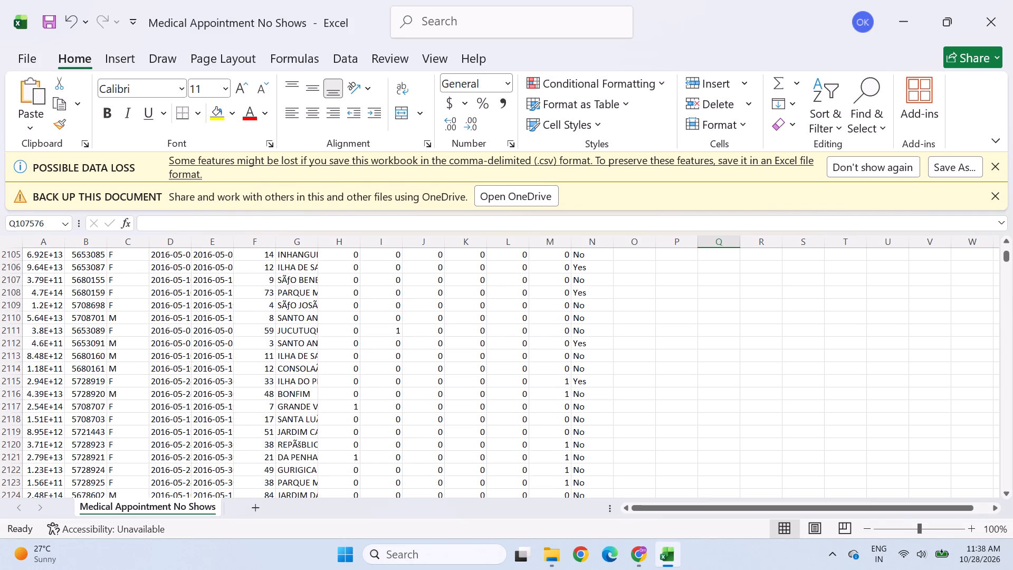
{"action": "scroll", "coordinate": [339, 384], "scroll_direction": "up", "scroll_amount": 15}
{"action": "scroll", "coordinate": [339, 384], "scroll_direction": "up", "scroll_amount": 11}
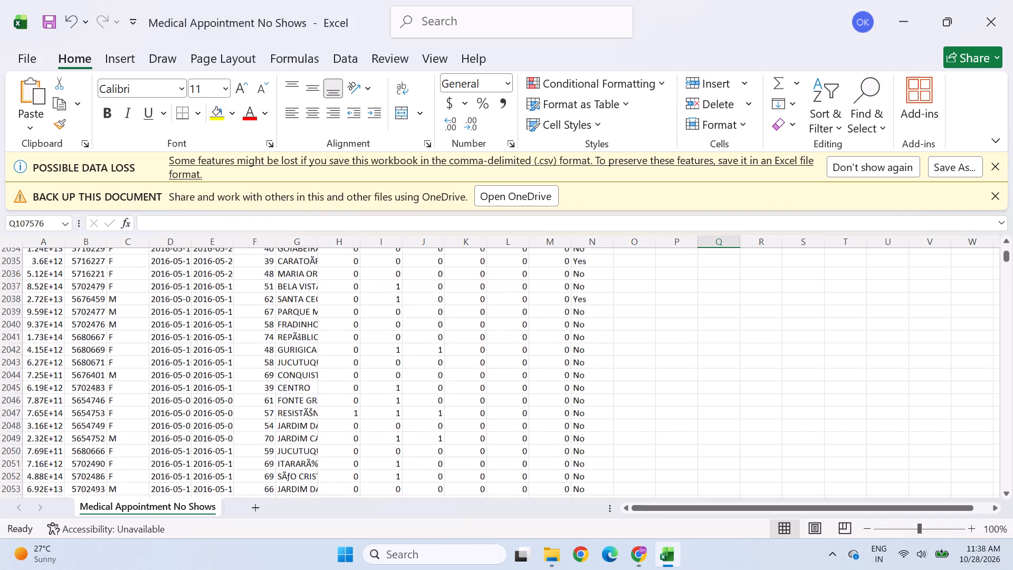
{"action": "scroll", "coordinate": [339, 384], "scroll_direction": "up", "scroll_amount": 20}
{"action": "scroll", "coordinate": [339, 384], "scroll_direction": "up", "scroll_amount": 20}
{"action": "scroll", "coordinate": [339, 384], "scroll_direction": "up", "scroll_amount": 9}
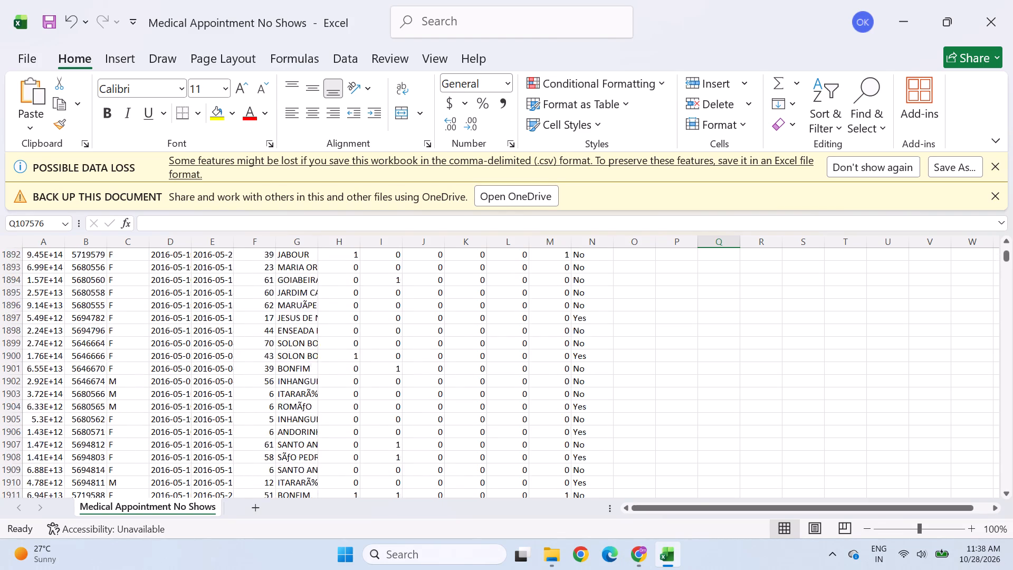
{"action": "scroll", "coordinate": [353, 384], "scroll_direction": "up", "scroll_amount": 20}
{"action": "scroll", "coordinate": [353, 384], "scroll_direction": "up", "scroll_amount": 20}
{"action": "scroll", "coordinate": [353, 384], "scroll_direction": "up", "scroll_amount": 9}
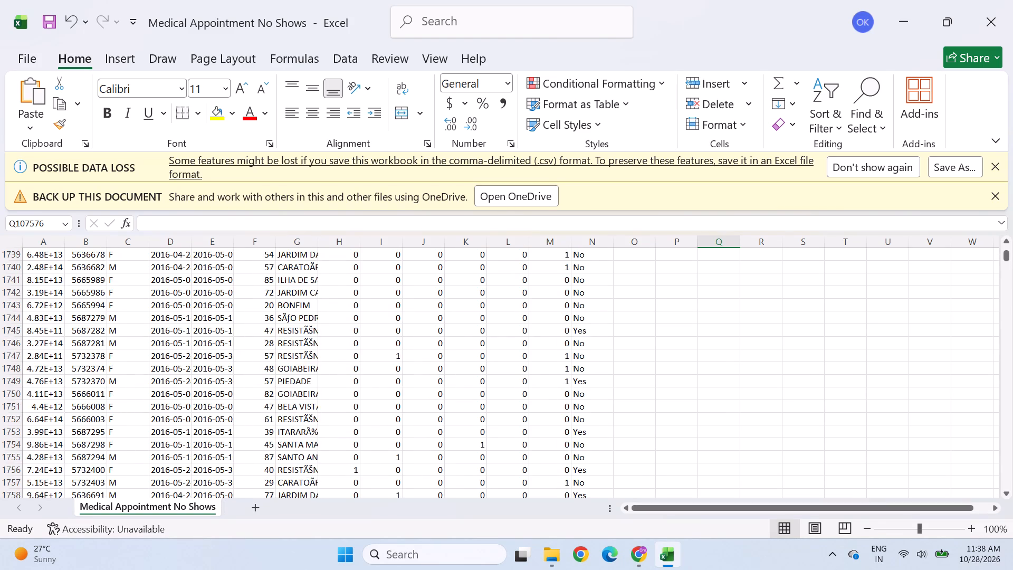
{"action": "scroll", "coordinate": [352, 384], "scroll_direction": "up", "scroll_amount": 14}
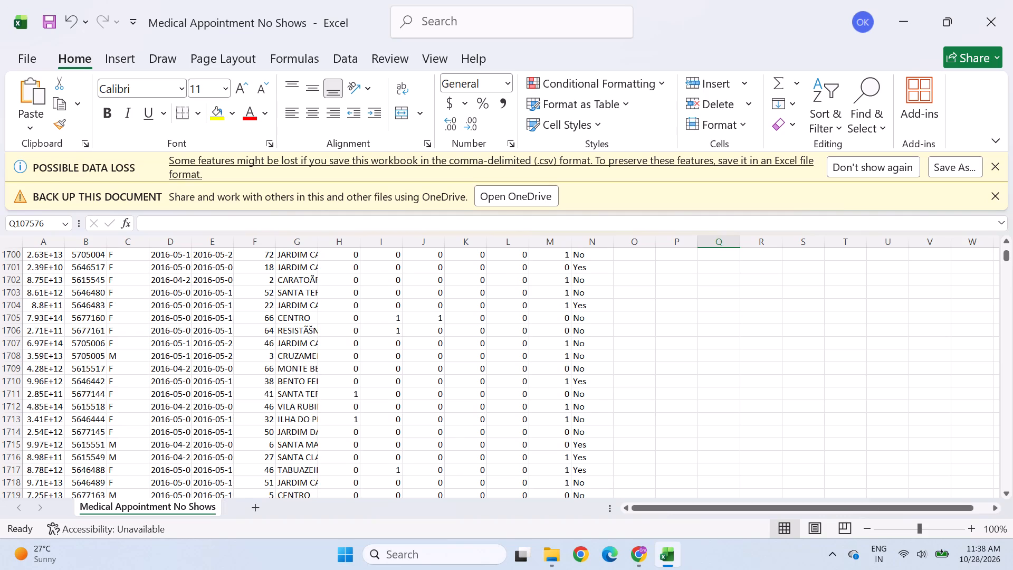
{"action": "scroll", "coordinate": [352, 384], "scroll_direction": "up", "scroll_amount": 15}
{"action": "scroll", "coordinate": [352, 384], "scroll_direction": "up", "scroll_amount": 17}
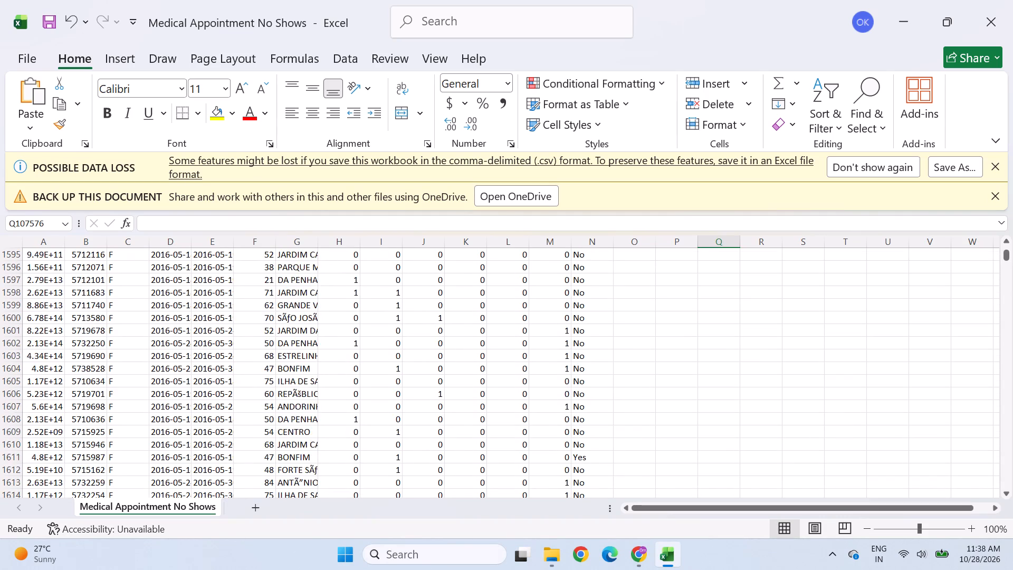
{"action": "scroll", "coordinate": [352, 384], "scroll_direction": "up", "scroll_amount": 16}
{"action": "scroll", "coordinate": [352, 383], "scroll_direction": "up", "scroll_amount": 20}
{"action": "scroll", "coordinate": [352, 383], "scroll_direction": "up", "scroll_amount": 5}
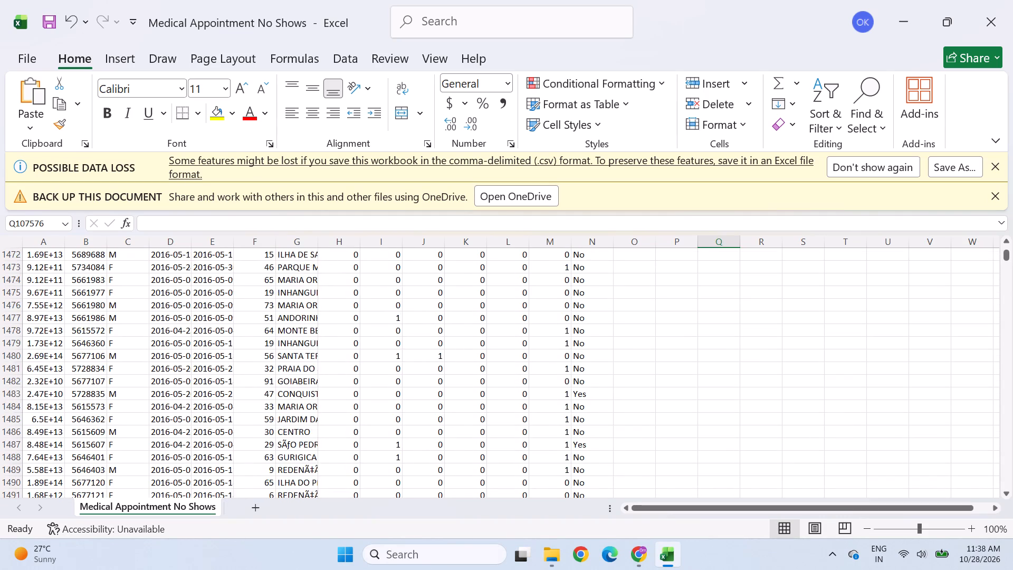
{"action": "scroll", "coordinate": [351, 383], "scroll_direction": "up", "scroll_amount": 20}
{"action": "scroll", "coordinate": [351, 383], "scroll_direction": "up", "scroll_amount": 17}
{"action": "scroll", "coordinate": [351, 383], "scroll_direction": "up", "scroll_amount": 8}
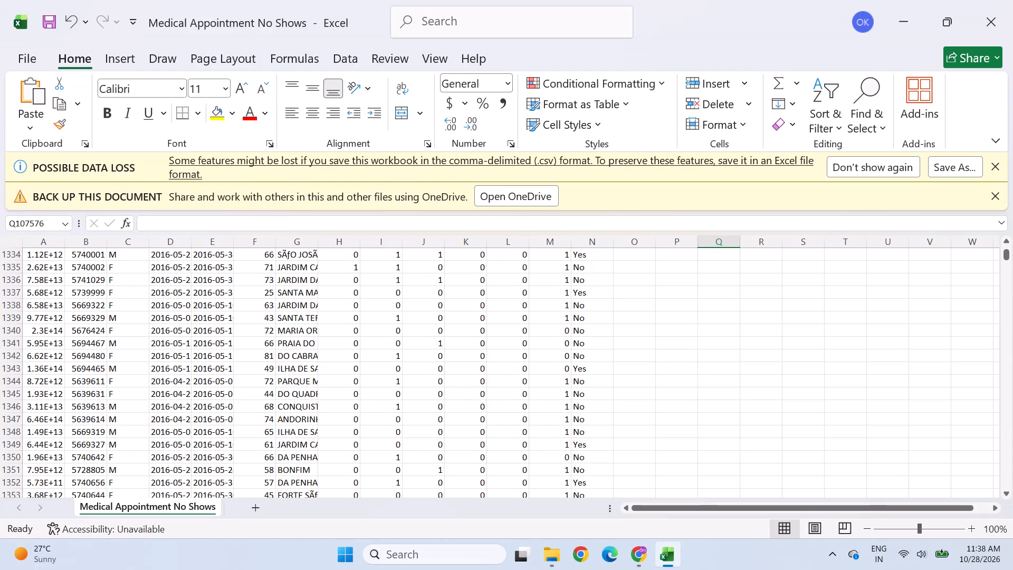
{"action": "scroll", "coordinate": [351, 383], "scroll_direction": "up", "scroll_amount": 19}
{"action": "scroll", "coordinate": [351, 383], "scroll_direction": "up", "scroll_amount": 9}
{"action": "scroll", "coordinate": [346, 379], "scroll_direction": "up", "scroll_amount": 15}
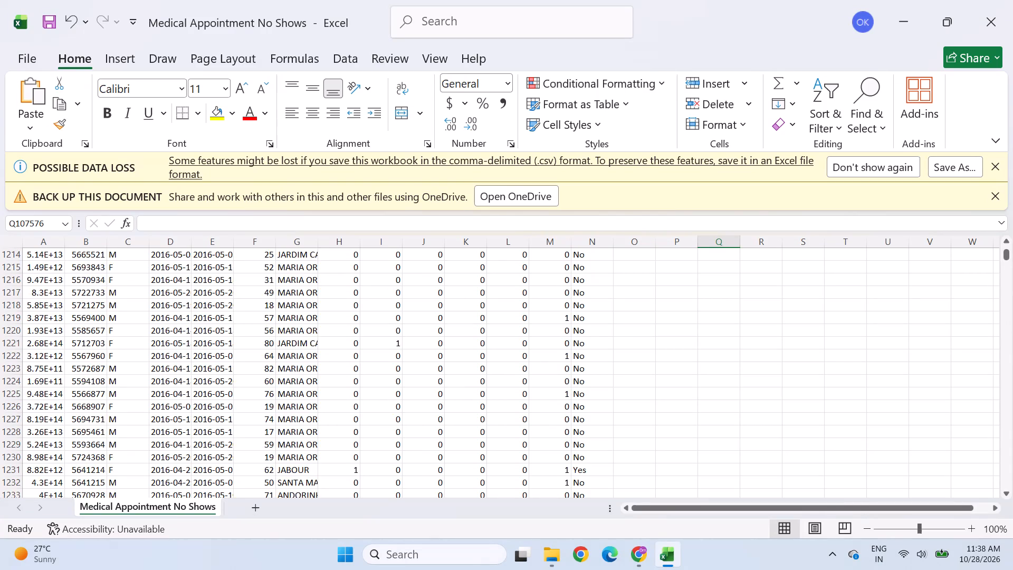
{"action": "scroll", "coordinate": [346, 379], "scroll_direction": "up", "scroll_amount": 20}
{"action": "scroll", "coordinate": [346, 379], "scroll_direction": "up", "scroll_amount": 7}
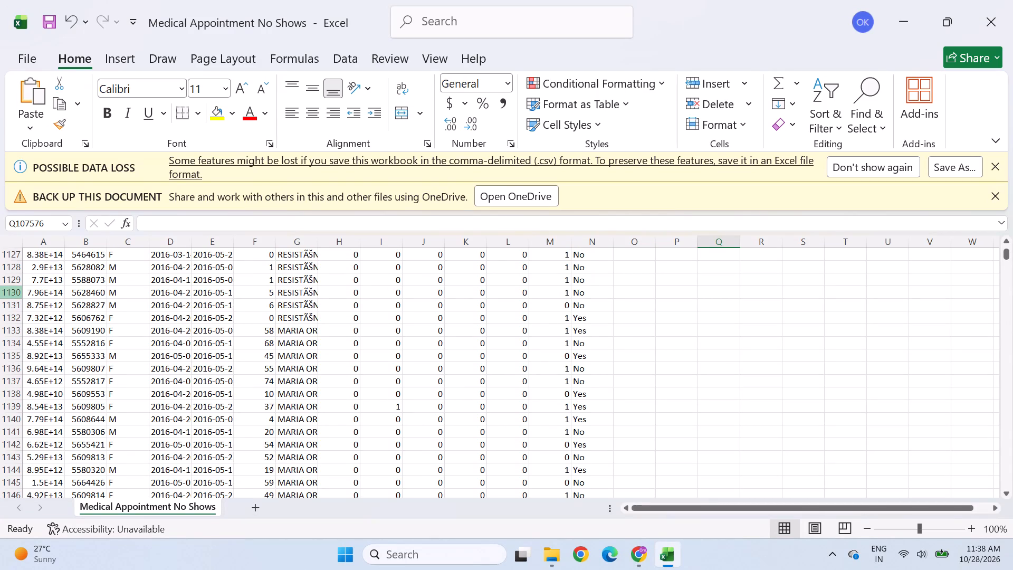
{"action": "scroll", "coordinate": [1, 292], "scroll_direction": "up", "scroll_amount": 14}
{"action": "scroll", "coordinate": [15, 291], "scroll_direction": "up", "scroll_amount": 16}
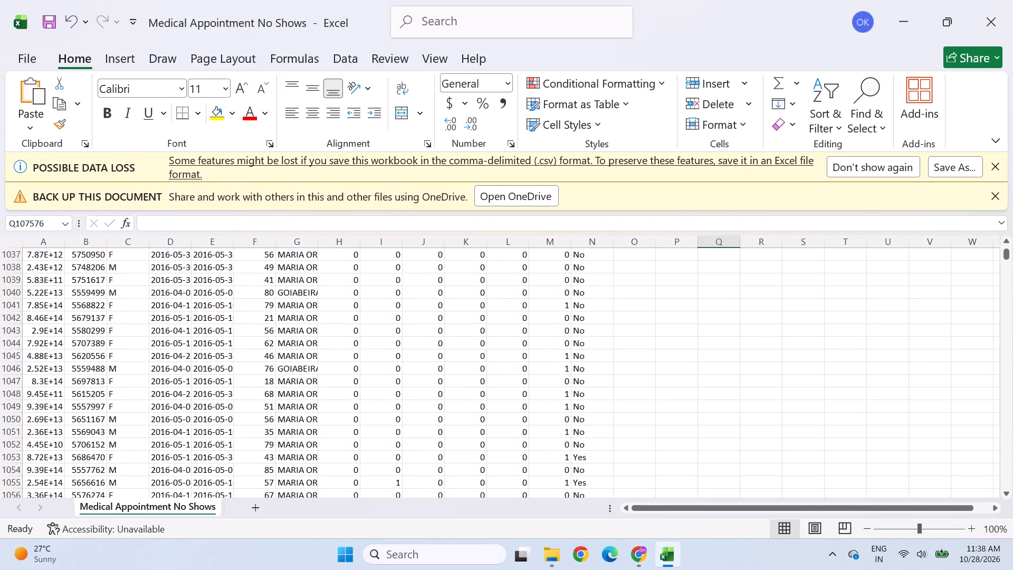
{"action": "scroll", "coordinate": [13, 291], "scroll_direction": "up", "scroll_amount": 20}
{"action": "scroll", "coordinate": [13, 291], "scroll_direction": "up", "scroll_amount": 11}
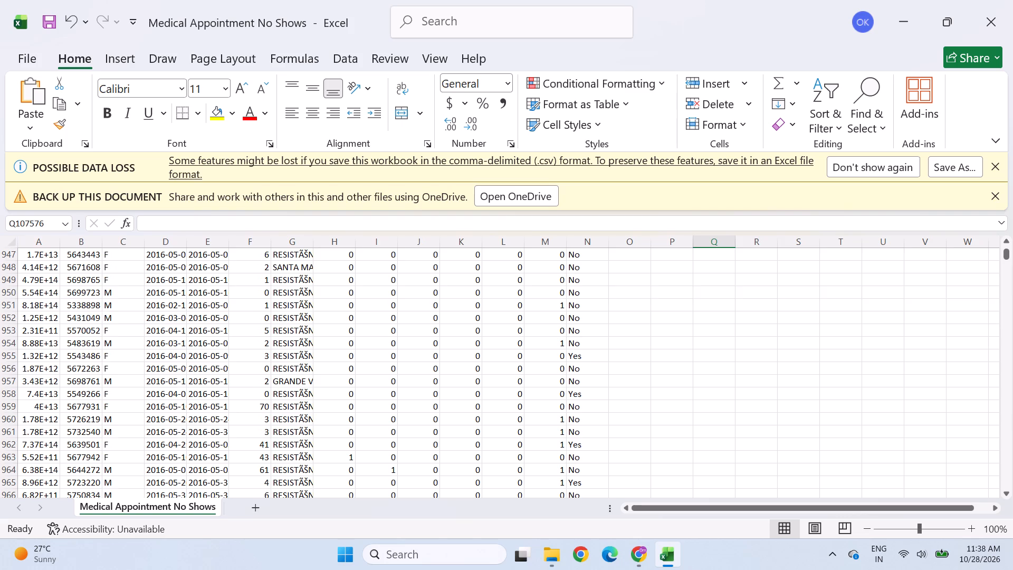
Clear the record in row 947 and delete that sheet row, repeating the deletion for the four records that move up into it.
{"action": "left_click", "coordinate": [13, 291]}
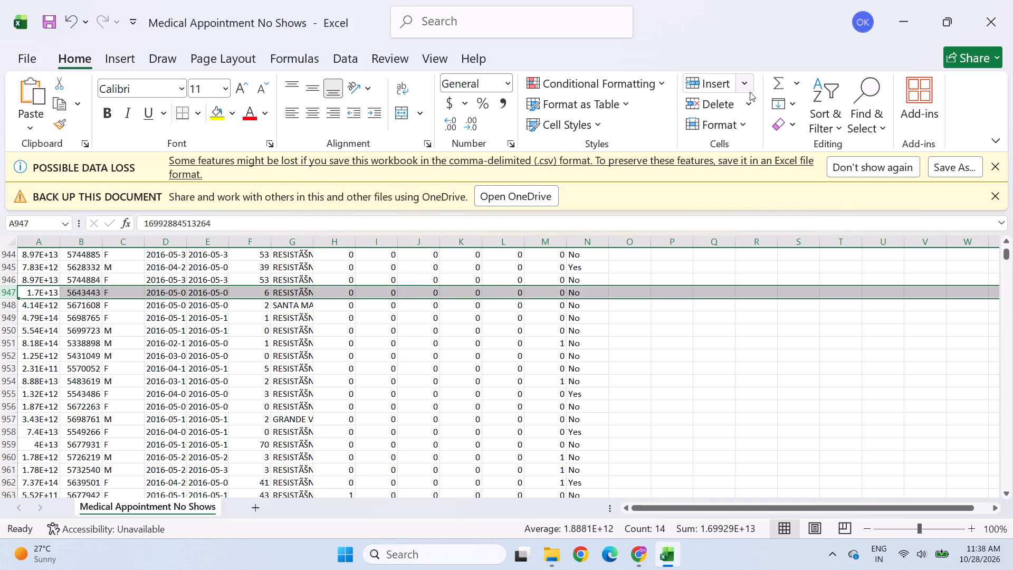
{"action": "left_click", "coordinate": [743, 122]}
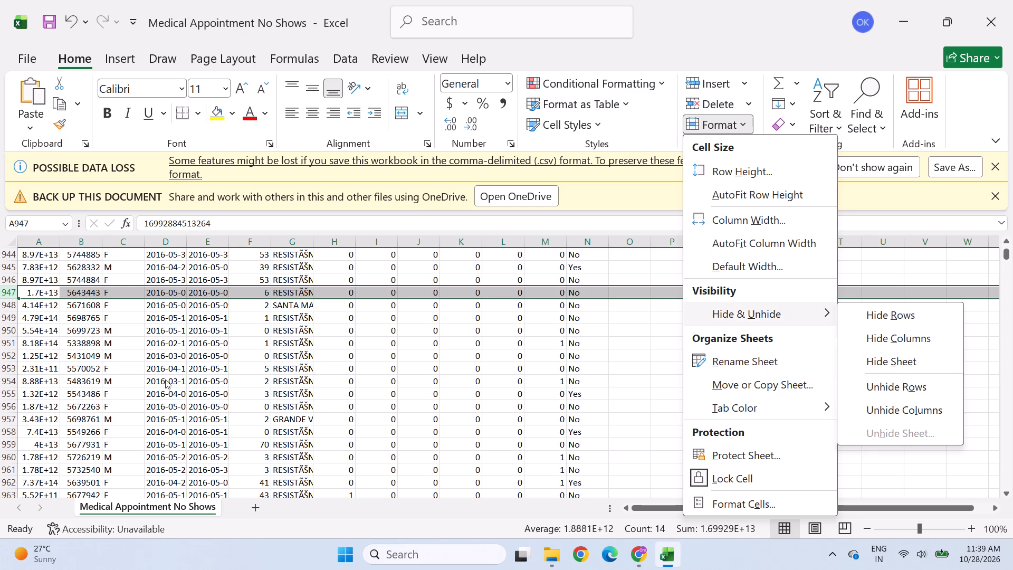
{"action": "left_click", "coordinate": [11, 290]}
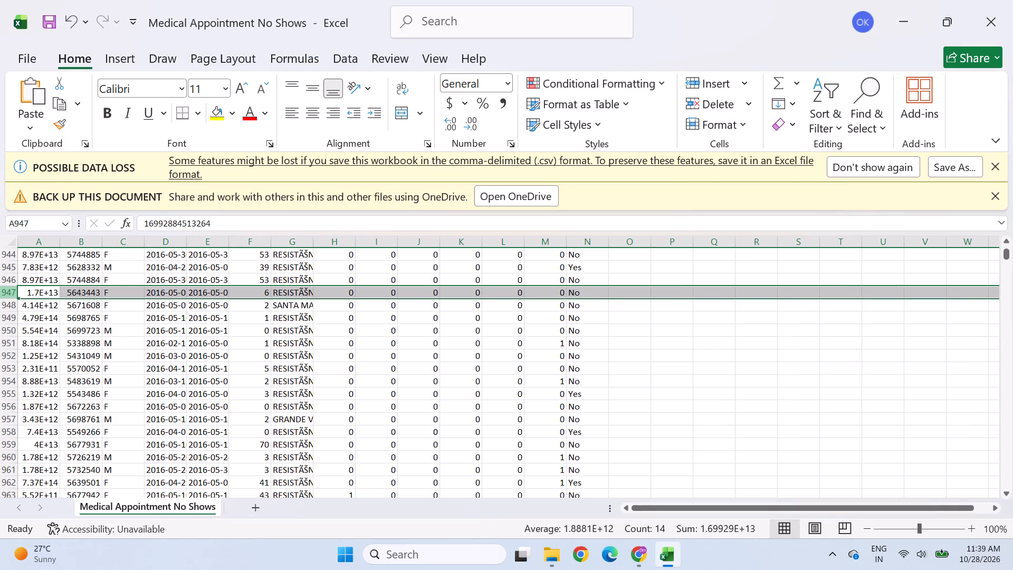
{"action": "key", "text": "Delete"}
{"action": "left_click", "coordinate": [12, 292]}
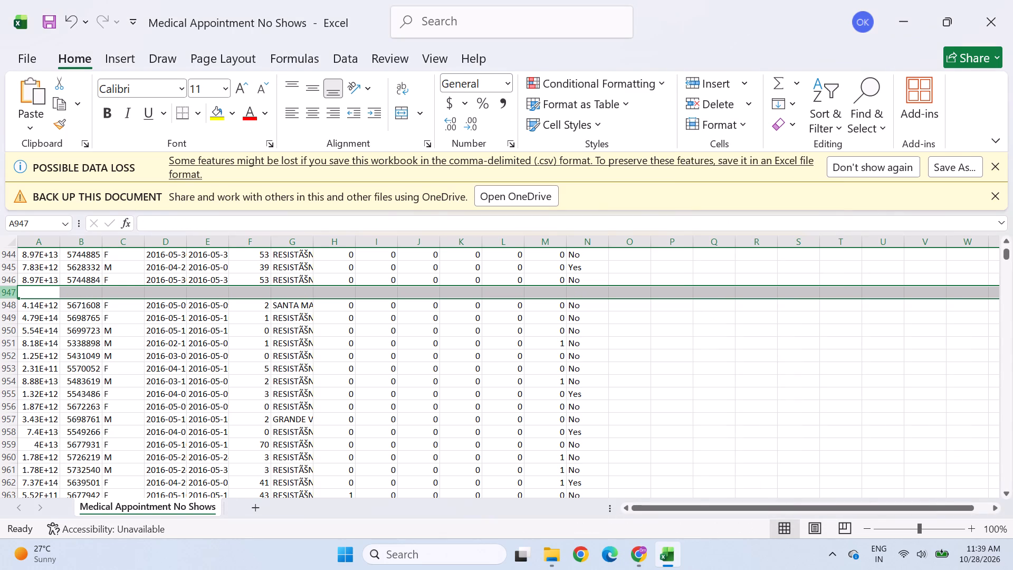
{"action": "left_click", "coordinate": [704, 102]}
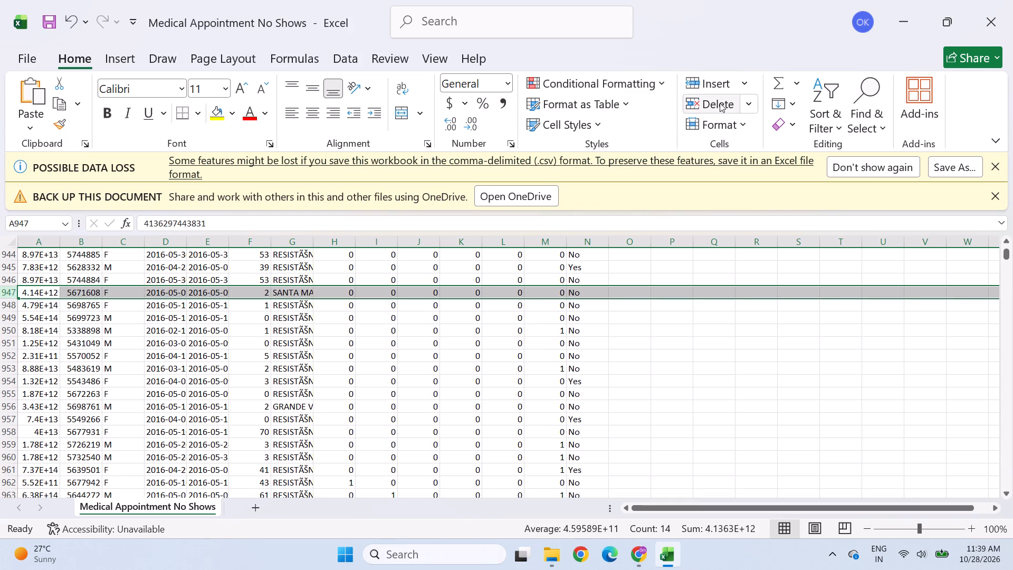
{"action": "left_click", "coordinate": [720, 103]}
{"action": "triple_click", "coordinate": [720, 103]}
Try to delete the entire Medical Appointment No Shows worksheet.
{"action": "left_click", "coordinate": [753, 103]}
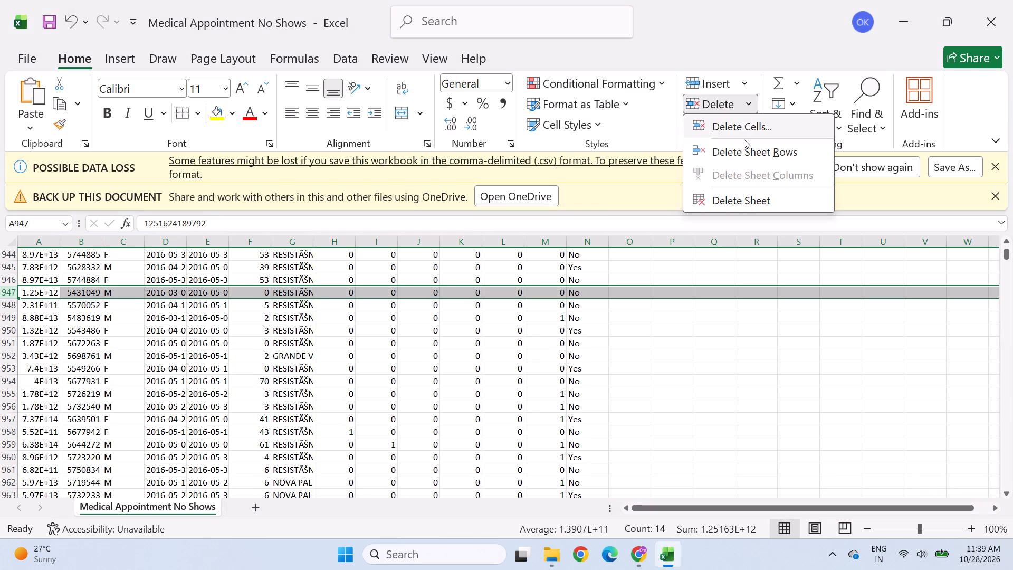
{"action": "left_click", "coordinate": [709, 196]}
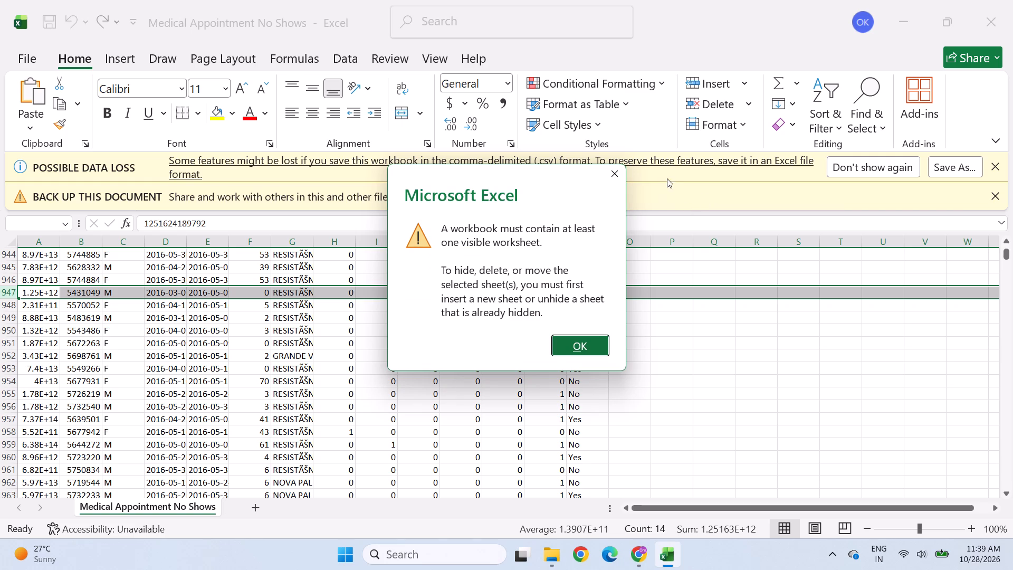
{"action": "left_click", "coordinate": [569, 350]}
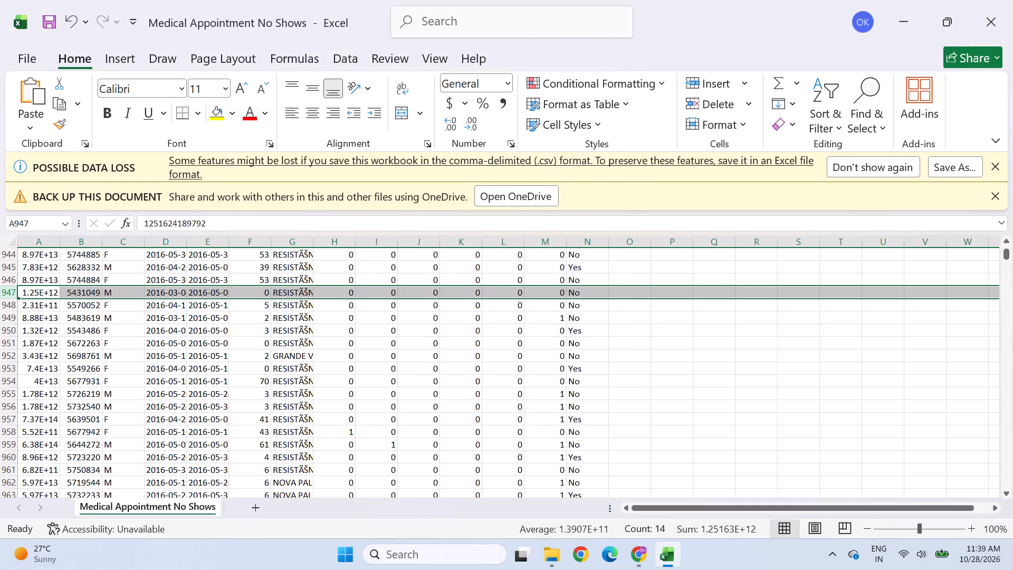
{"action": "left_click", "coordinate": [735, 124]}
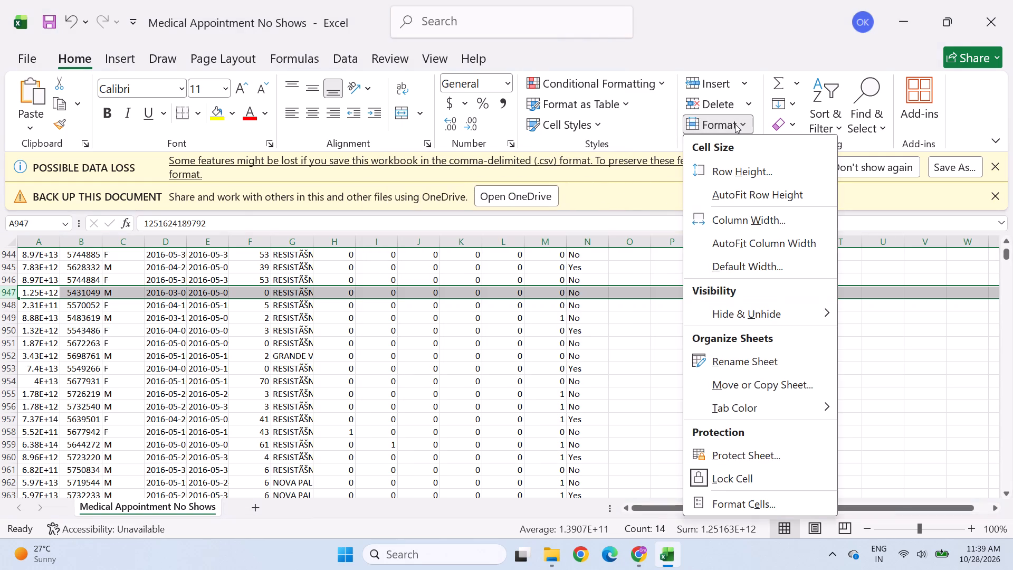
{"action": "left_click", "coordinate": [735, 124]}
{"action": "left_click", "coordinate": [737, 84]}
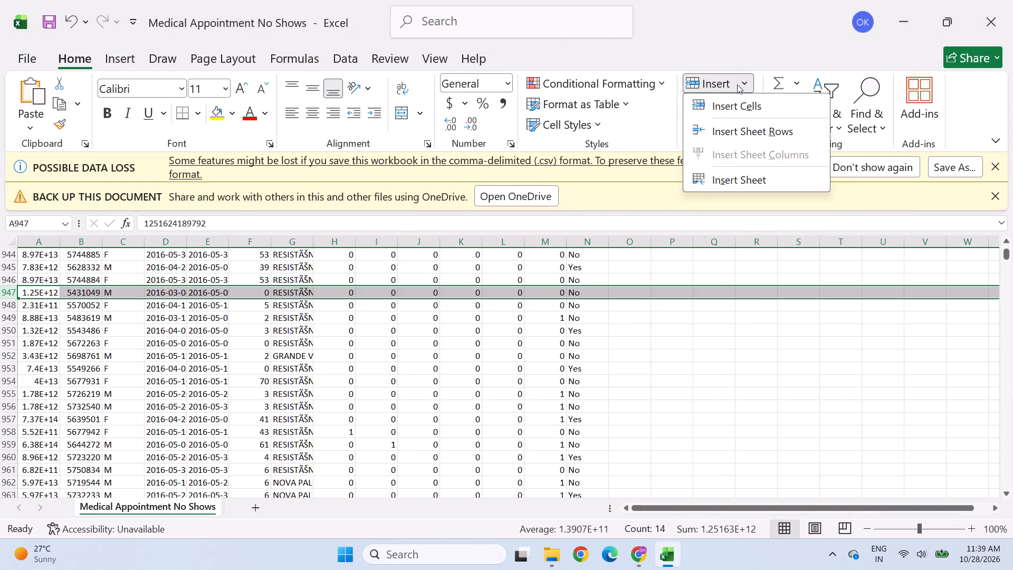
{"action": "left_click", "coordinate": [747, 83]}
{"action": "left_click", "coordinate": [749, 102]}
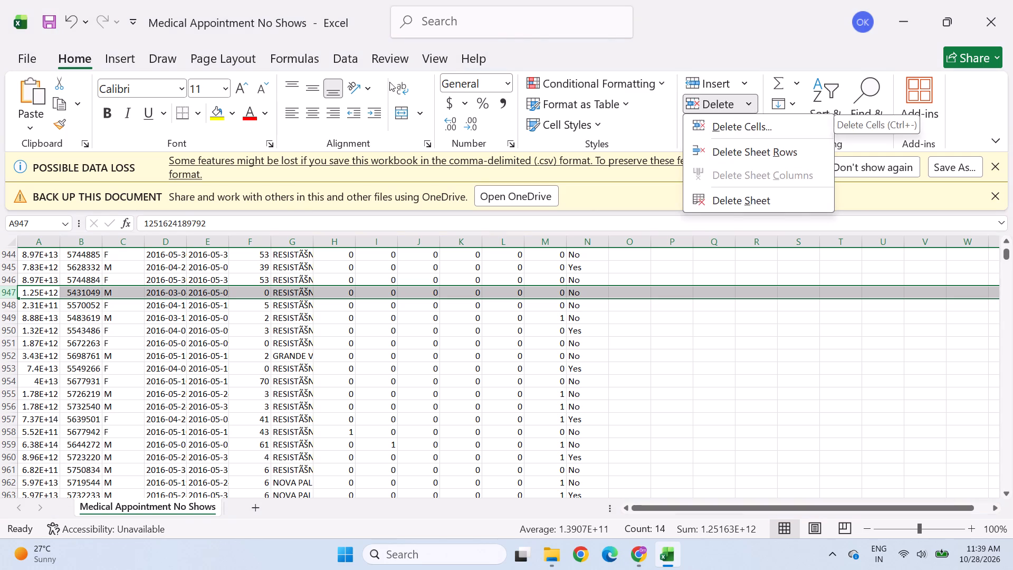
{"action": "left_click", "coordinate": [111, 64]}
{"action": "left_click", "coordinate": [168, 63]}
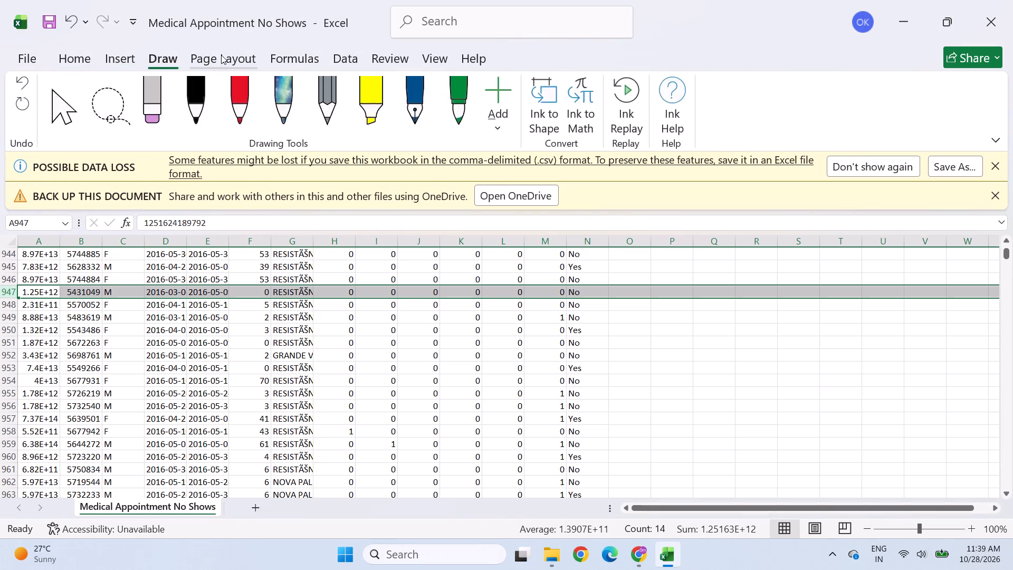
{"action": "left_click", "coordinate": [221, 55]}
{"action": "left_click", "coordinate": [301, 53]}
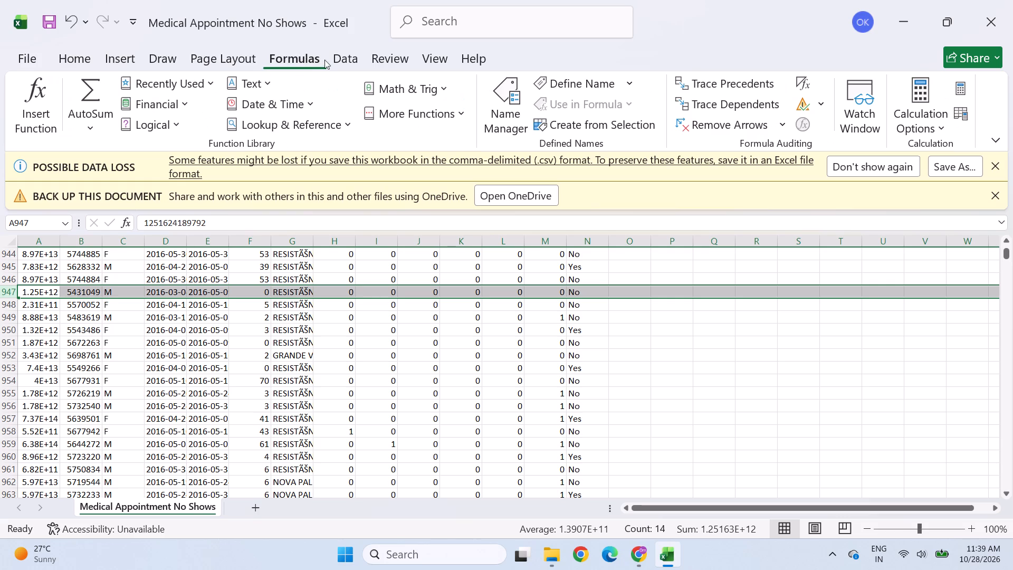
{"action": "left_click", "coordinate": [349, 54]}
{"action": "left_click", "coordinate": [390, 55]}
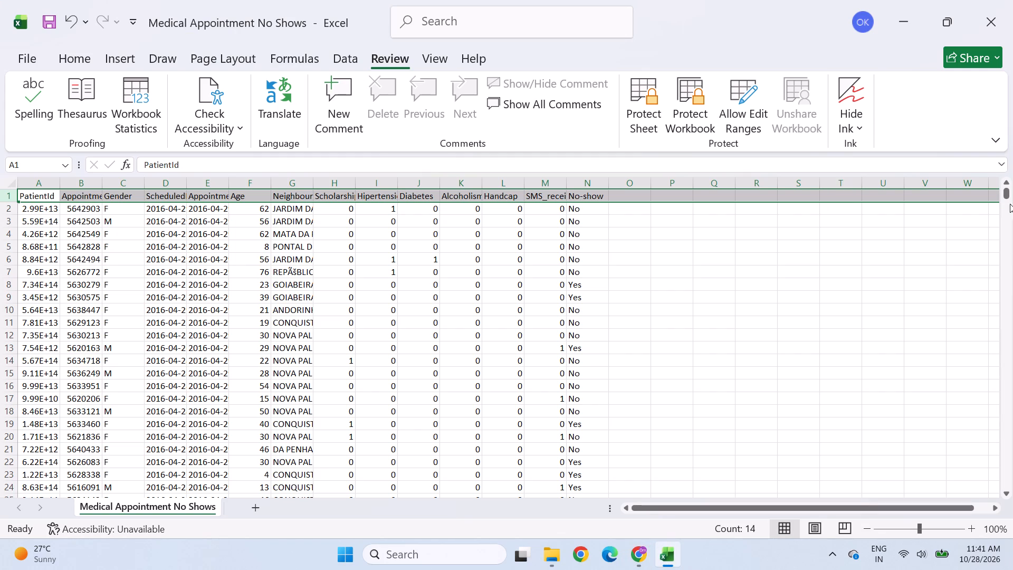
{"action": "left_click_drag", "start_coordinate": [1007, 194], "coordinate": [996, 541]}
{"action": "scroll", "coordinate": [210, 194], "scroll_direction": "up", "scroll_amount": 4}
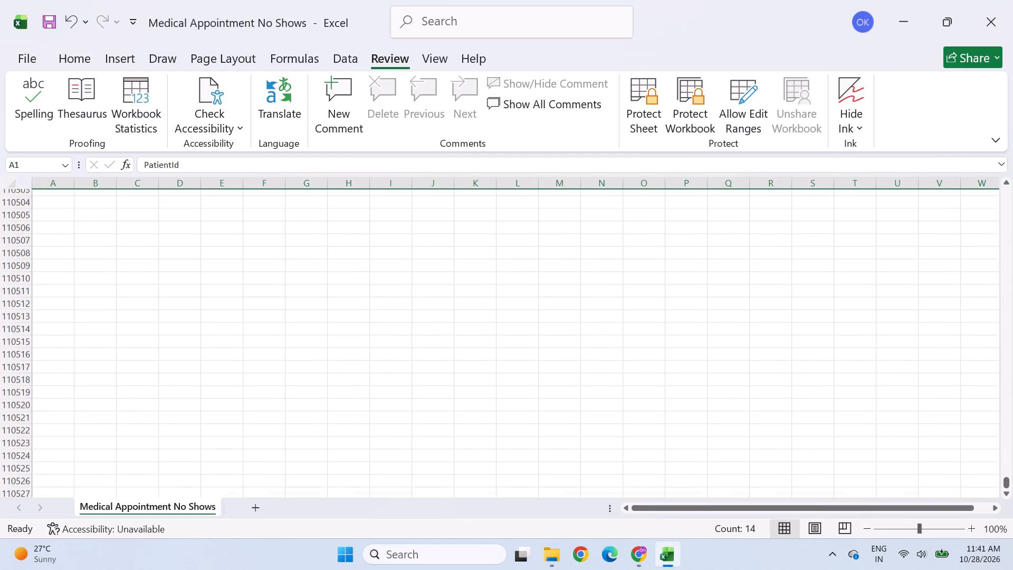
{"action": "scroll", "coordinate": [210, 194], "scroll_direction": "up", "scroll_amount": 17}
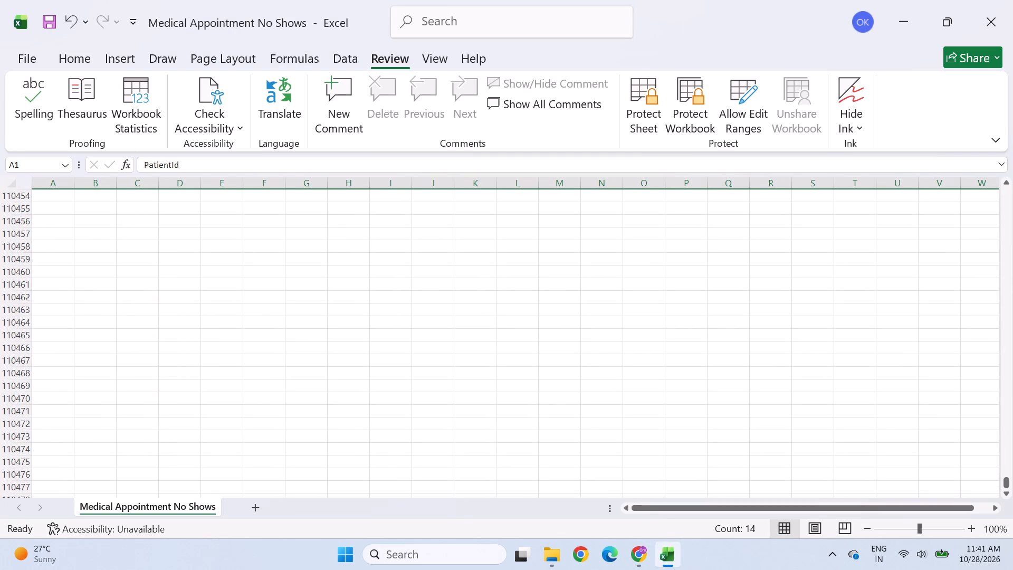
{"action": "scroll", "coordinate": [44, 312], "scroll_direction": "up", "scroll_amount": 8}
{"action": "middle_click", "coordinate": [311, 371]}
{"action": "scroll", "coordinate": [312, 369], "scroll_direction": "up", "scroll_amount": 1}
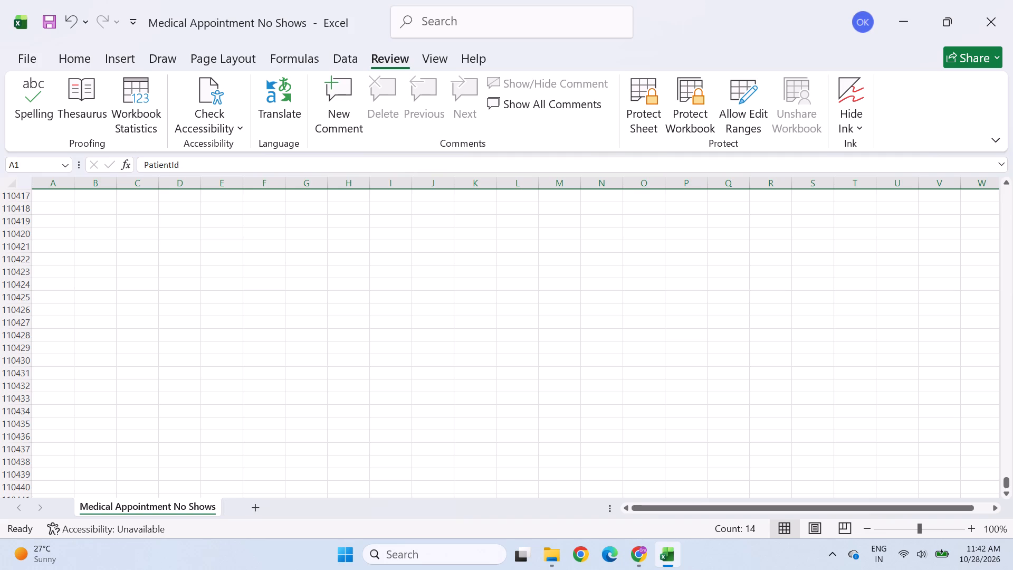
{"action": "left_click", "coordinate": [1003, 480]}
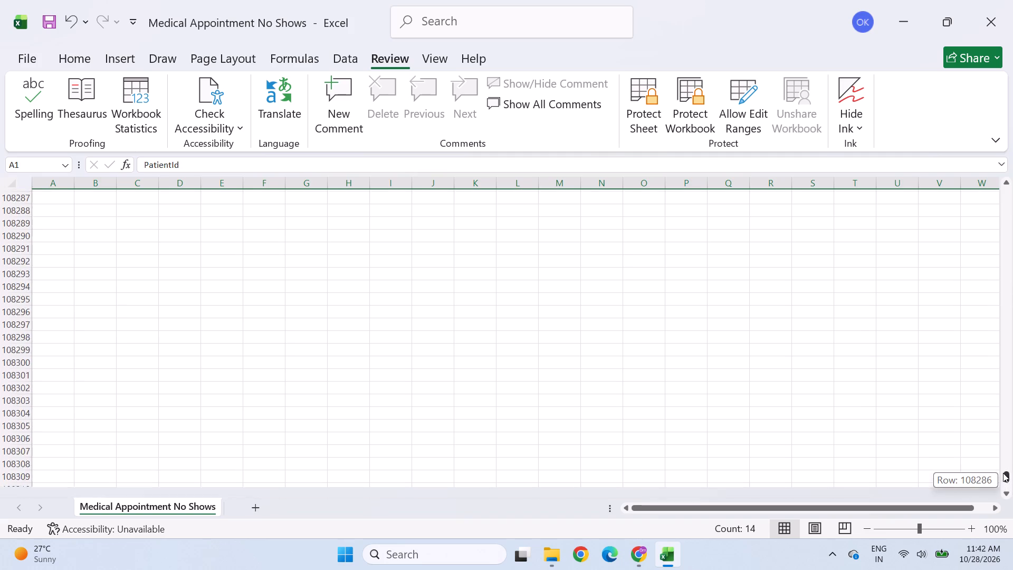
{"action": "scroll", "coordinate": [563, 335], "scroll_direction": "up", "scroll_amount": 7}
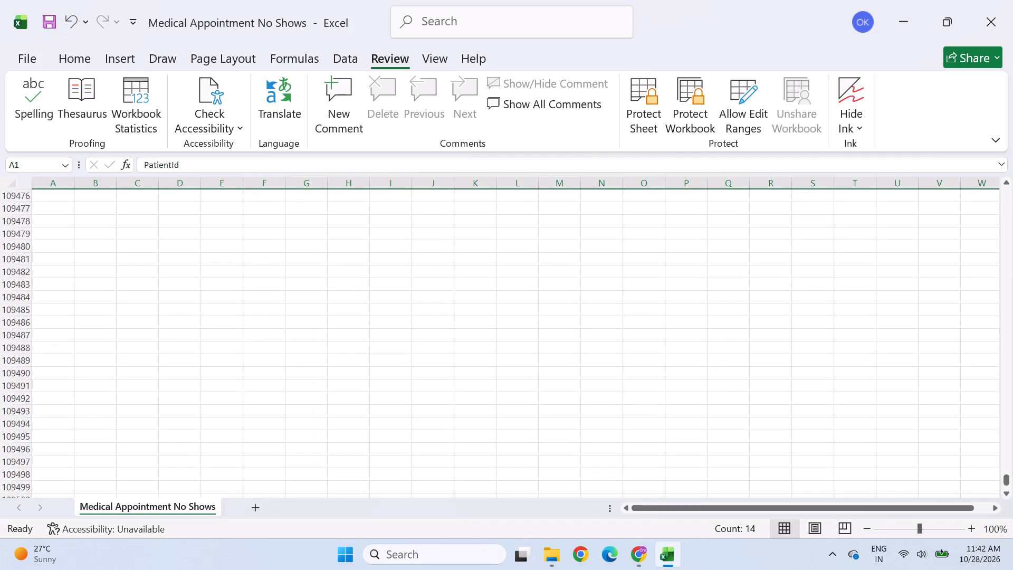
{"action": "scroll", "coordinate": [563, 335], "scroll_direction": "up", "scroll_amount": 20}
{"action": "scroll", "coordinate": [563, 335], "scroll_direction": "up", "scroll_amount": 10}
{"action": "scroll", "coordinate": [542, 331], "scroll_direction": "up", "scroll_amount": 16}
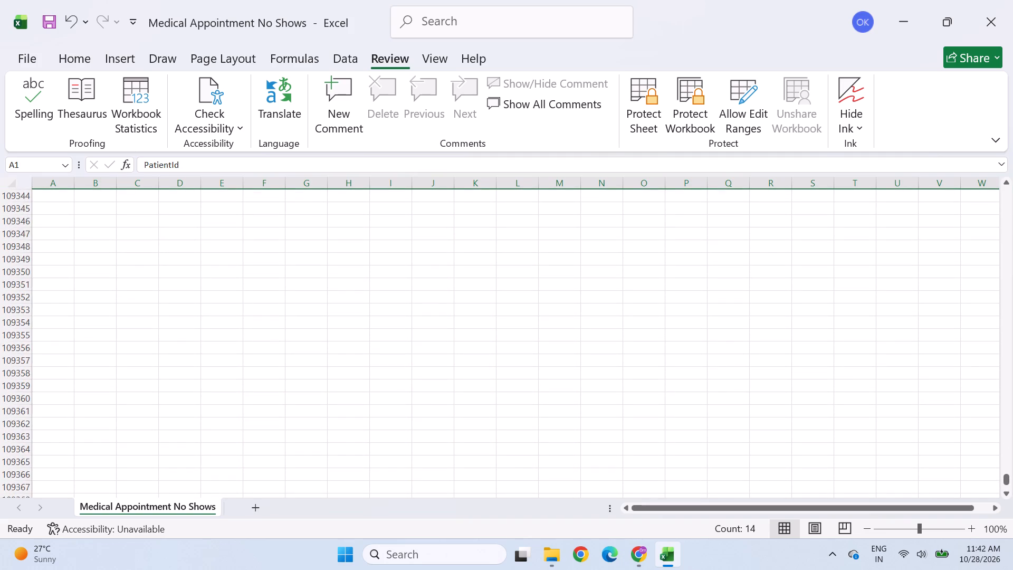
{"action": "scroll", "coordinate": [547, 323], "scroll_direction": "up", "scroll_amount": 20}
{"action": "scroll", "coordinate": [547, 323], "scroll_direction": "up", "scroll_amount": 20}
{"action": "scroll", "coordinate": [547, 323], "scroll_direction": "up", "scroll_amount": 6}
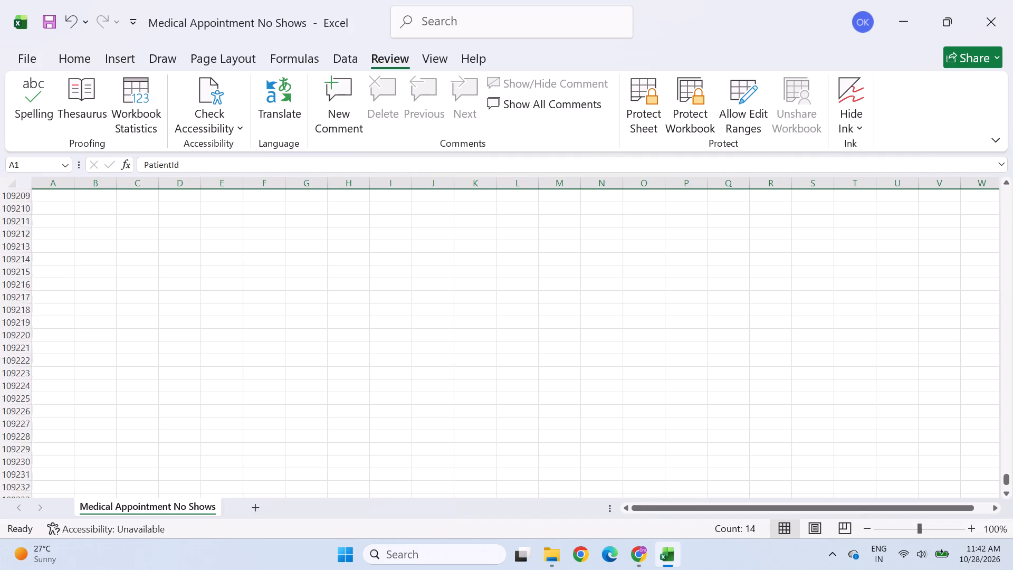
{"action": "scroll", "coordinate": [533, 319], "scroll_direction": "up", "scroll_amount": 20}
{"action": "scroll", "coordinate": [533, 319], "scroll_direction": "up", "scroll_amount": 20}
{"action": "scroll", "coordinate": [533, 319], "scroll_direction": "up", "scroll_amount": 6}
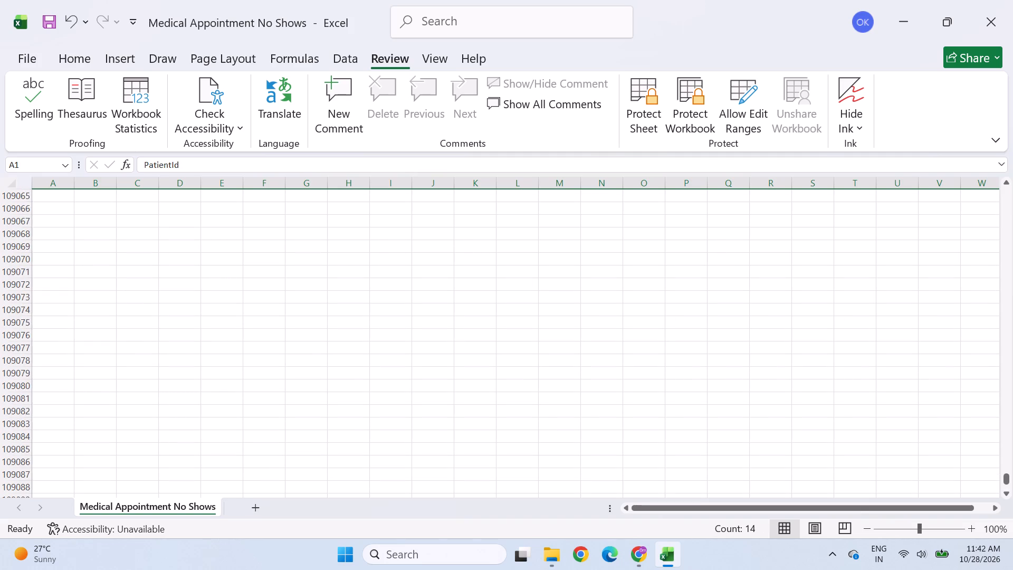
{"action": "scroll", "coordinate": [527, 318], "scroll_direction": "up", "scroll_amount": 20}
{"action": "scroll", "coordinate": [527, 318], "scroll_direction": "up", "scroll_amount": 2}
{"action": "scroll", "coordinate": [525, 318], "scroll_direction": "up", "scroll_amount": 20}
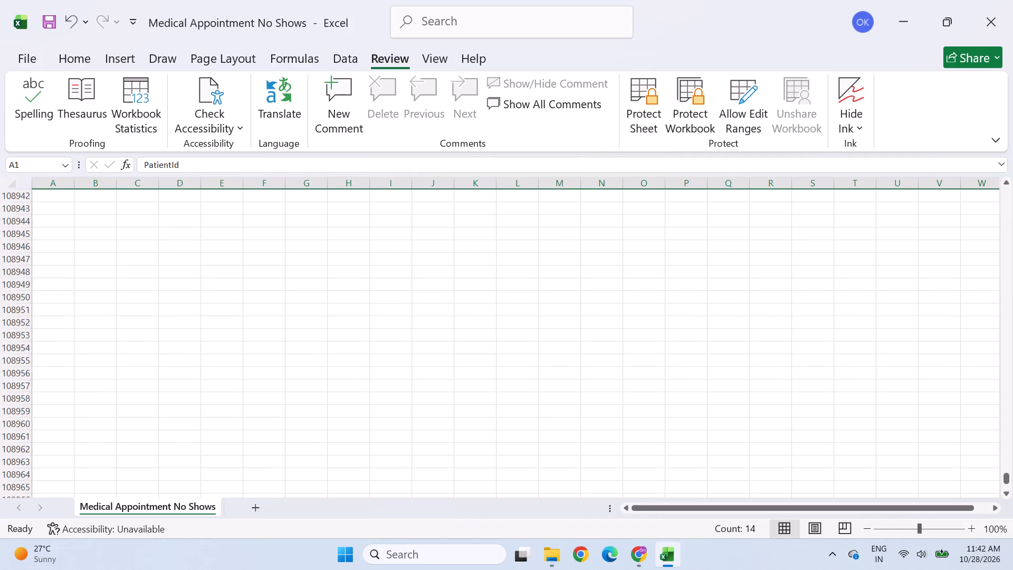
{"action": "scroll", "coordinate": [524, 318], "scroll_direction": "up", "scroll_amount": 9}
{"action": "scroll", "coordinate": [519, 318], "scroll_direction": "up", "scroll_amount": 15}
{"action": "scroll", "coordinate": [518, 318], "scroll_direction": "up", "scroll_amount": 15}
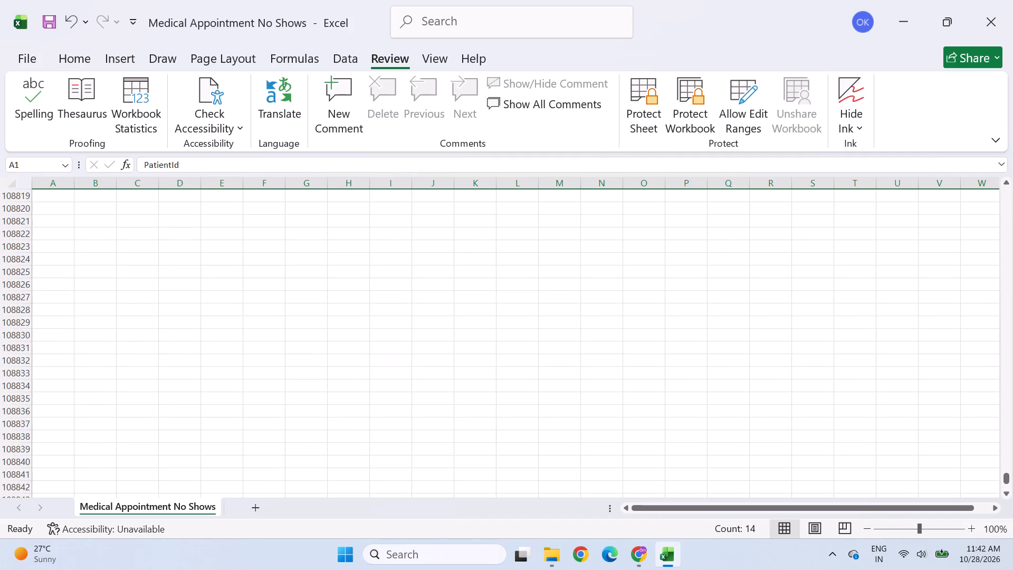
{"action": "scroll", "coordinate": [518, 318], "scroll_direction": "up", "scroll_amount": 20}
{"action": "scroll", "coordinate": [518, 318], "scroll_direction": "up", "scroll_amount": 20}
{"action": "scroll", "coordinate": [518, 318], "scroll_direction": "up", "scroll_amount": 7}
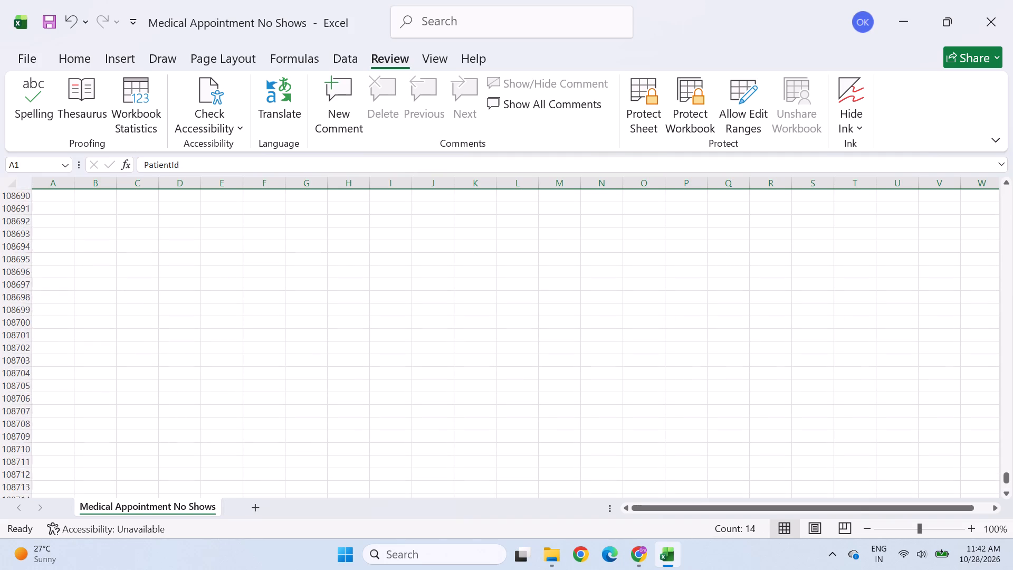
{"action": "scroll", "coordinate": [517, 318], "scroll_direction": "up", "scroll_amount": 20}
{"action": "scroll", "coordinate": [517, 318], "scroll_direction": "up", "scroll_amount": 19}
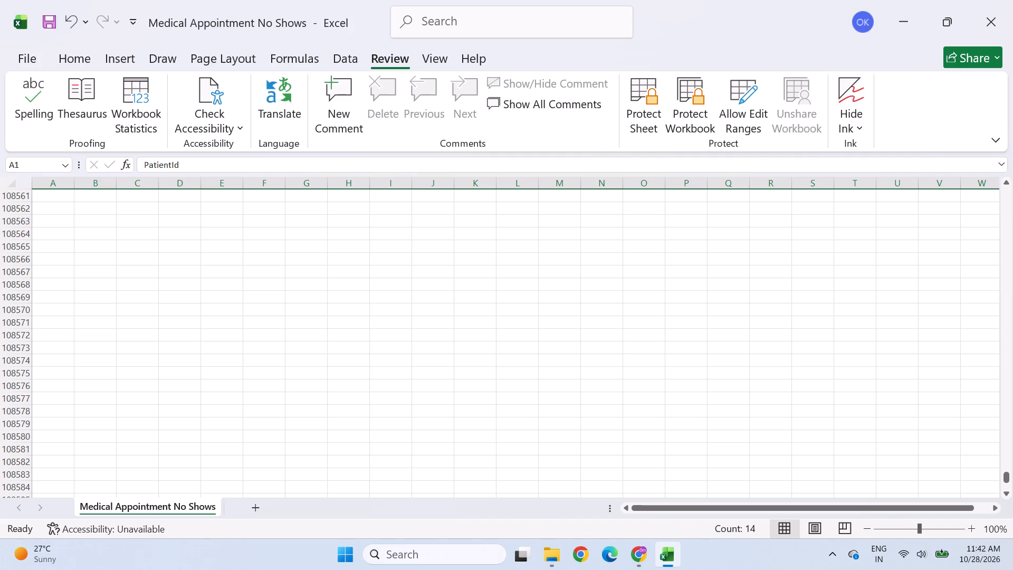
{"action": "left_click", "coordinate": [1005, 478]}
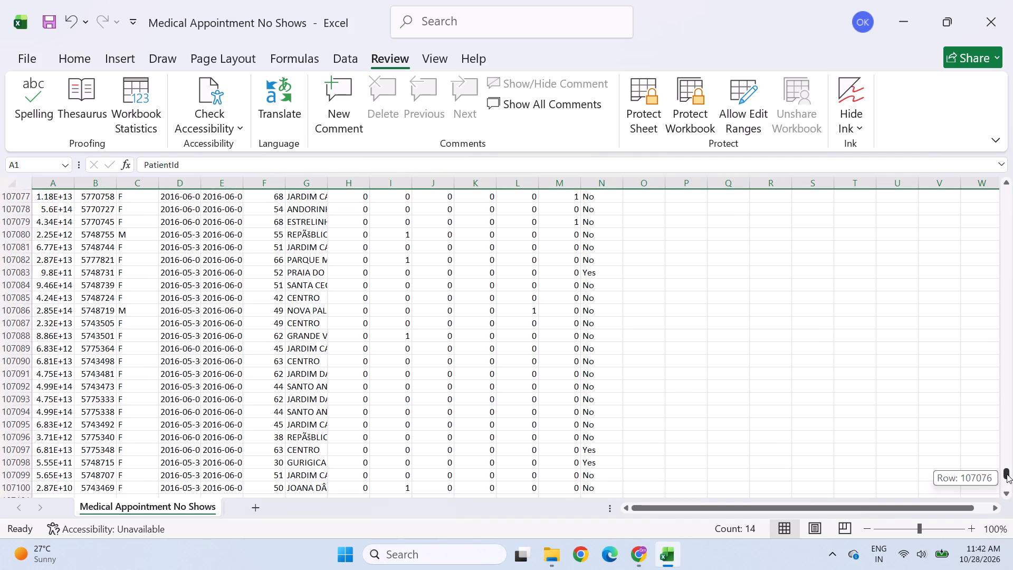
{"action": "scroll", "coordinate": [549, 389], "scroll_direction": "down", "scroll_amount": 20}
{"action": "scroll", "coordinate": [547, 389], "scroll_direction": "down", "scroll_amount": 7}
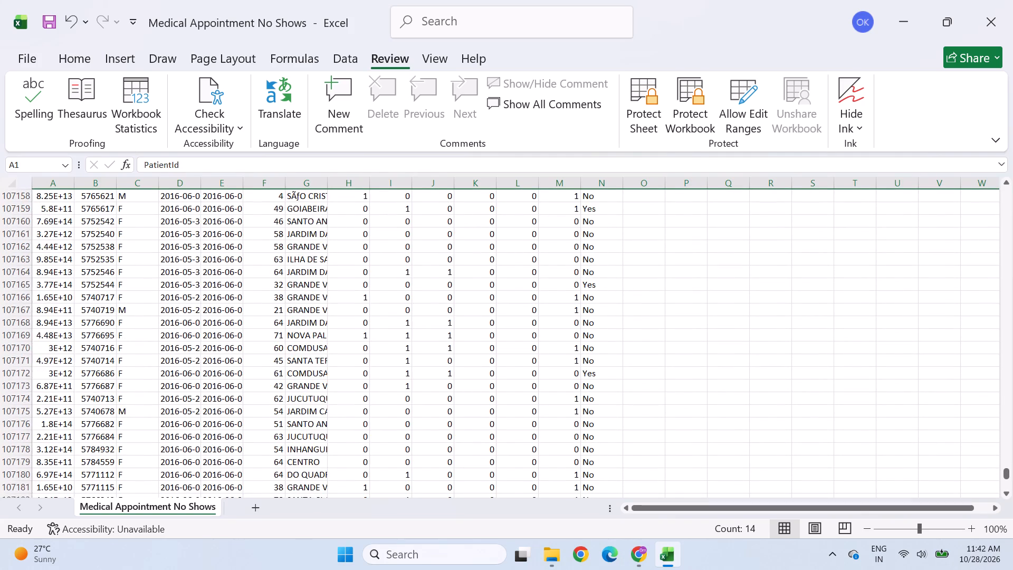
{"action": "scroll", "coordinate": [547, 389], "scroll_direction": "down", "scroll_amount": 8}
{"action": "scroll", "coordinate": [546, 389], "scroll_direction": "down", "scroll_amount": 15}
{"action": "scroll", "coordinate": [546, 389], "scroll_direction": "down", "scroll_amount": 16}
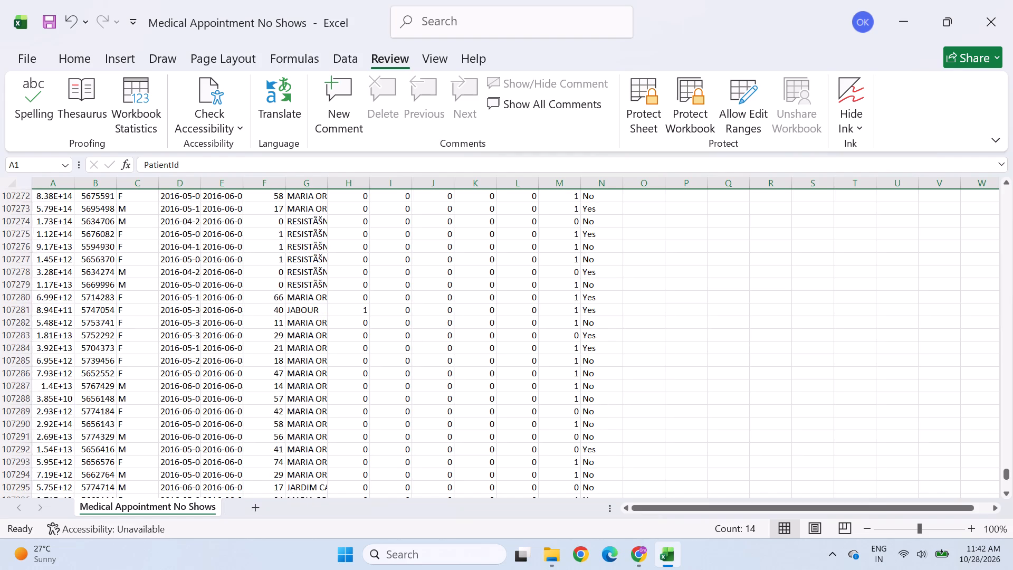
{"action": "scroll", "coordinate": [543, 389], "scroll_direction": "down", "scroll_amount": 16}
{"action": "scroll", "coordinate": [537, 395], "scroll_direction": "down", "scroll_amount": 16}
{"action": "scroll", "coordinate": [516, 398], "scroll_direction": "down", "scroll_amount": 8}
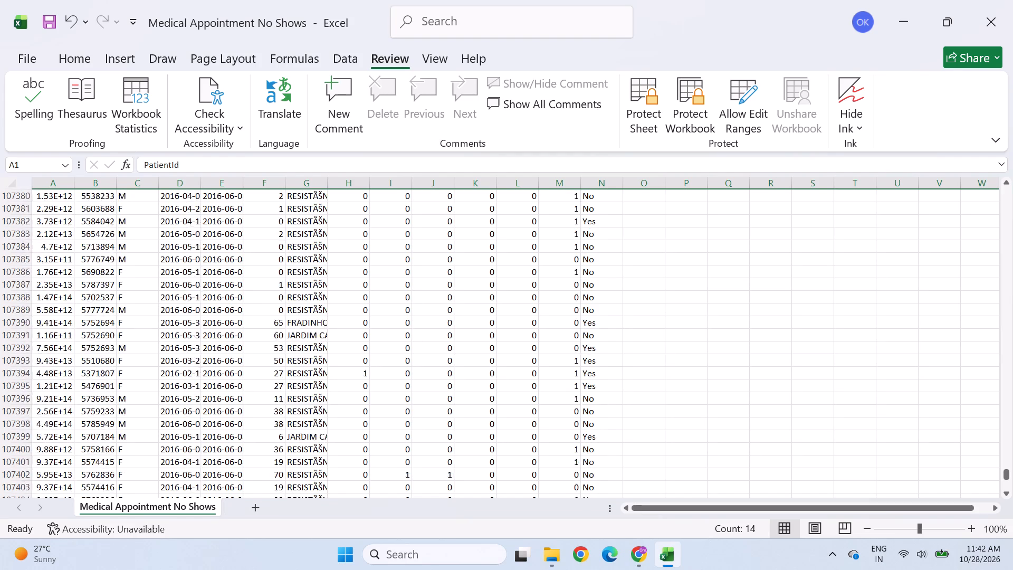
{"action": "scroll", "coordinate": [513, 395], "scroll_direction": "down", "scroll_amount": 16}
{"action": "scroll", "coordinate": [508, 393], "scroll_direction": "down", "scroll_amount": 17}
{"action": "scroll", "coordinate": [504, 387], "scroll_direction": "down", "scroll_amount": 9}
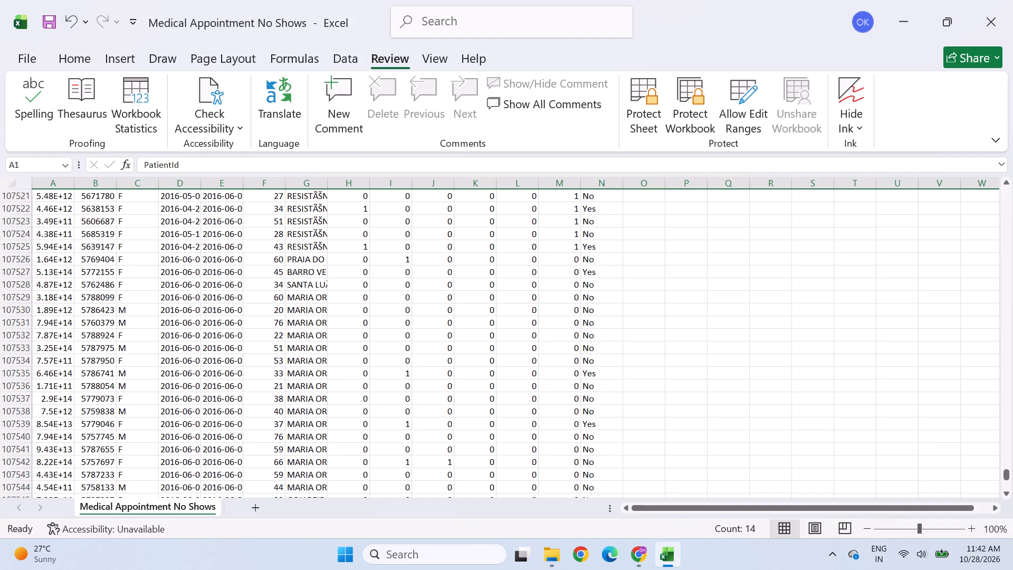
{"action": "scroll", "coordinate": [157, 378], "scroll_direction": "down", "scroll_amount": 17}
{"action": "scroll", "coordinate": [157, 377], "scroll_direction": "down", "scroll_amount": 8}
{"action": "scroll", "coordinate": [156, 375], "scroll_direction": "up", "scroll_amount": 9}
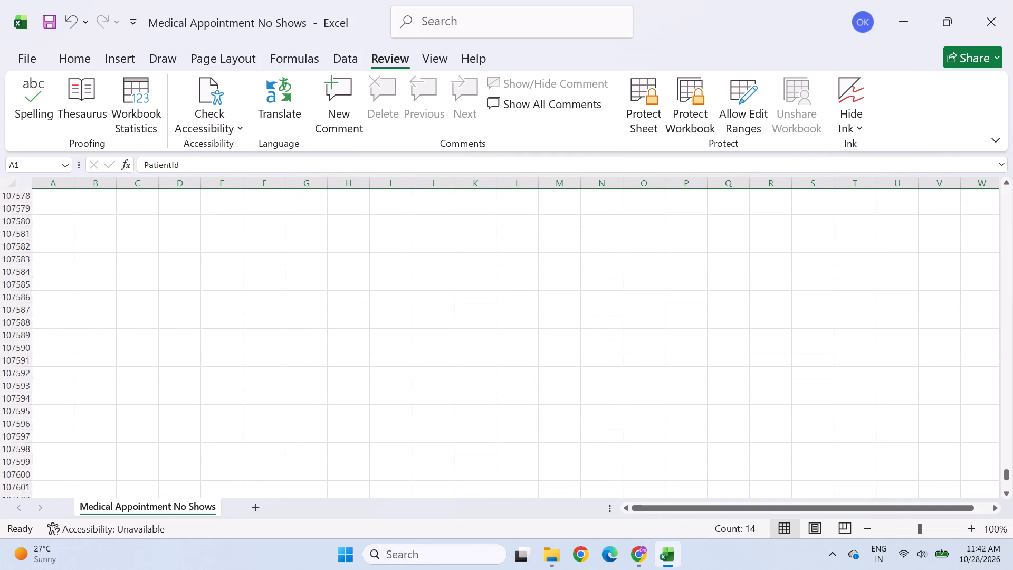
{"action": "scroll", "coordinate": [156, 375], "scroll_direction": "up", "scroll_amount": 4}
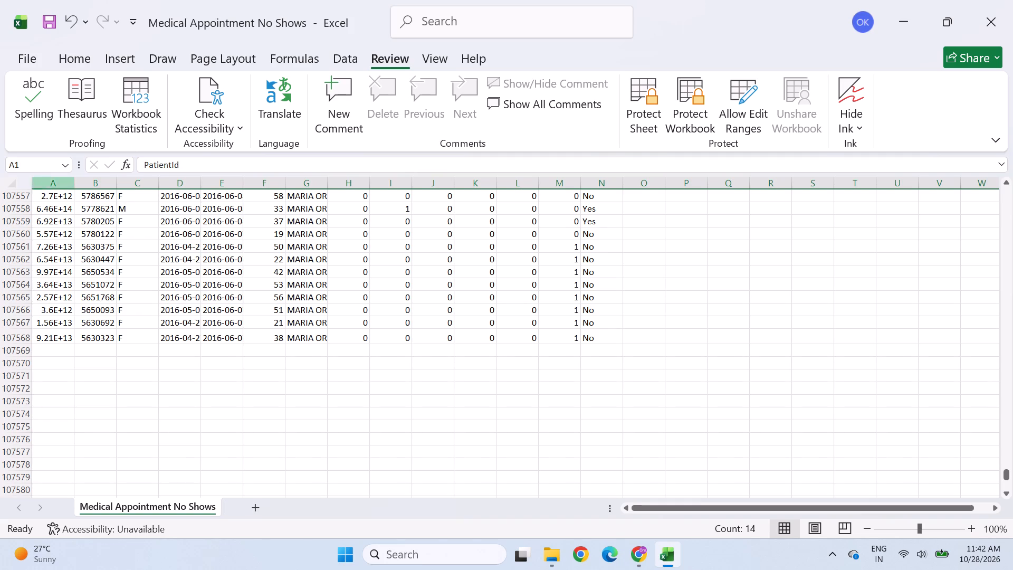
Select rows 1002:107568 using the Name Box method, delete them, and clear the selection.
{"action": "left_click_drag", "start_coordinate": [27, 165], "coordinate": [21, 165]}
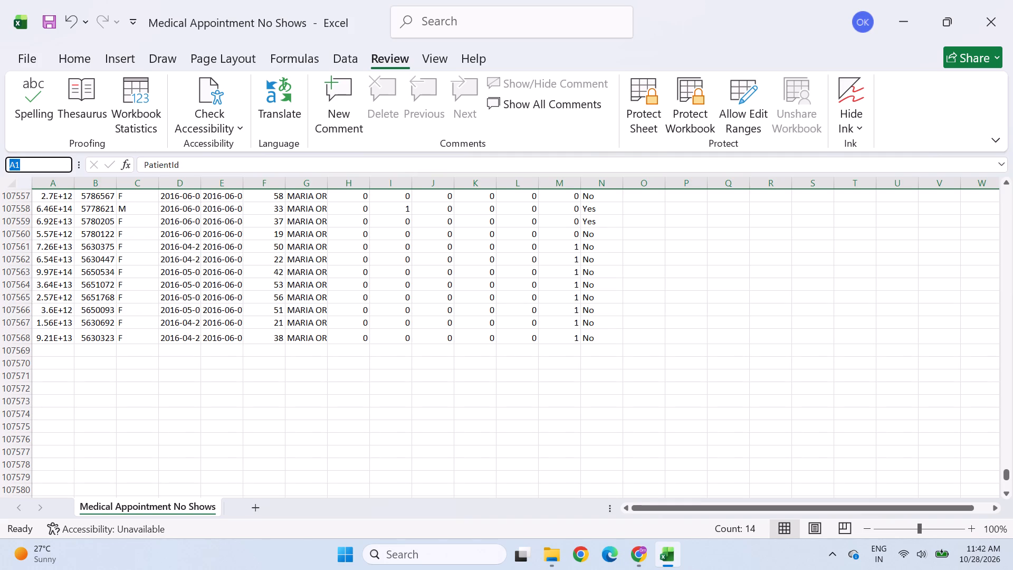
{"action": "key", "text": "BackSpace"}
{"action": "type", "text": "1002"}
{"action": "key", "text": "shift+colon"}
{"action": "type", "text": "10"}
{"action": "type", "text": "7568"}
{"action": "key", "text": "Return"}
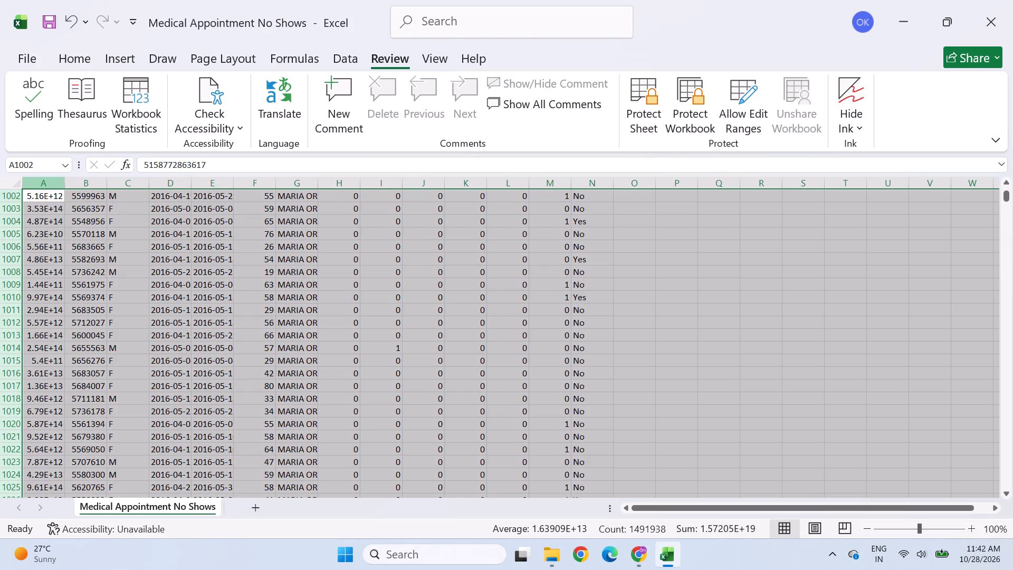
{"action": "right_click", "coordinate": [291, 287]}
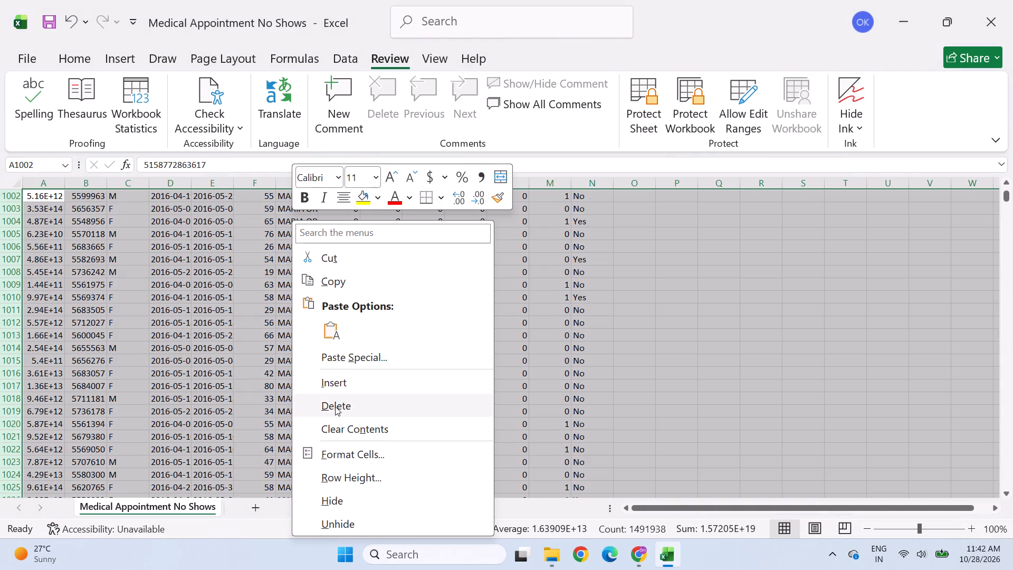
{"action": "left_click", "coordinate": [335, 406]}
{"action": "scroll", "coordinate": [299, 396], "scroll_direction": "up", "scroll_amount": 6}
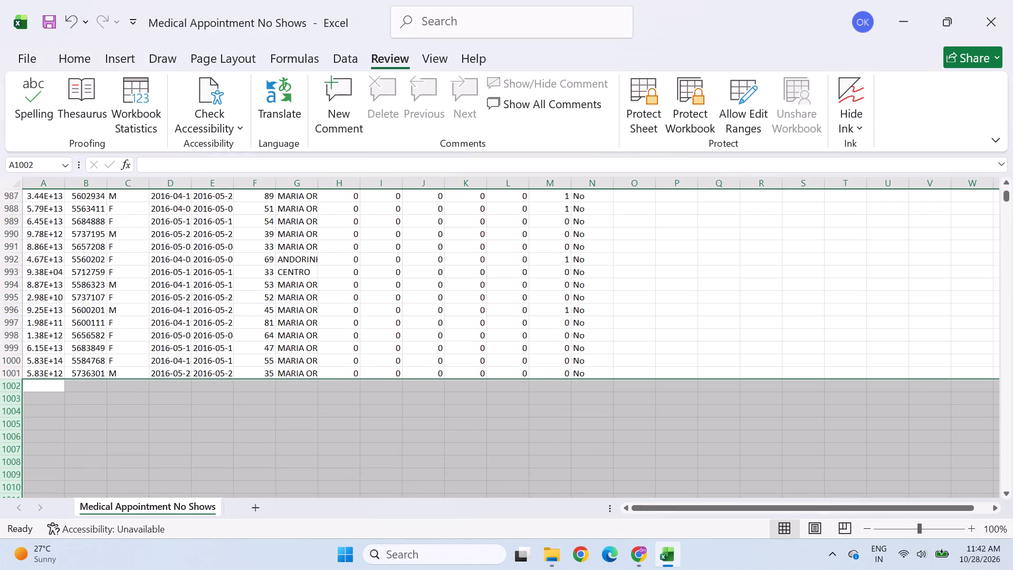
{"action": "left_click", "coordinate": [748, 358]}
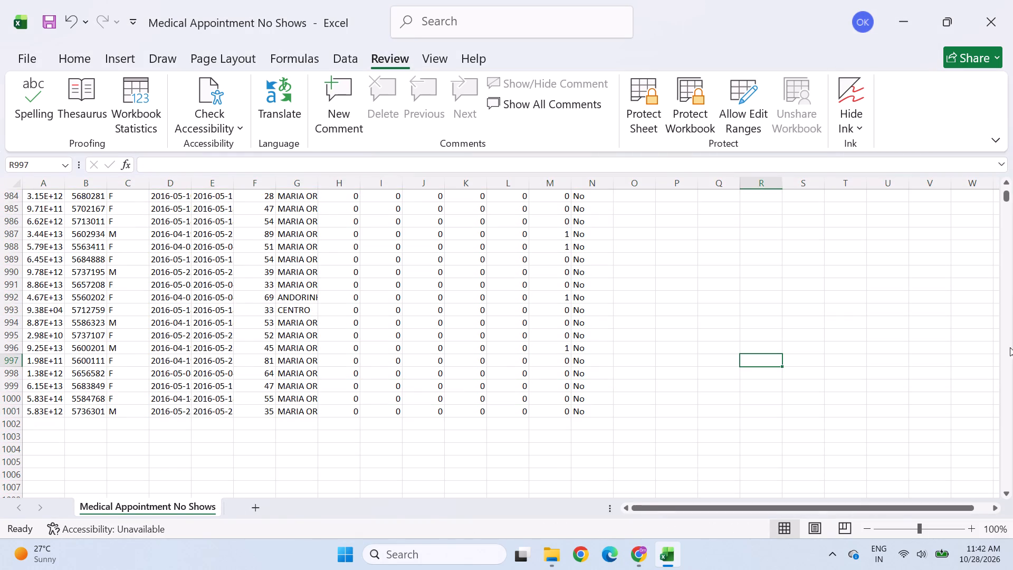
Select the whole worksheet and align all cell contents to the centre horizontally and to the middle vertically.
{"action": "left_click_drag", "start_coordinate": [1007, 196], "coordinate": [1009, 182]}
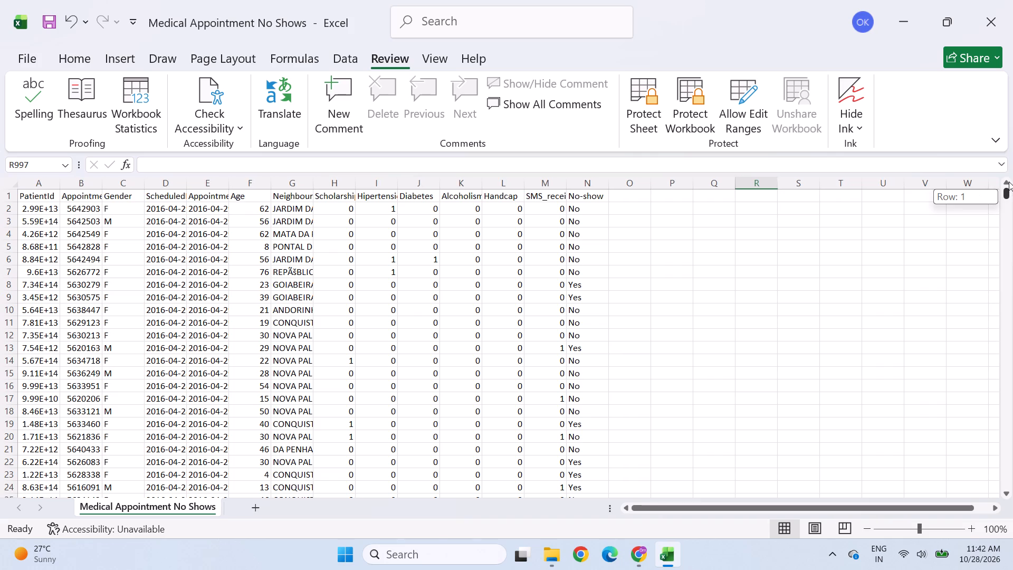
{"action": "left_click_drag", "start_coordinate": [1009, 182], "coordinate": [1009, 180]}
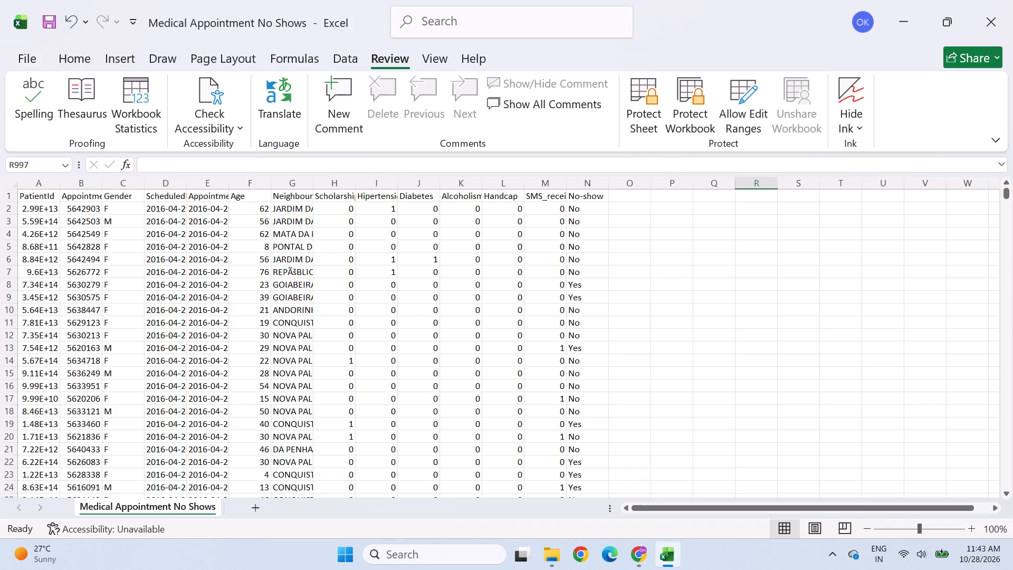
{"action": "key", "text": "ctrl+a"}
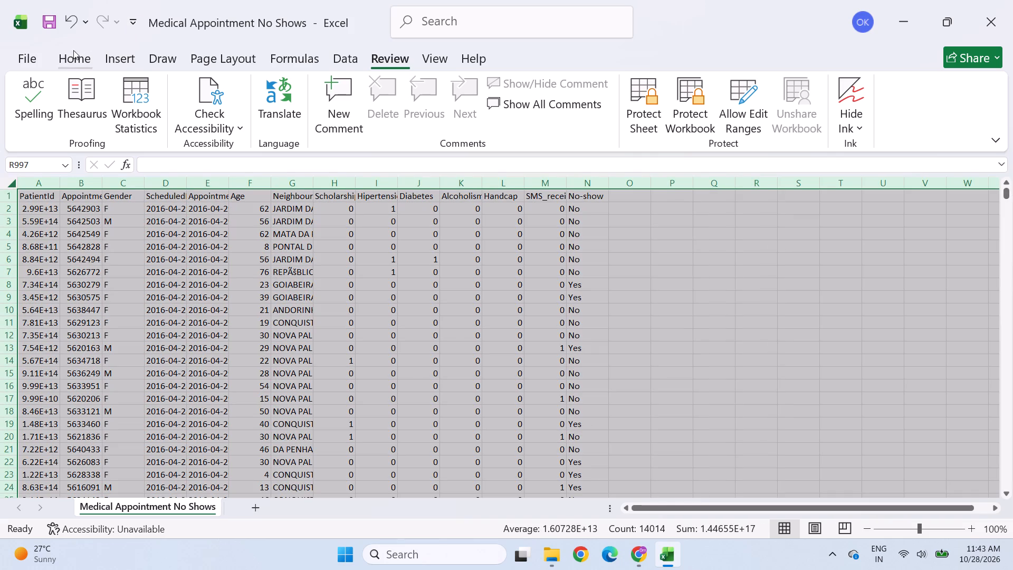
{"action": "left_click", "coordinate": [68, 60]}
{"action": "left_click", "coordinate": [314, 112]}
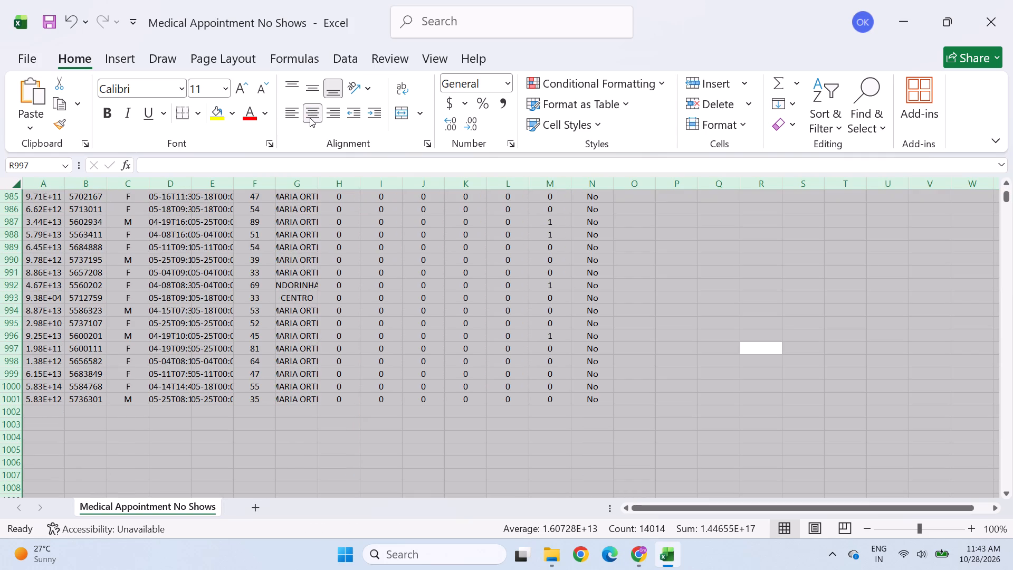
{"action": "left_click", "coordinate": [307, 83]}
Review the centred records from the end of the dataset back up to the header row, and clear the whole-sheet selection.
{"action": "scroll", "coordinate": [248, 308], "scroll_direction": "up", "scroll_amount": 20}
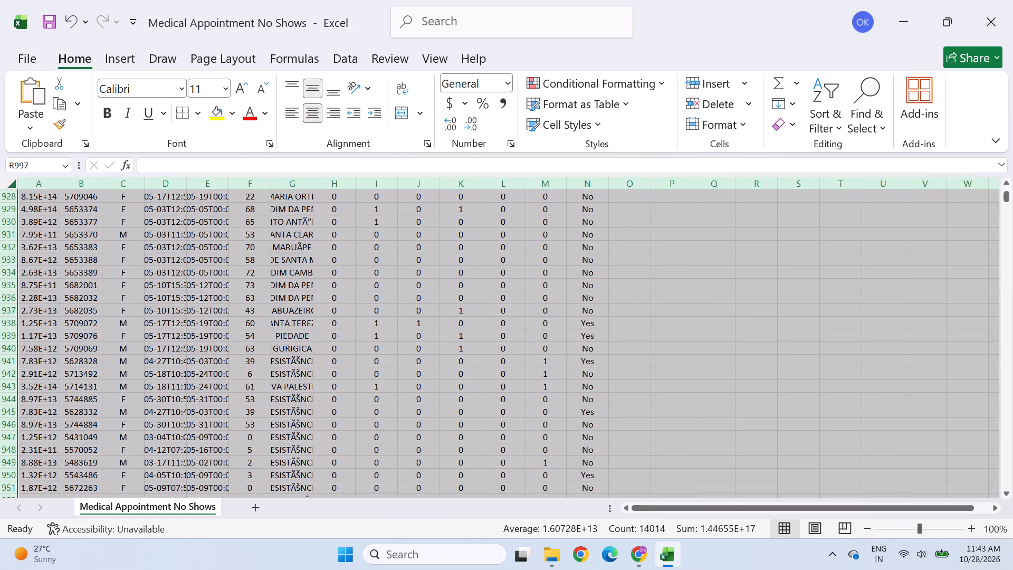
{"action": "scroll", "coordinate": [248, 308], "scroll_direction": "up", "scroll_amount": 9}
{"action": "scroll", "coordinate": [248, 308], "scroll_direction": "up", "scroll_amount": 20}
{"action": "scroll", "coordinate": [248, 308], "scroll_direction": "up", "scroll_amount": 20}
{"action": "scroll", "coordinate": [248, 308], "scroll_direction": "up", "scroll_amount": 2}
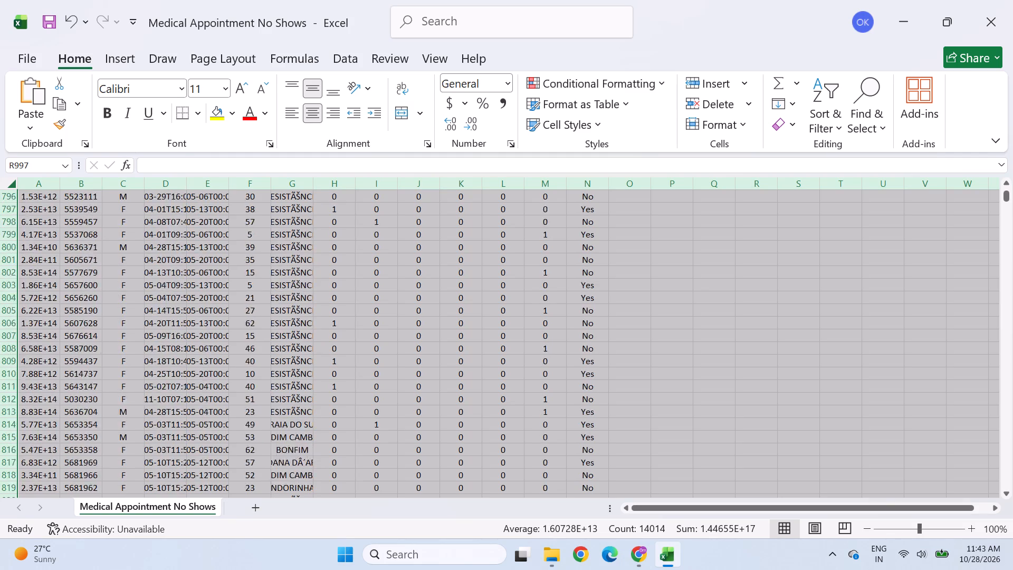
{"action": "scroll", "coordinate": [245, 298], "scroll_direction": "up", "scroll_amount": 20}
{"action": "scroll", "coordinate": [245, 298], "scroll_direction": "up", "scroll_amount": 20}
{"action": "scroll", "coordinate": [245, 298], "scroll_direction": "up", "scroll_amount": 16}
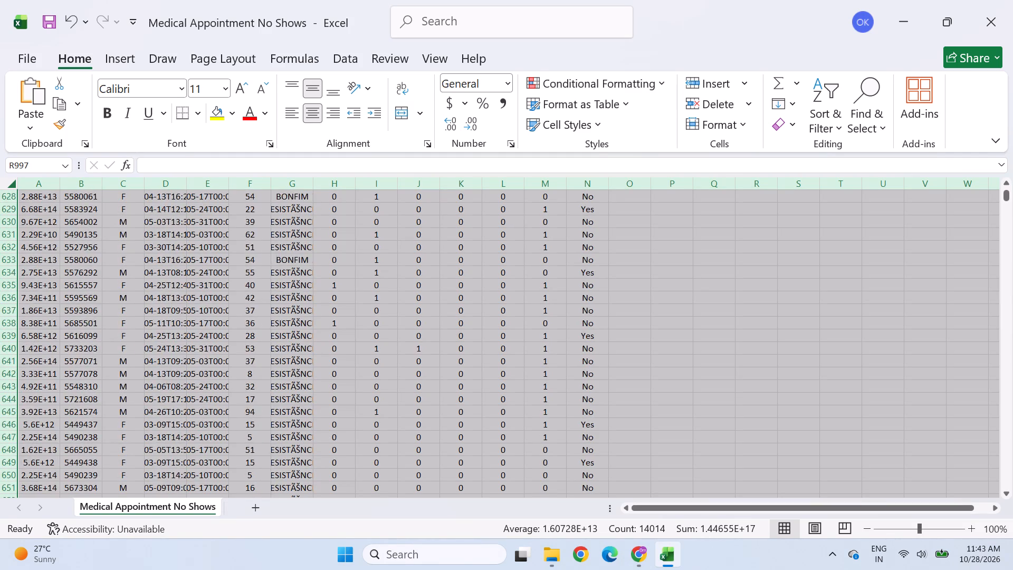
{"action": "scroll", "coordinate": [238, 282], "scroll_direction": "up", "scroll_amount": 1}
{"action": "scroll", "coordinate": [238, 282], "scroll_direction": "up", "scroll_amount": 20}
{"action": "scroll", "coordinate": [238, 282], "scroll_direction": "up", "scroll_amount": 20}
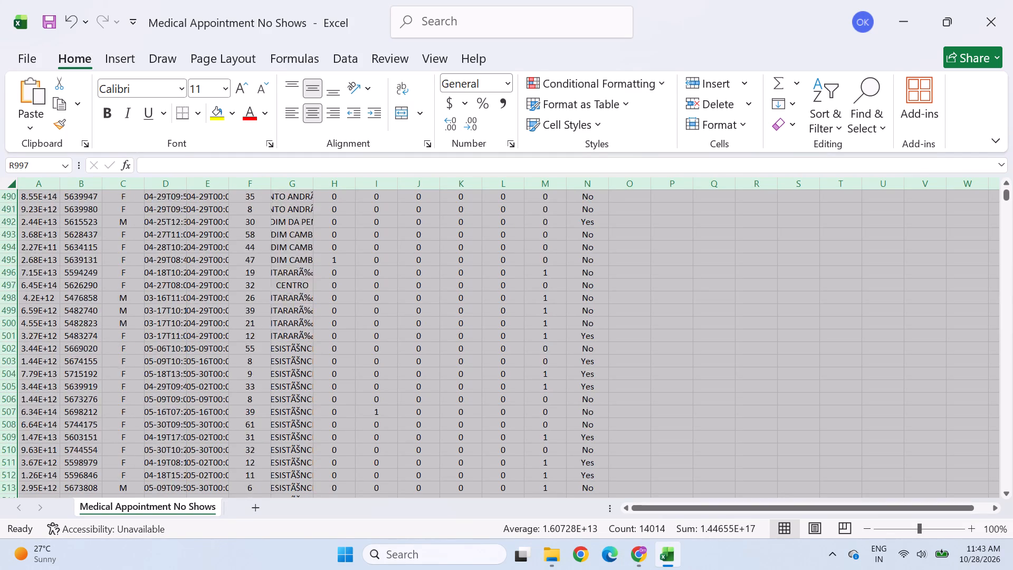
{"action": "scroll", "coordinate": [240, 282], "scroll_direction": "up", "scroll_amount": 20}
{"action": "scroll", "coordinate": [240, 282], "scroll_direction": "up", "scroll_amount": 20}
{"action": "scroll", "coordinate": [240, 282], "scroll_direction": "up", "scroll_amount": 10}
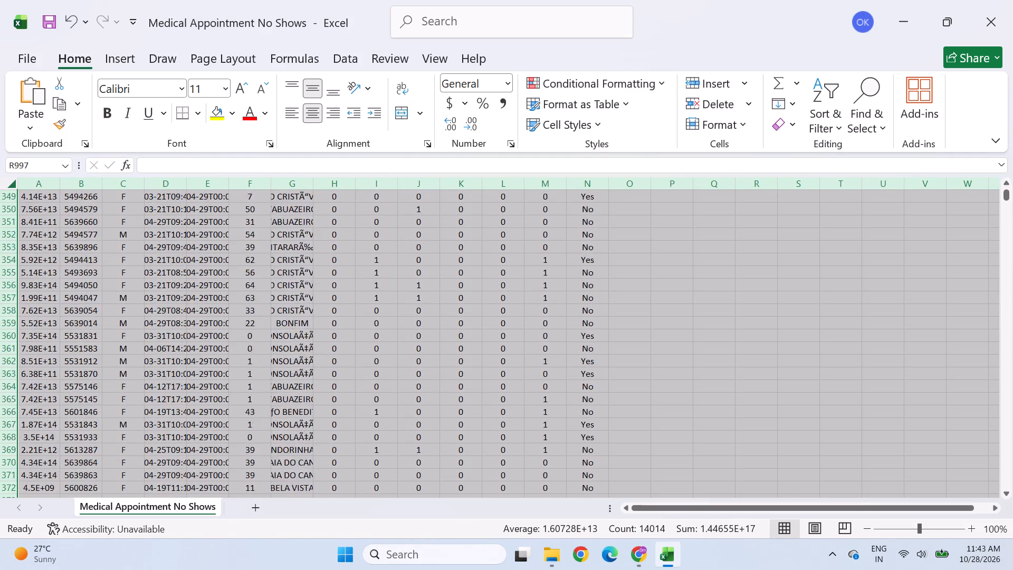
{"action": "scroll", "coordinate": [236, 278], "scroll_direction": "up", "scroll_amount": 17}
{"action": "scroll", "coordinate": [234, 275], "scroll_direction": "up", "scroll_amount": 20}
{"action": "scroll", "coordinate": [234, 275], "scroll_direction": "up", "scroll_amount": 1}
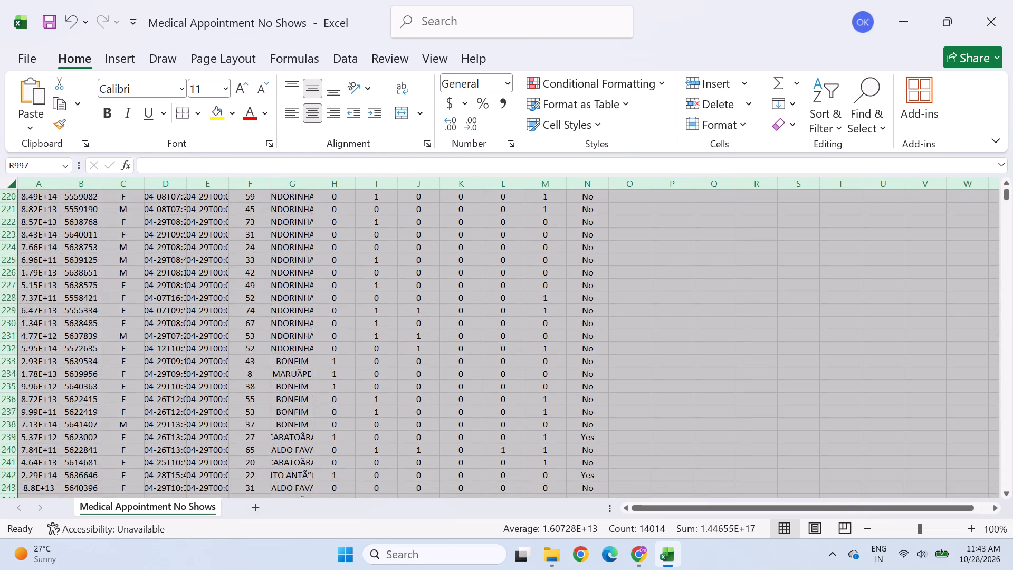
{"action": "scroll", "coordinate": [232, 275], "scroll_direction": "up", "scroll_amount": 8}
{"action": "scroll", "coordinate": [232, 275], "scroll_direction": "up", "scroll_amount": 20}
{"action": "scroll", "coordinate": [232, 275], "scroll_direction": "up", "scroll_amount": 6}
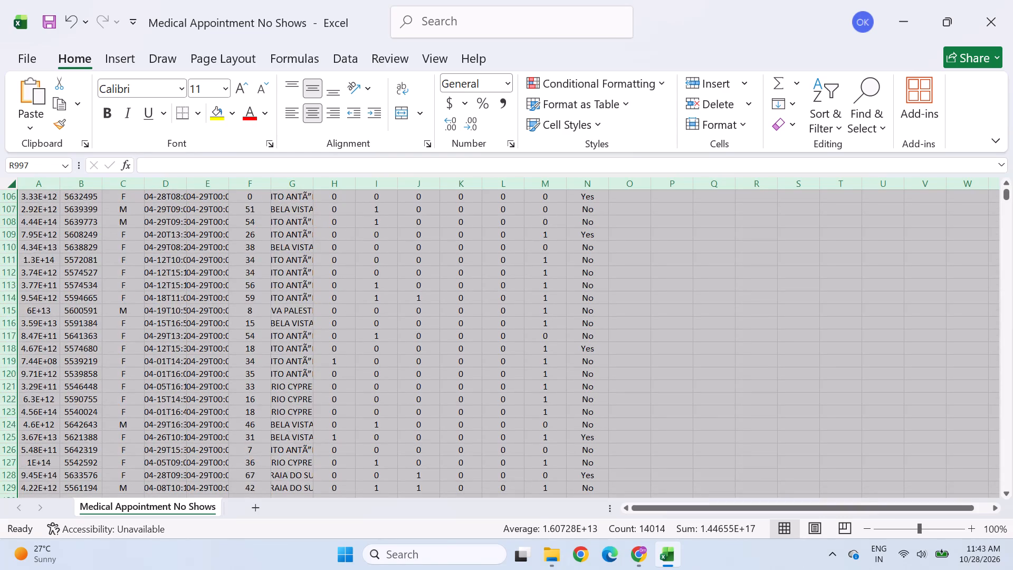
{"action": "scroll", "coordinate": [231, 275], "scroll_direction": "up", "scroll_amount": 17}
{"action": "scroll", "coordinate": [230, 275], "scroll_direction": "up", "scroll_amount": 20}
{"action": "scroll", "coordinate": [230, 275], "scroll_direction": "up", "scroll_amount": 4}
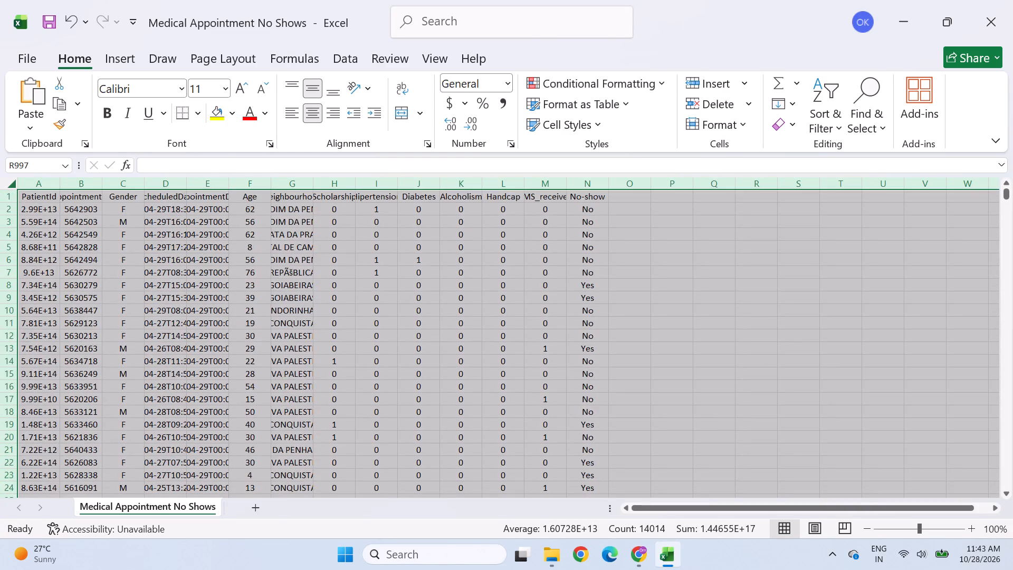
{"action": "scroll", "coordinate": [226, 273], "scroll_direction": "up", "scroll_amount": 13}
{"action": "left_click", "coordinate": [675, 297]}
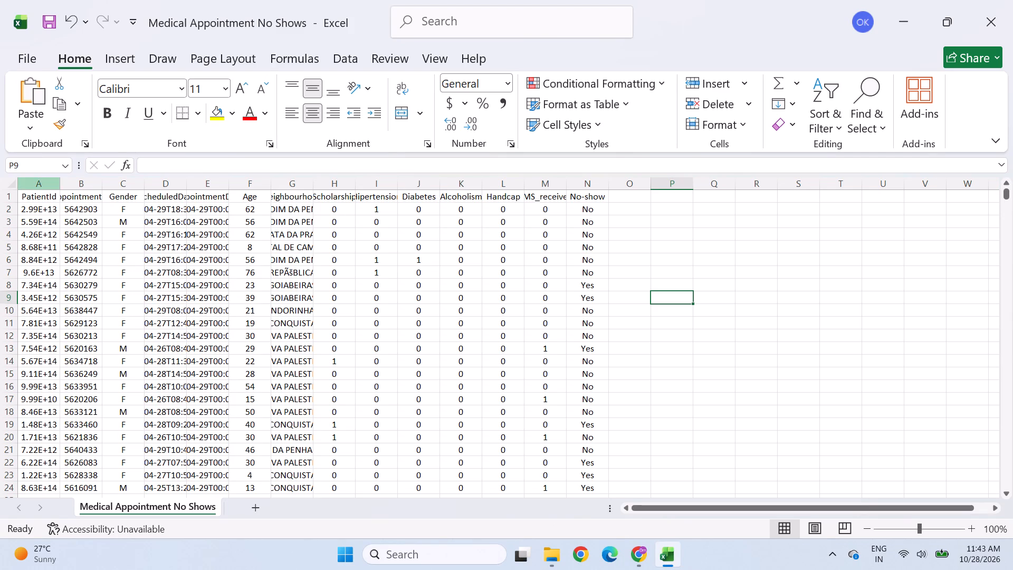
Widen the PatientId column to about 9.9, and widen the AppointmentID, Gender, ScheduledDay and AppointmentDay columns to fit their headers.
{"action": "left_click", "coordinate": [34, 181]}
{"action": "left_click_drag", "start_coordinate": [59, 186], "coordinate": [71, 186]}
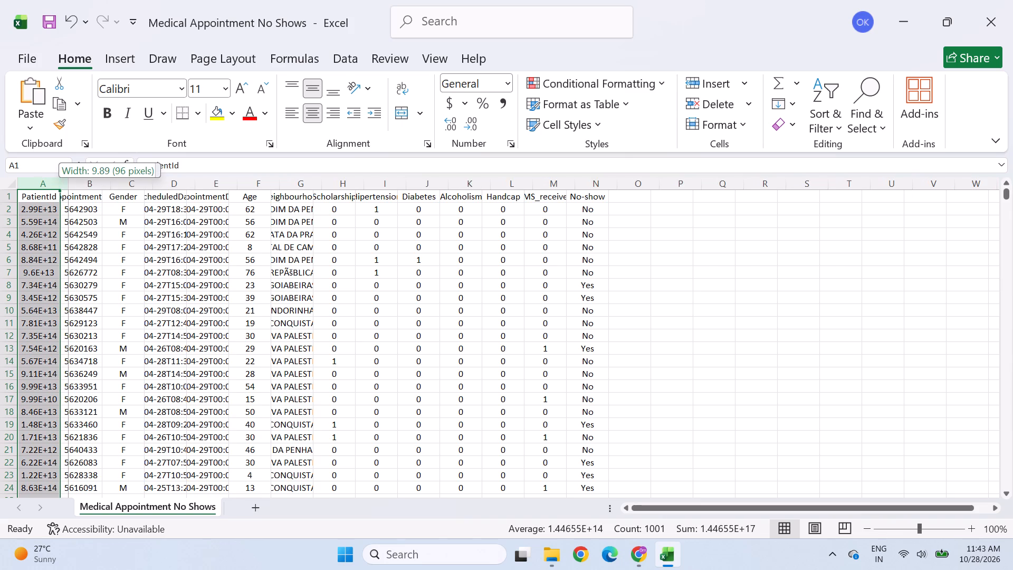
{"action": "left_click_drag", "start_coordinate": [71, 186], "coordinate": [71, 186]}
{"action": "left_click", "coordinate": [89, 184]}
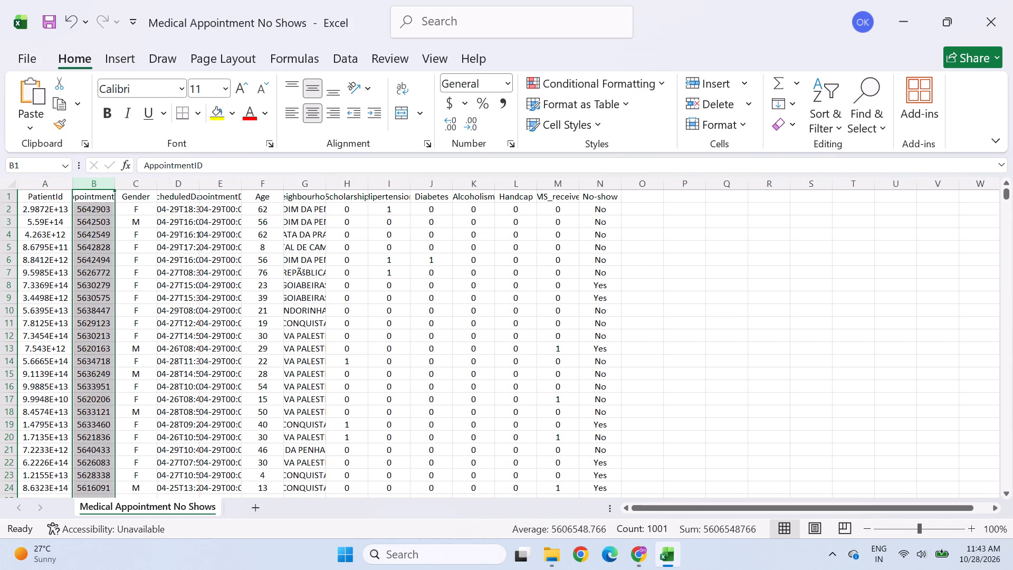
{"action": "left_click_drag", "start_coordinate": [114, 184], "coordinate": [139, 183]}
{"action": "left_click", "coordinate": [169, 185]}
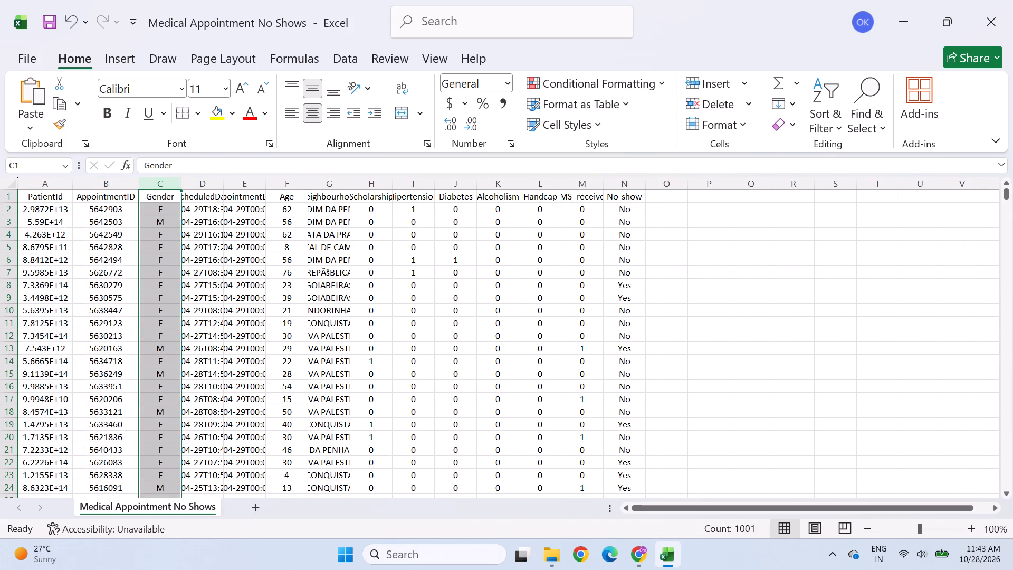
{"action": "left_click_drag", "start_coordinate": [181, 185], "coordinate": [193, 184]}
{"action": "left_click", "coordinate": [218, 185]}
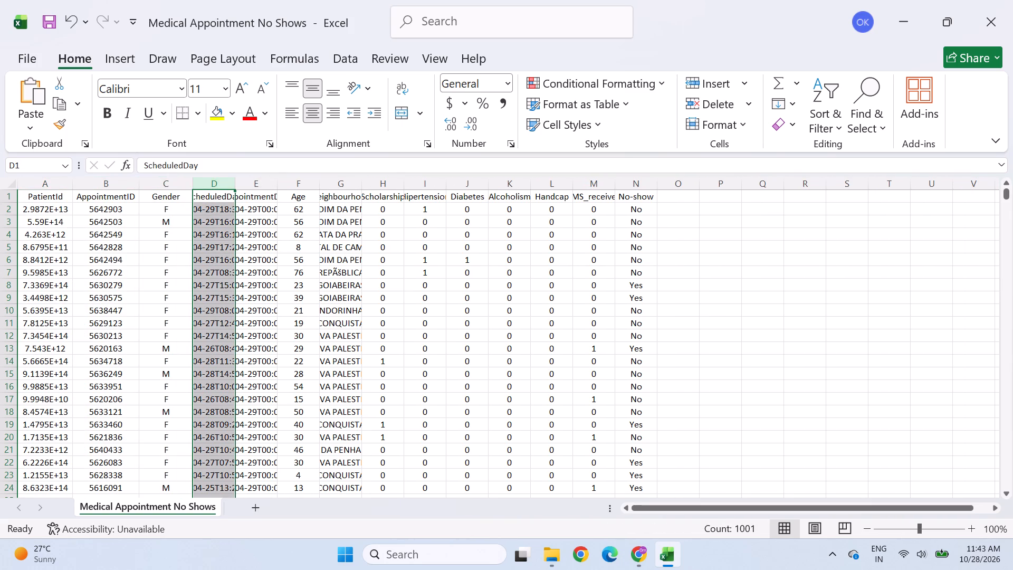
{"action": "left_click_drag", "start_coordinate": [236, 185], "coordinate": [255, 185]}
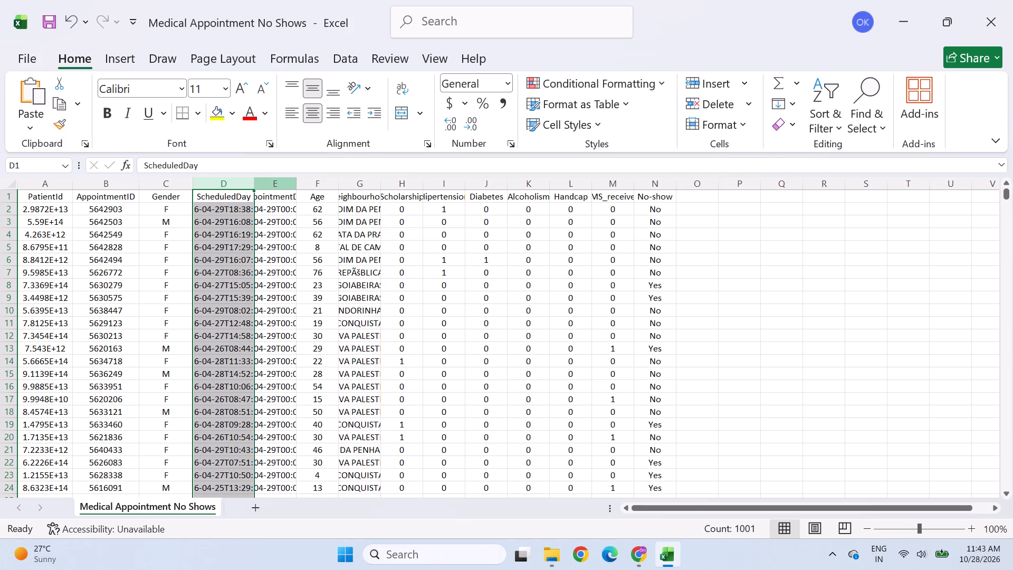
{"action": "left_click", "coordinate": [276, 180]}
{"action": "left_click_drag", "start_coordinate": [296, 186], "coordinate": [345, 193]}
Widen the Neighbourhood, Scholarship and Hipertension columns so that their full headers fit.
{"action": "left_click", "coordinate": [401, 186]}
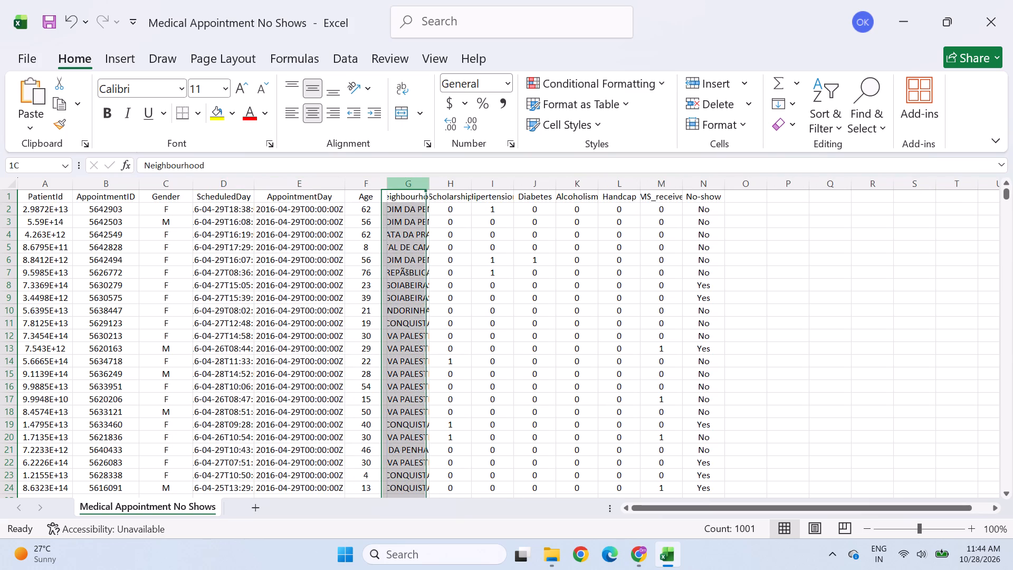
{"action": "left_click_drag", "start_coordinate": [427, 183], "coordinate": [451, 185]}
{"action": "left_click_drag", "start_coordinate": [451, 186], "coordinate": [470, 187]}
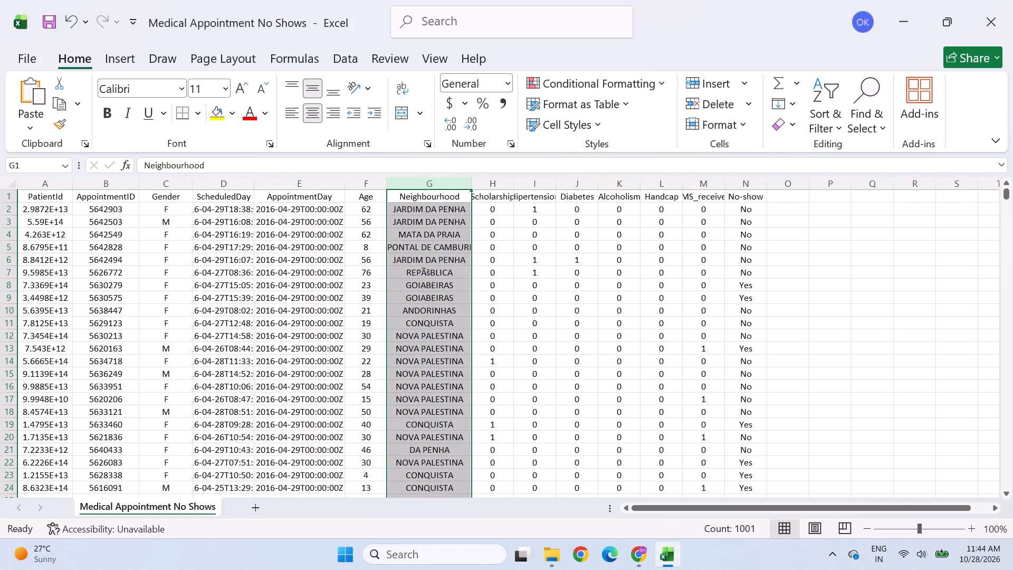
{"action": "left_click", "coordinate": [491, 186]}
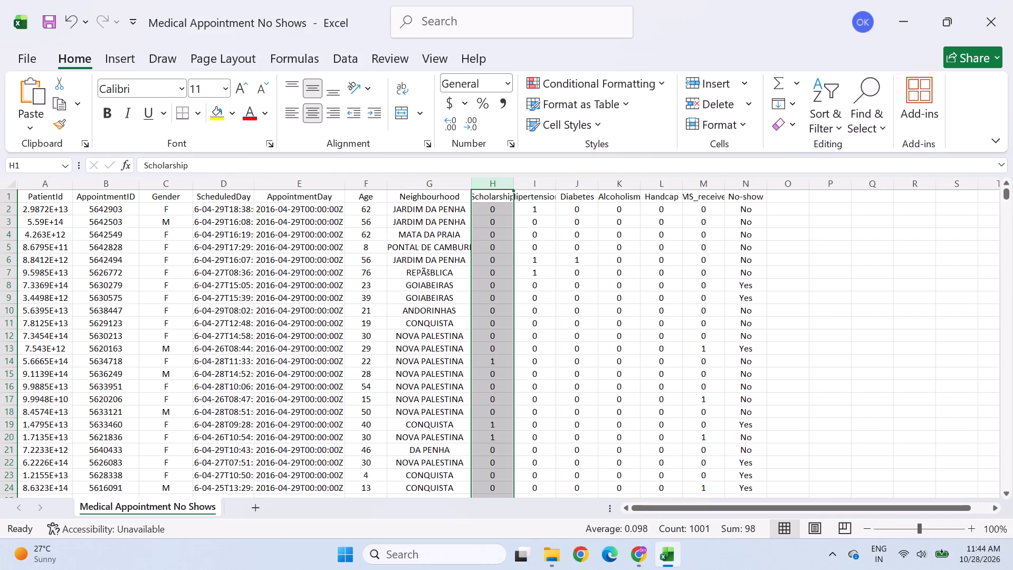
{"action": "left_click_drag", "start_coordinate": [512, 185], "coordinate": [531, 187]}
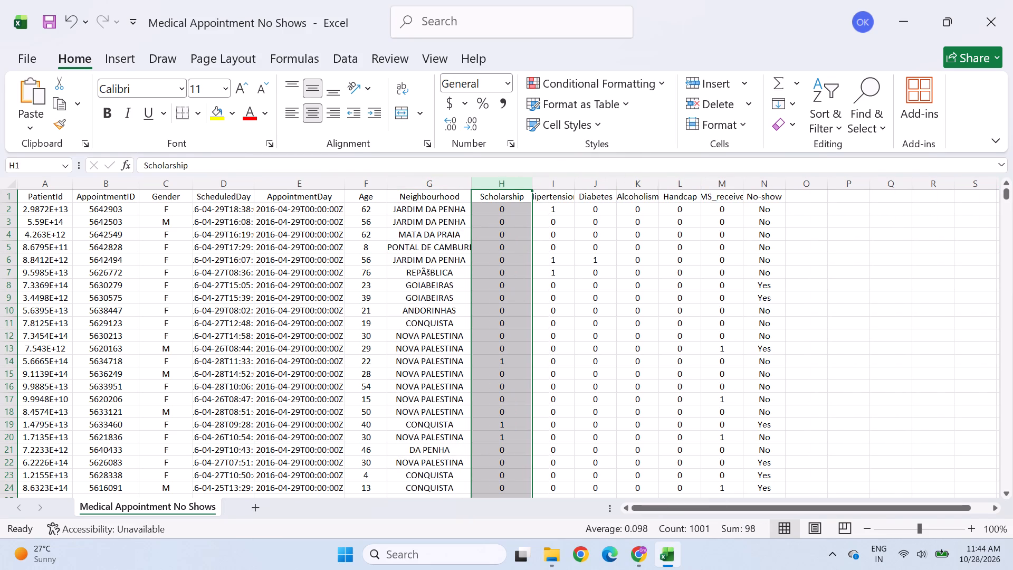
{"action": "left_click", "coordinate": [556, 181]}
{"action": "left_click_drag", "start_coordinate": [575, 185], "coordinate": [607, 191]}
Widen the Diabetes, Alcoholism, SMS_received and No-show columns to fit their headers, and the Handcap column to about 9.9.
{"action": "left_click", "coordinate": [635, 184]}
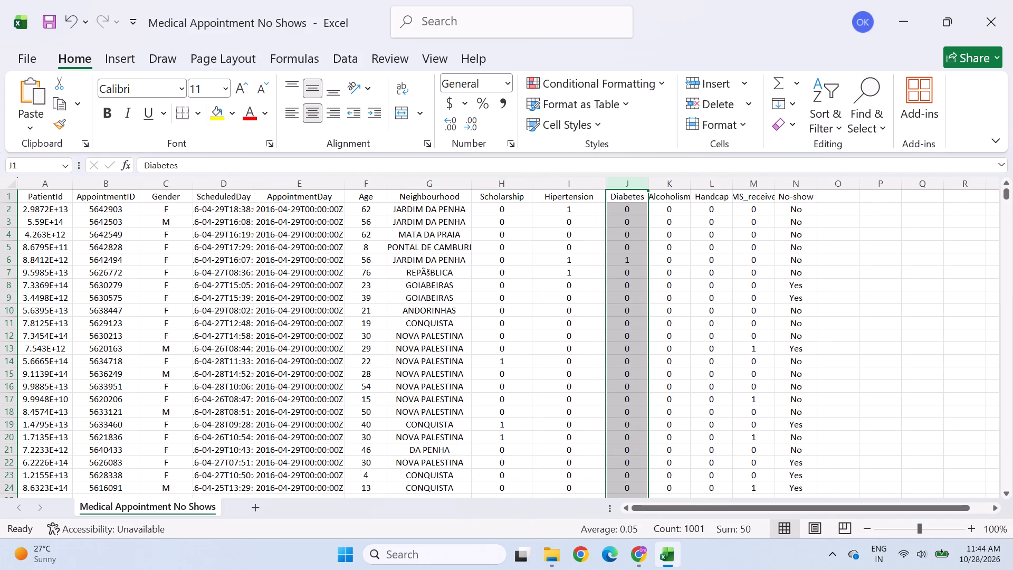
{"action": "left_click_drag", "start_coordinate": [645, 185], "coordinate": [661, 185]}
{"action": "left_click_drag", "start_coordinate": [685, 186], "coordinate": [692, 187]}
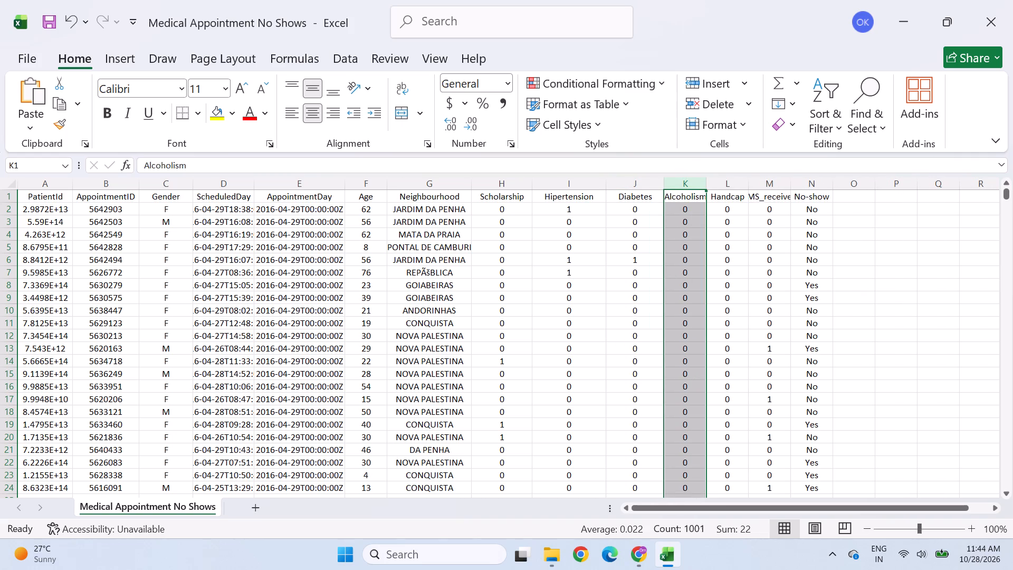
{"action": "left_click_drag", "start_coordinate": [709, 186], "coordinate": [717, 187]}
{"action": "left_click", "coordinate": [746, 184]}
{"action": "left_click_drag", "start_coordinate": [754, 185], "coordinate": [763, 186]}
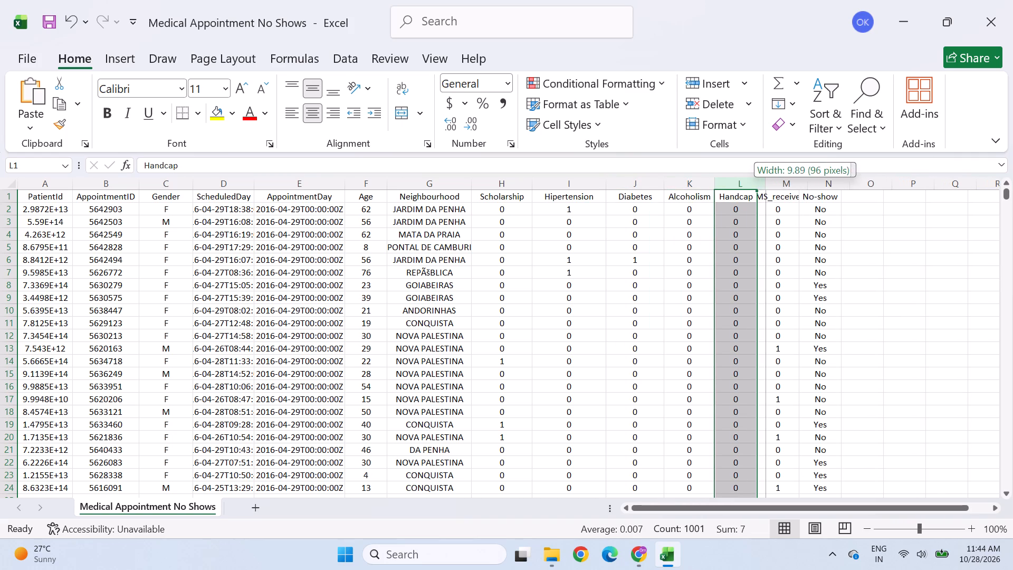
{"action": "left_click_drag", "start_coordinate": [763, 186], "coordinate": [764, 186]}
{"action": "left_click_drag", "start_coordinate": [786, 188], "coordinate": [791, 188]}
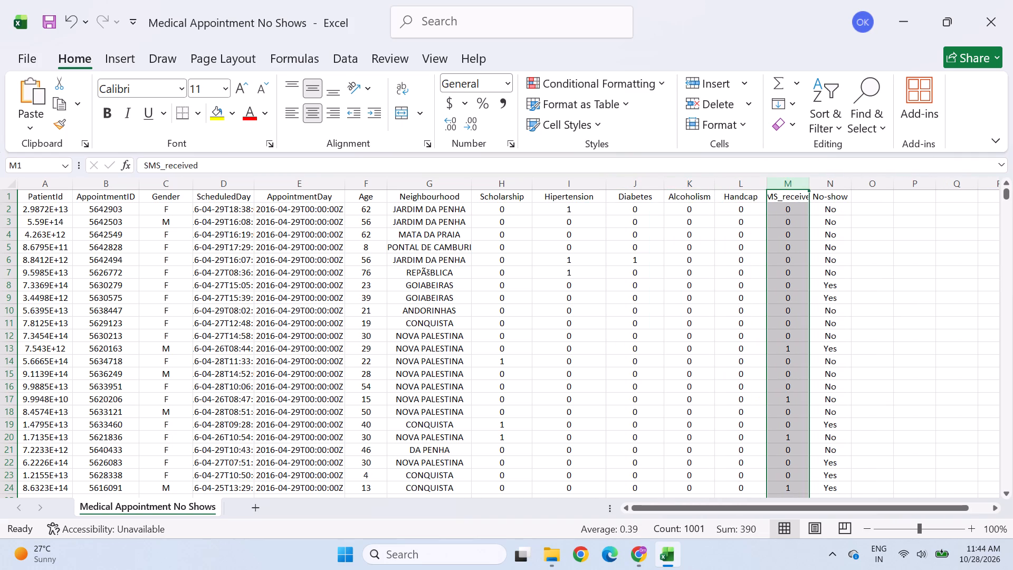
{"action": "left_click_drag", "start_coordinate": [809, 186], "coordinate": [828, 187]}
{"action": "left_click", "coordinate": [849, 184]}
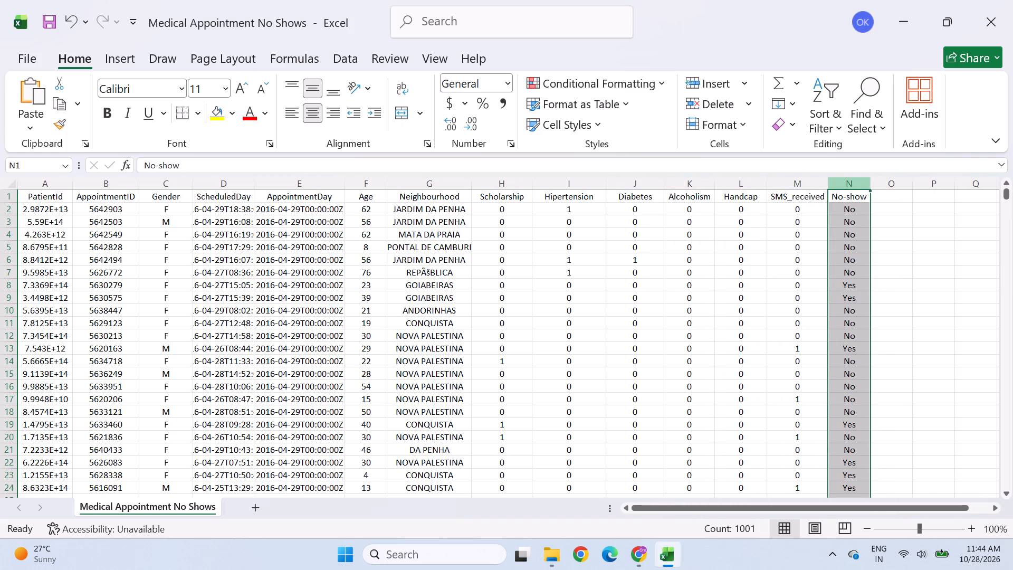
{"action": "left_click_drag", "start_coordinate": [868, 183], "coordinate": [887, 185]}
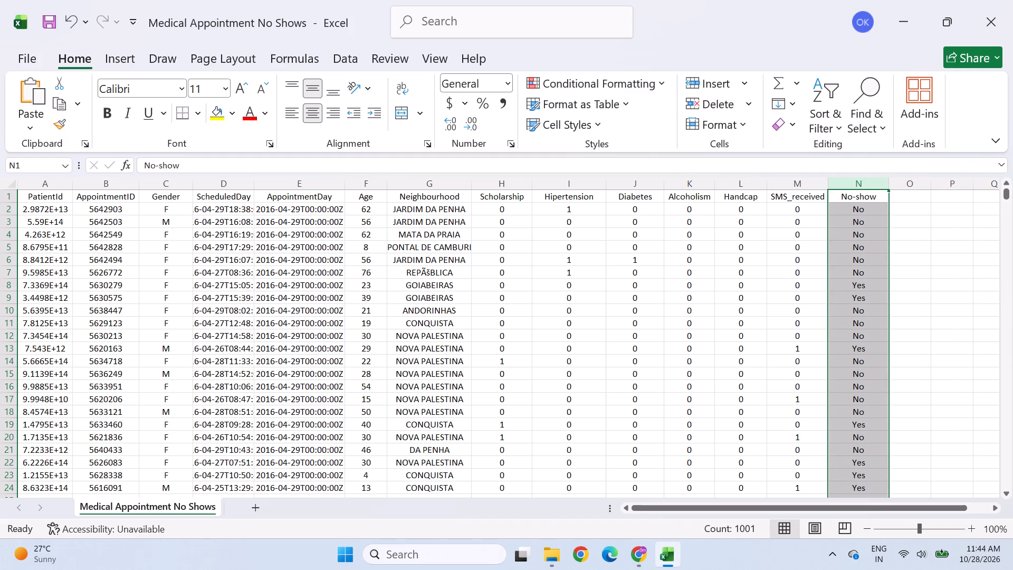
Save the Medical Appointment No Shows workbook in its CSV format, dismiss the file pop-up and data-loss notice, and save again.
{"action": "scroll", "coordinate": [733, 271], "scroll_direction": "down", "scroll_amount": 7}
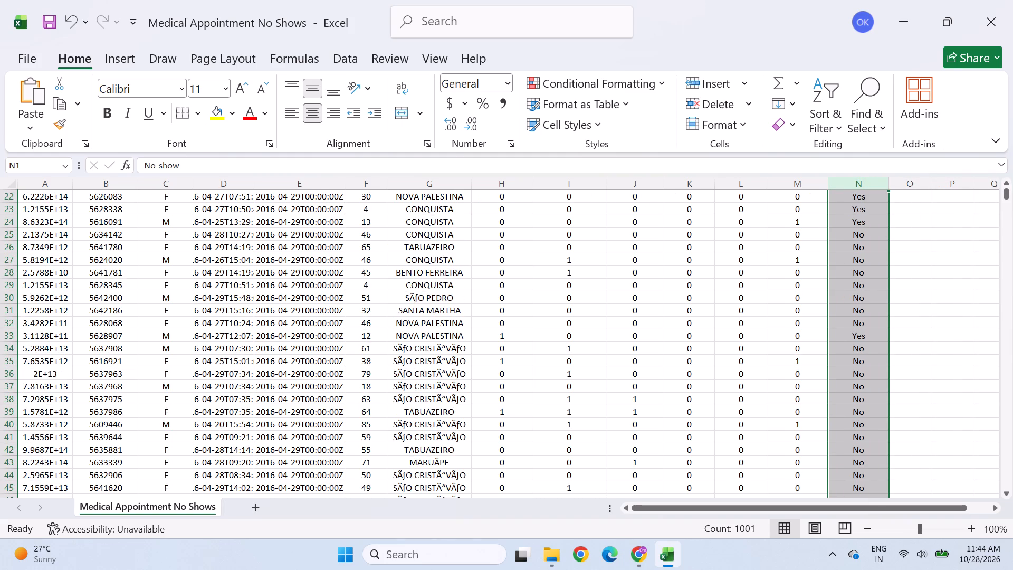
{"action": "key", "text": "ctrl+s"}
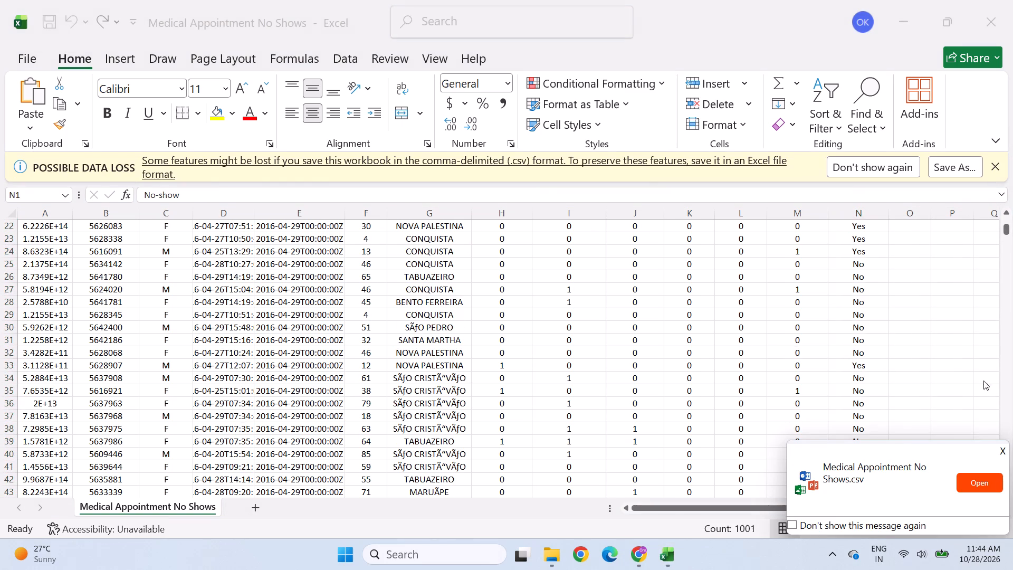
{"action": "left_click", "coordinate": [1000, 453]}
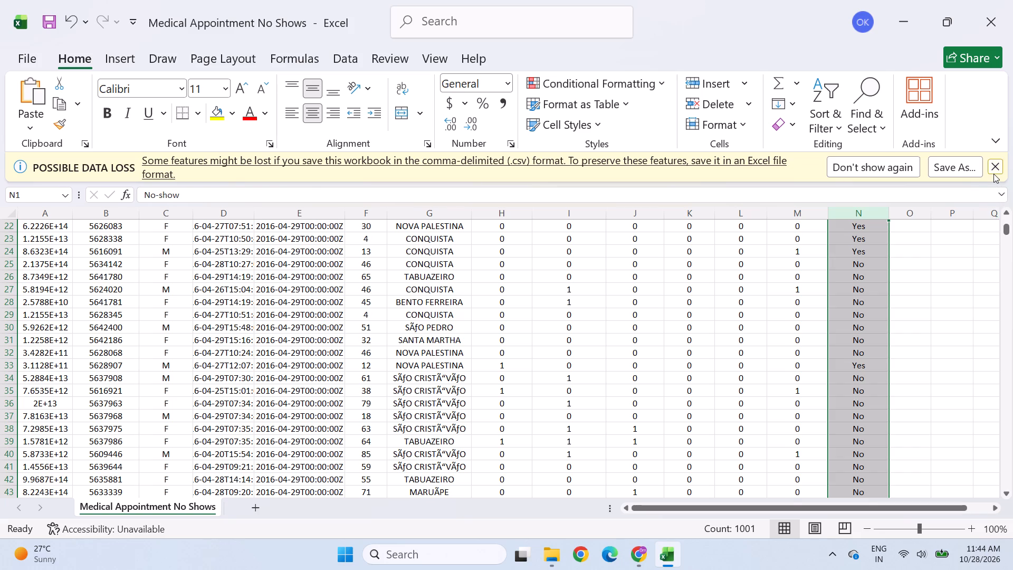
{"action": "left_click", "coordinate": [993, 166]}
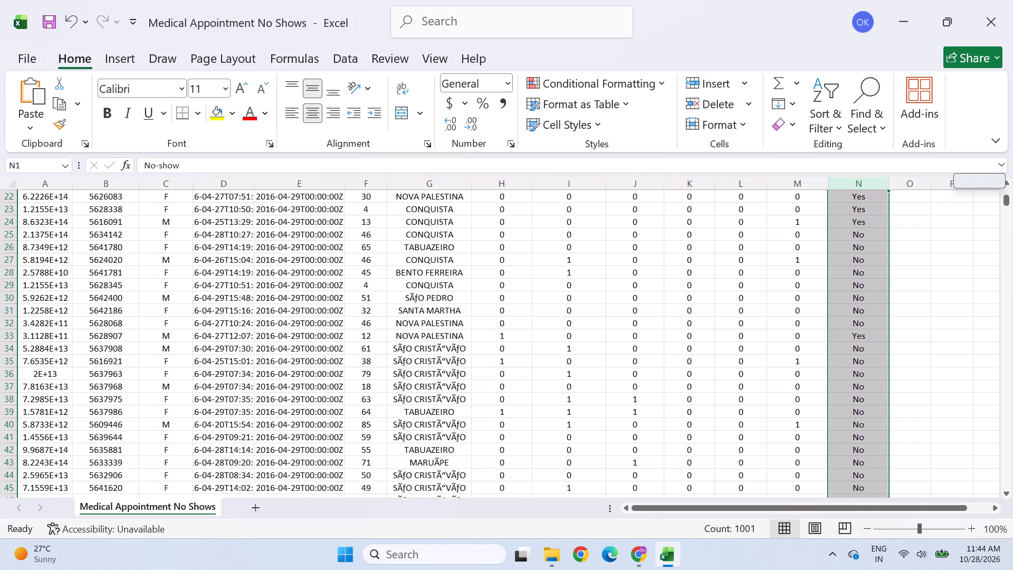
{"action": "left_click", "coordinate": [42, 17]}
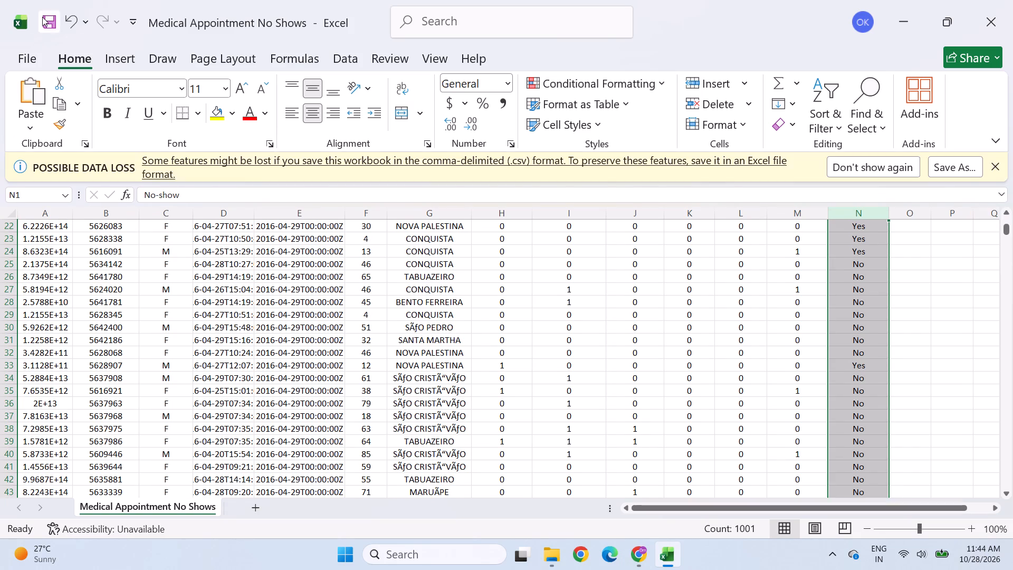
{"action": "double_click", "coordinate": [43, 18]}
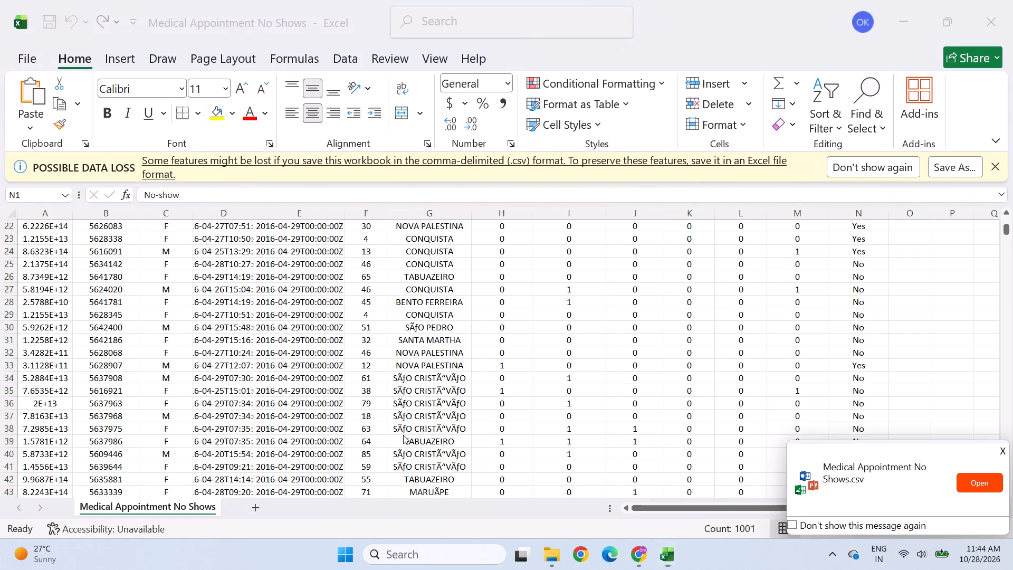
{"action": "scroll", "coordinate": [403, 433], "scroll_direction": "down", "scroll_amount": 7}
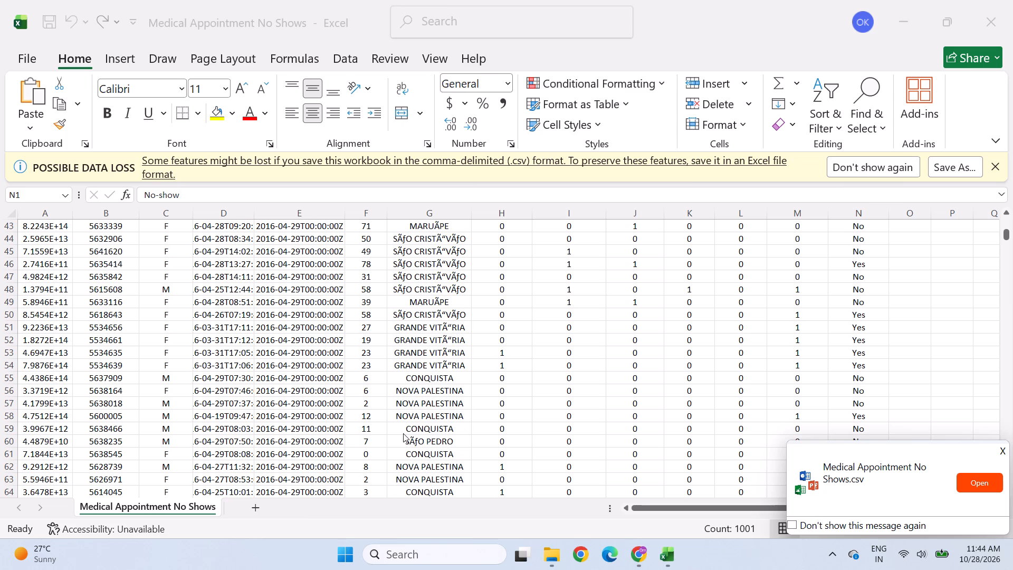
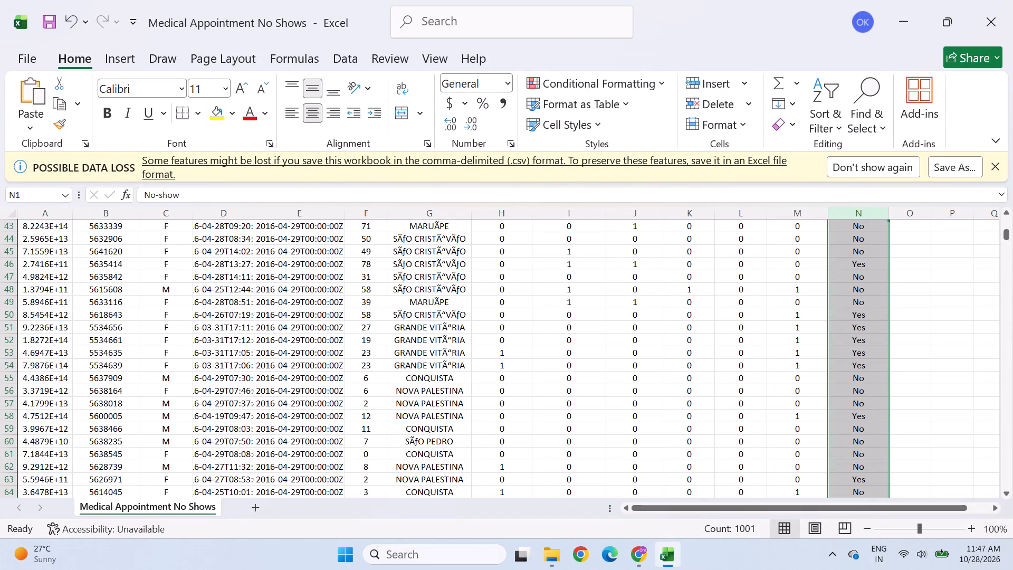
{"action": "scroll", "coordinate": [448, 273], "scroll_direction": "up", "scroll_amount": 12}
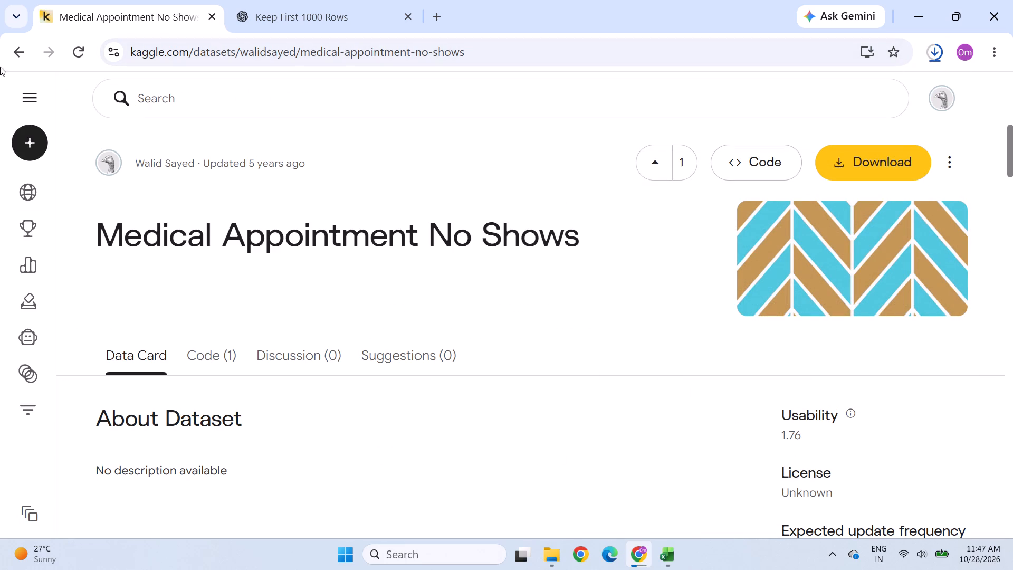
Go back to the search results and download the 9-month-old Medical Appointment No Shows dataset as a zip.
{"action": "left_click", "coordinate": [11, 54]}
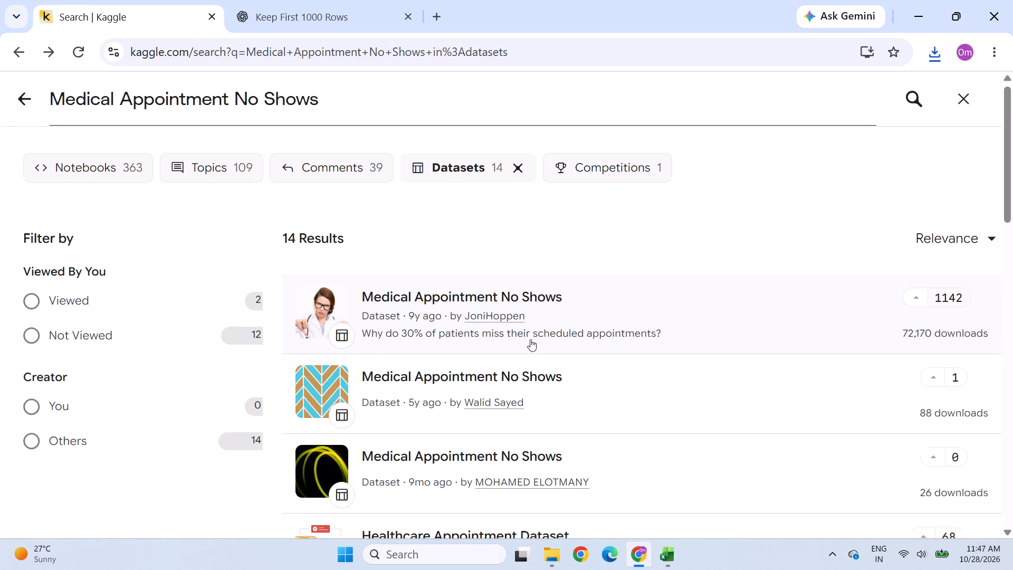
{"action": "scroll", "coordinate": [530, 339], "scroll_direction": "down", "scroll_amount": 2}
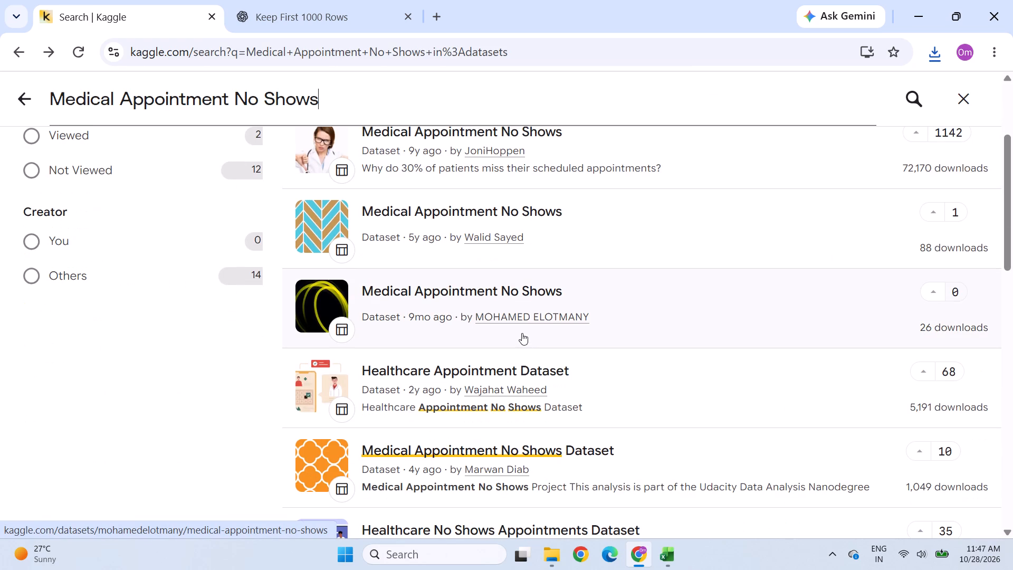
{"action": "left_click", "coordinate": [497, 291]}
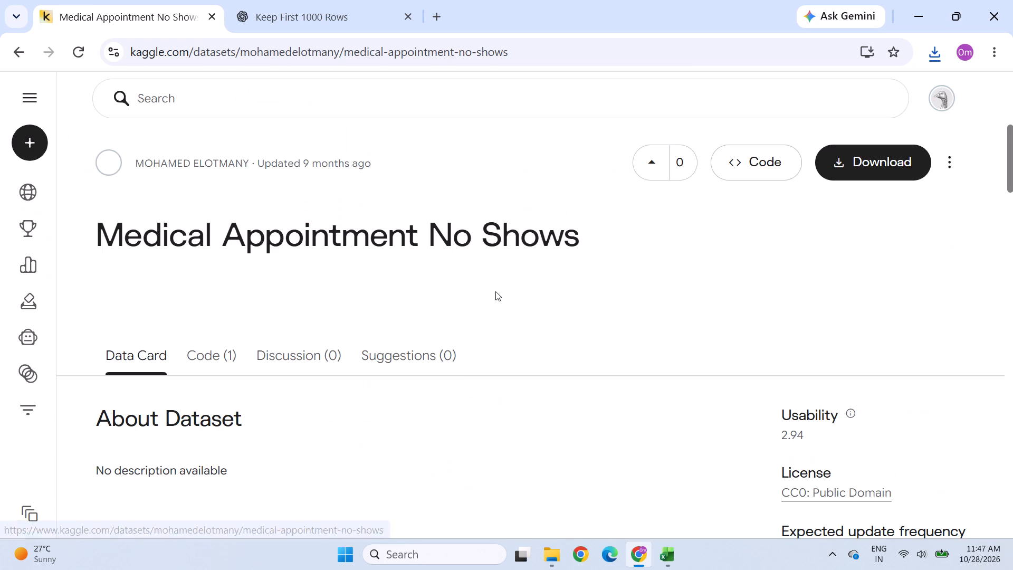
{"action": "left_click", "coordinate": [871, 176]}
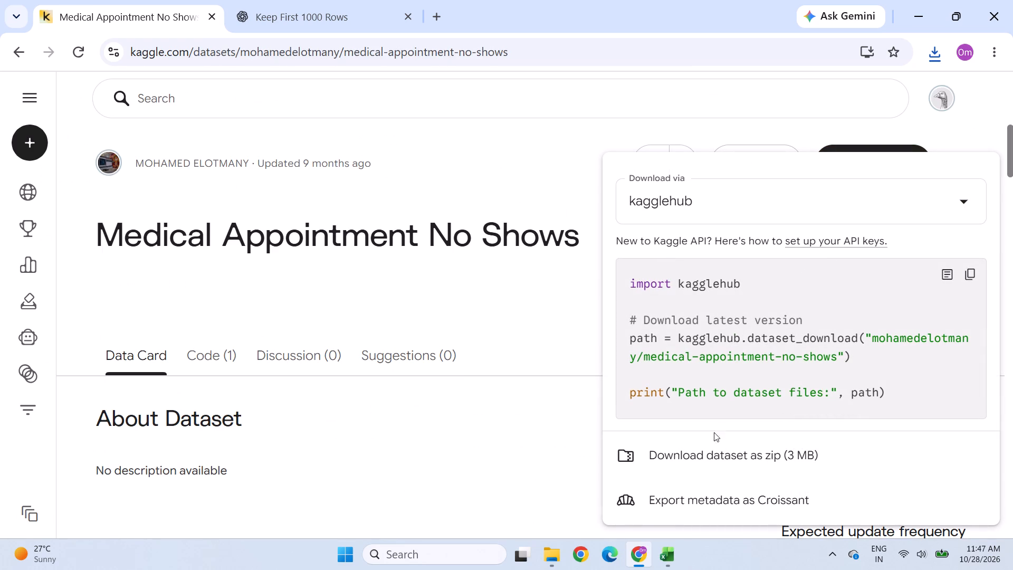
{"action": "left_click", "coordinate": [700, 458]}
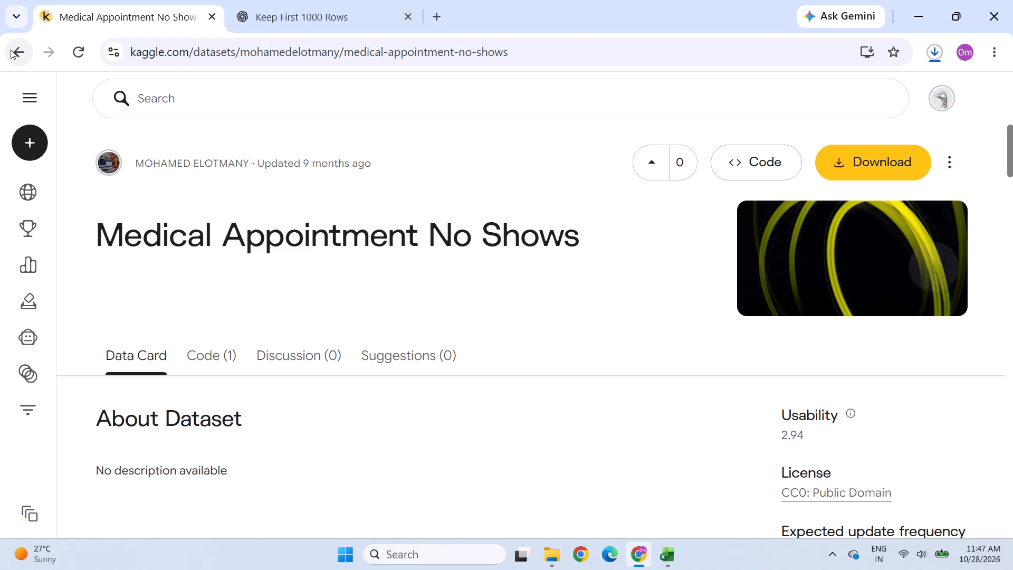
Return to the search results and look through the further appointment no-show datasets.
{"action": "left_click", "coordinate": [11, 50]}
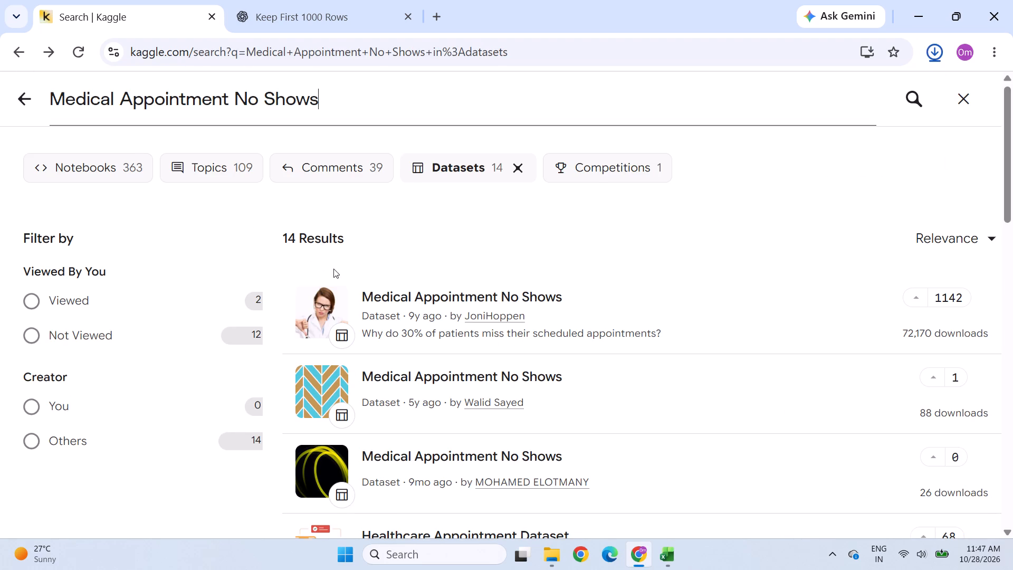
{"action": "scroll", "coordinate": [333, 269], "scroll_direction": "down", "scroll_amount": 2}
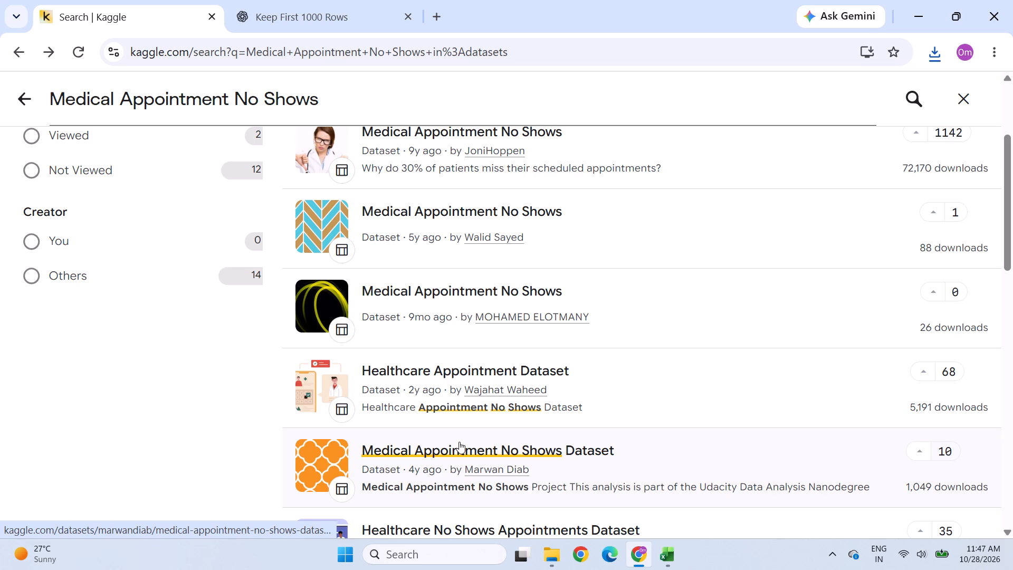
{"action": "scroll", "coordinate": [464, 437], "scroll_direction": "down", "scroll_amount": 1}
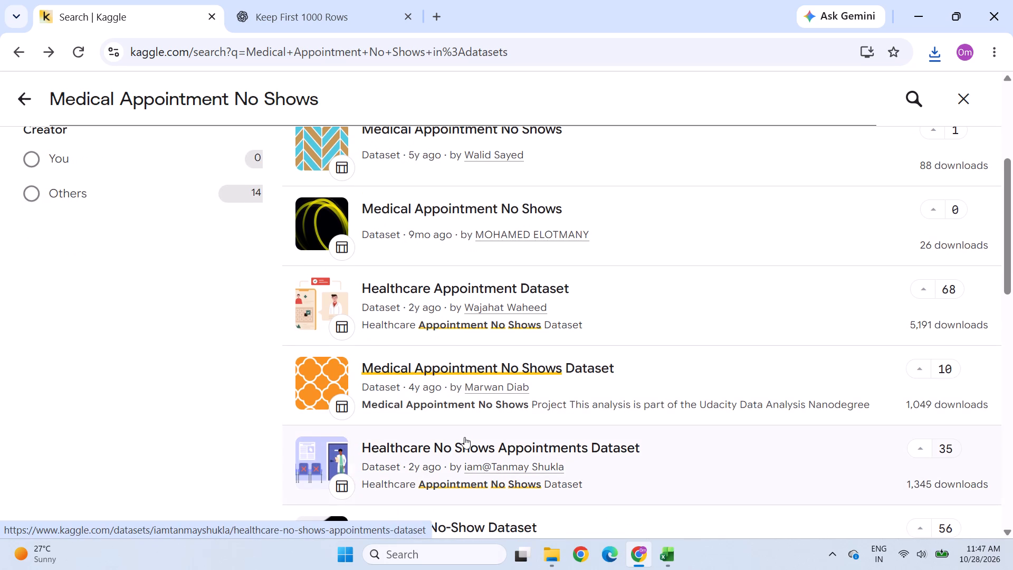
{"action": "scroll", "coordinate": [465, 433], "scroll_direction": "down", "scroll_amount": 1}
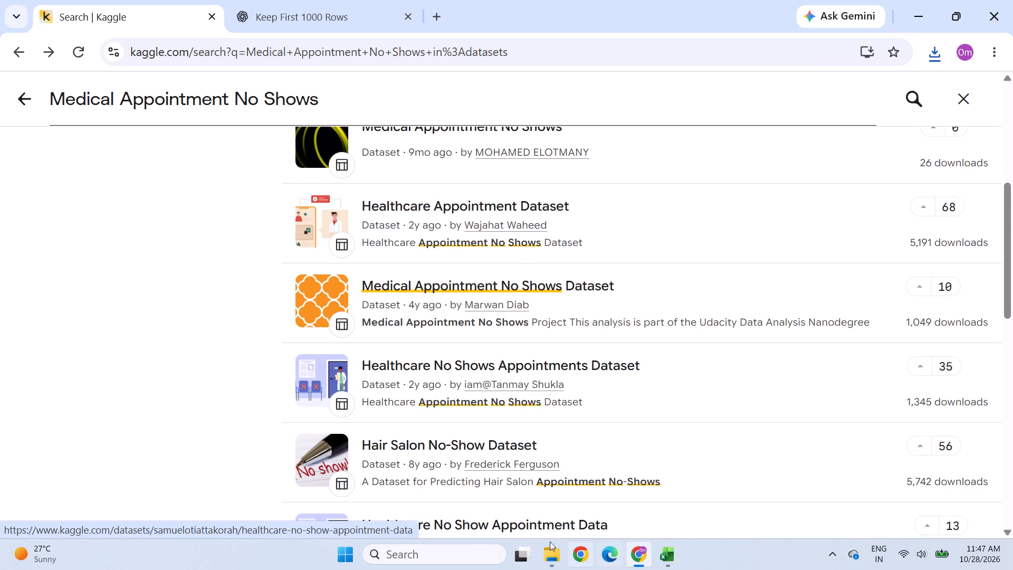
Close the BAT end sem folder window and switch to the archive window in File Explorer.
{"action": "left_click", "coordinate": [548, 546]}
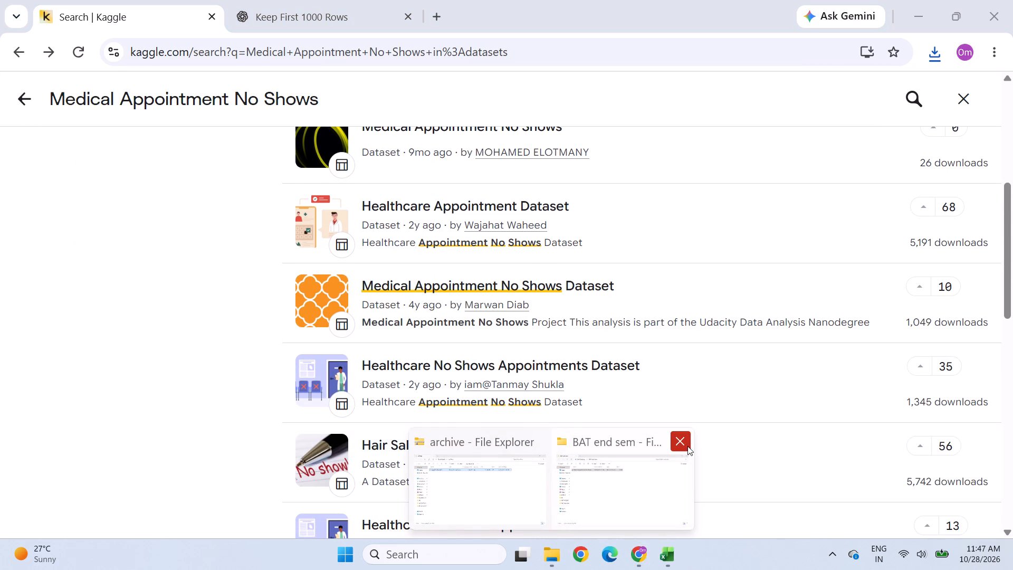
{"action": "left_click", "coordinate": [680, 444]}
{"action": "left_click", "coordinate": [584, 489]}
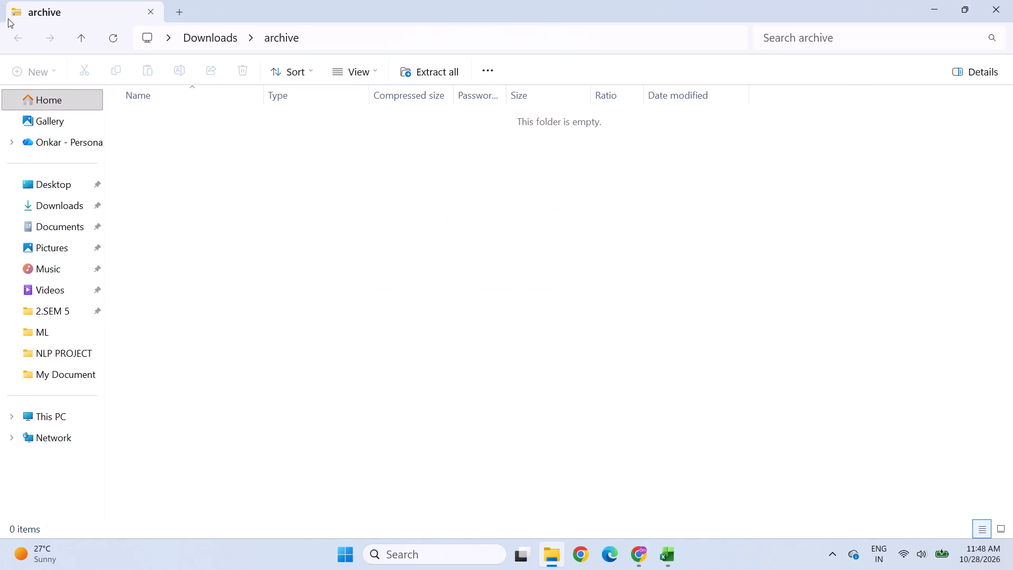
Open KaggleV2-May-2016 from archive (1) in Downloads, examine its columns and records in Excel, and close it.
{"action": "left_click", "coordinate": [45, 208]}
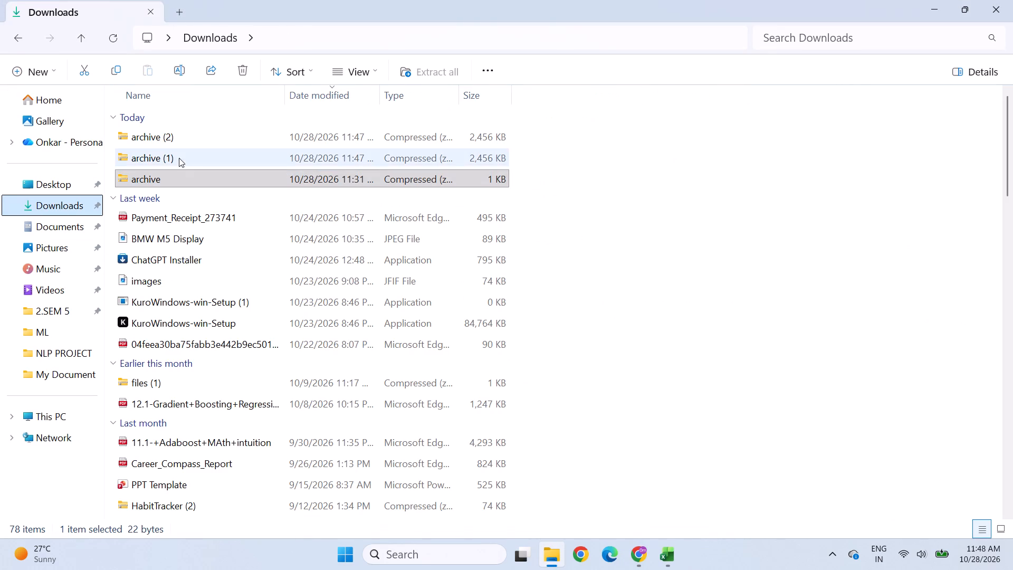
{"action": "double_click", "coordinate": [179, 158]}
{"action": "double_click", "coordinate": [187, 118]}
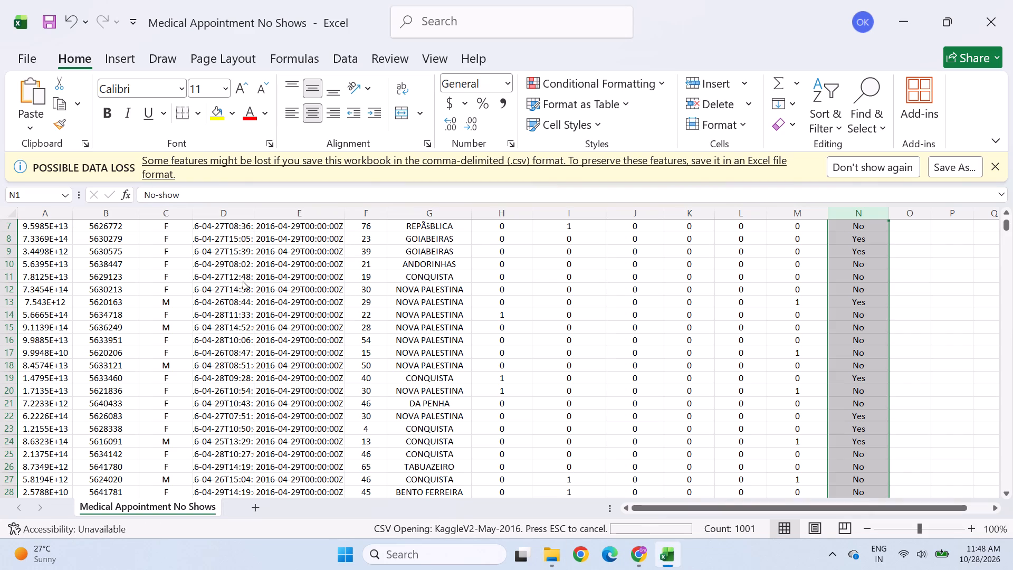
{"action": "scroll", "coordinate": [252, 284], "scroll_direction": "up", "scroll_amount": 14}
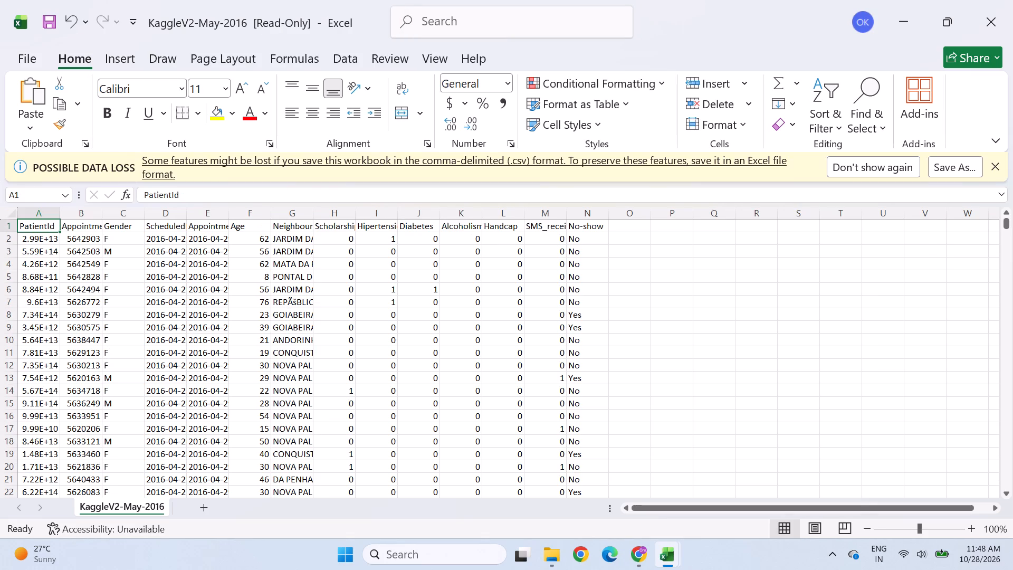
{"action": "scroll", "coordinate": [250, 277], "scroll_direction": "down", "scroll_amount": 7}
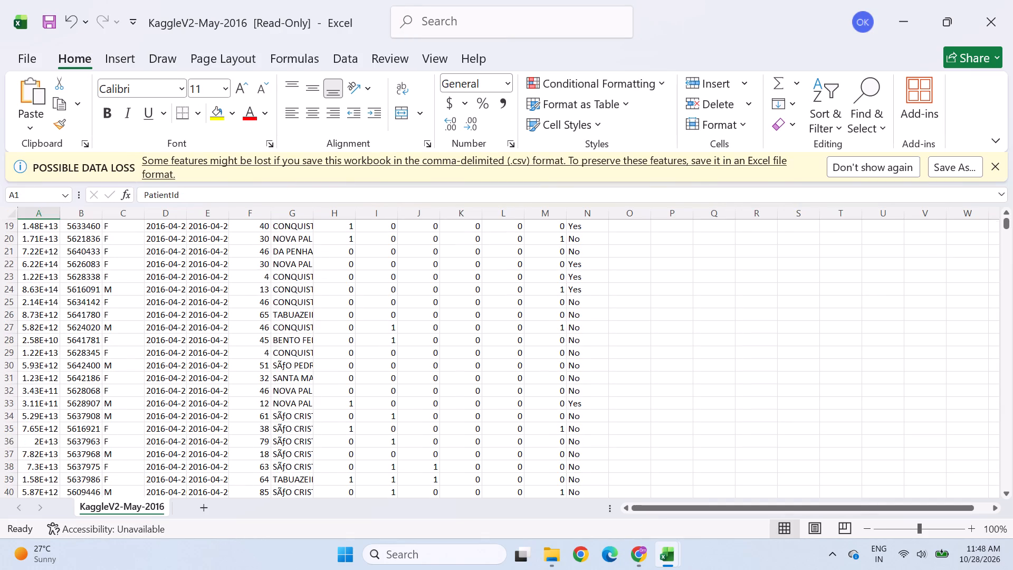
{"action": "scroll", "coordinate": [250, 277], "scroll_direction": "down", "scroll_amount": 15}
{"action": "scroll", "coordinate": [250, 277], "scroll_direction": "down", "scroll_amount": 8}
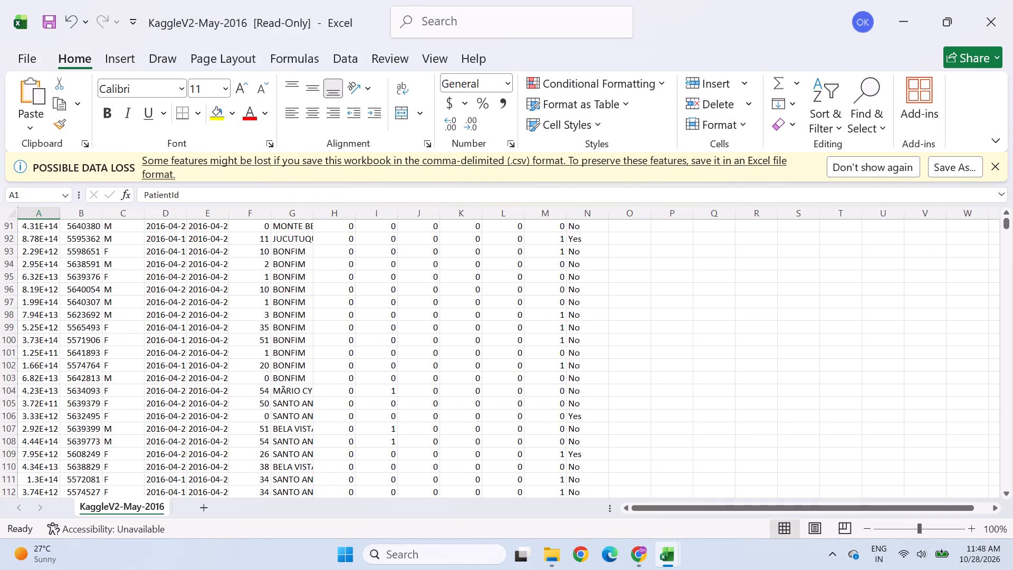
{"action": "left_click", "coordinate": [1012, 0]}
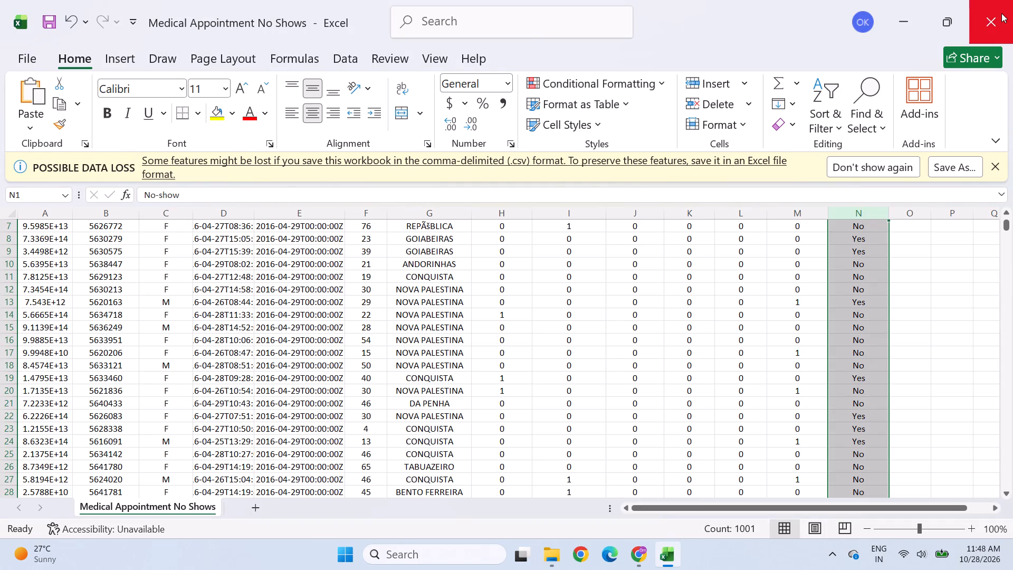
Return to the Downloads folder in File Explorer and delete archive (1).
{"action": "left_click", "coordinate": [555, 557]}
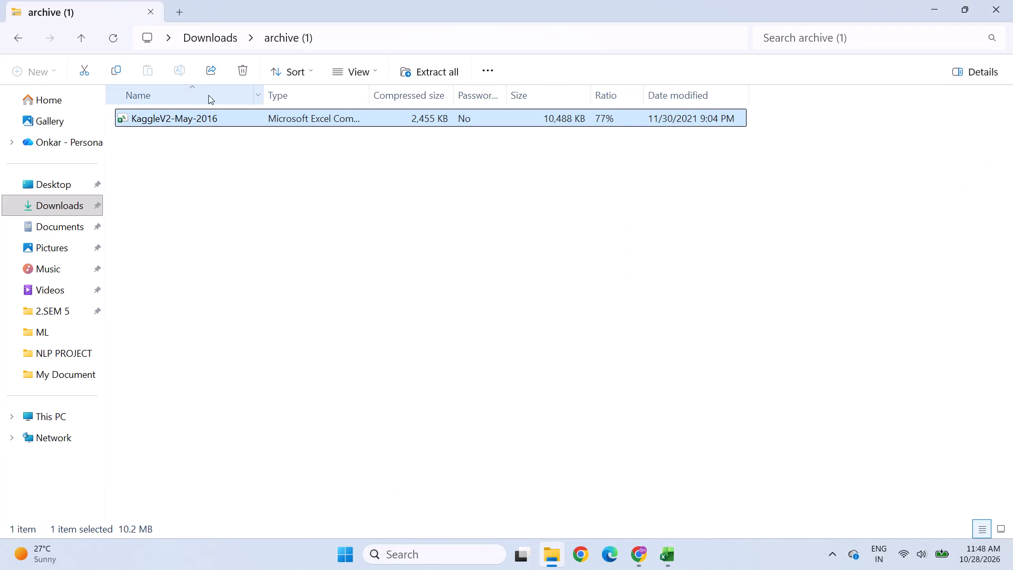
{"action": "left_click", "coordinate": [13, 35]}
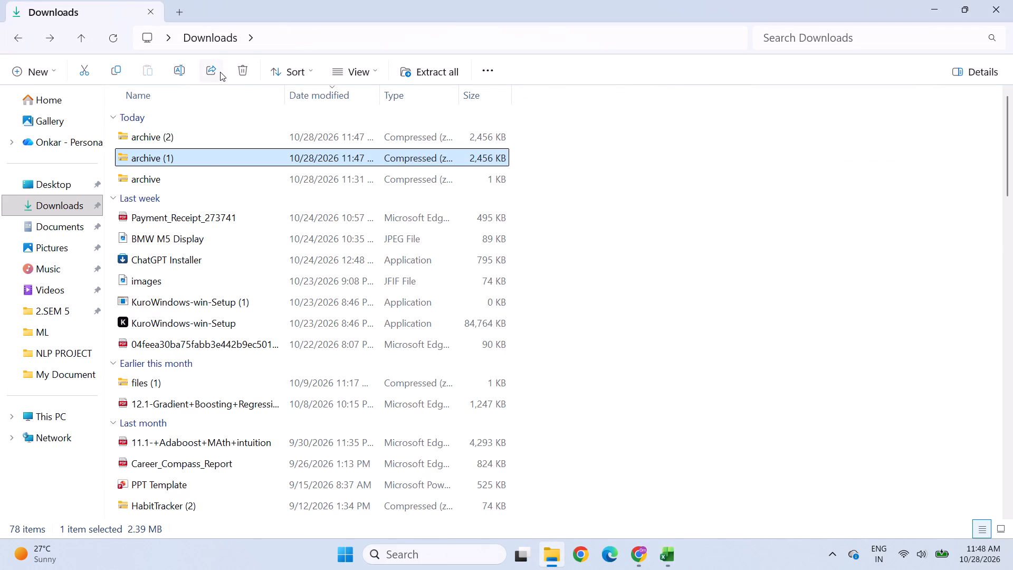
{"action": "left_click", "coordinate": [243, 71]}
Open KaggleV2-May-2016 from archive (2), examine its columns and records in Excel, and close it.
{"action": "double_click", "coordinate": [166, 145]}
{"action": "double_click", "coordinate": [169, 136]}
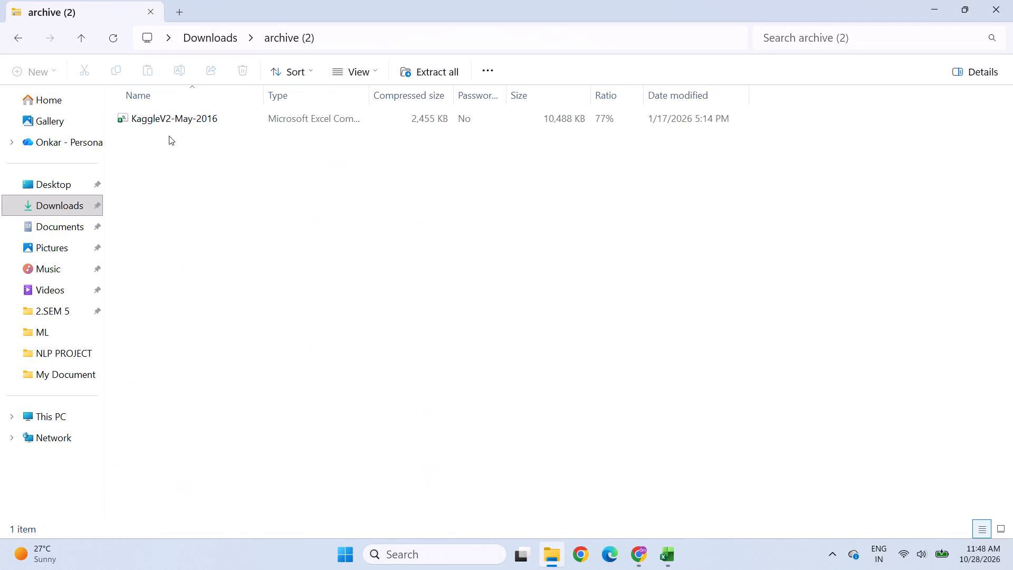
{"action": "double_click", "coordinate": [187, 114]}
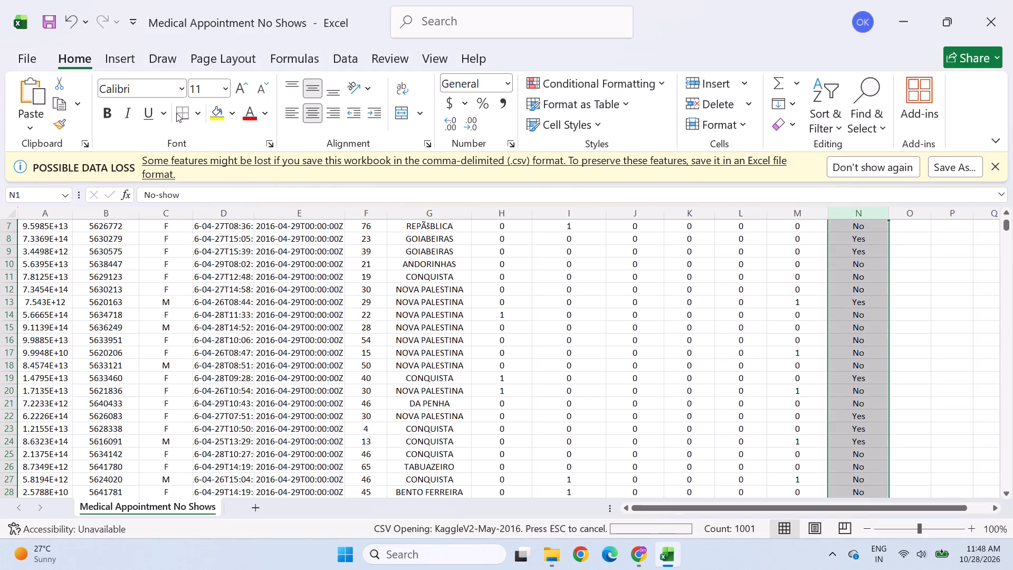
{"action": "scroll", "coordinate": [191, 290], "scroll_direction": "up", "scroll_amount": 10}
{"action": "scroll", "coordinate": [181, 296], "scroll_direction": "down", "scroll_amount": 3}
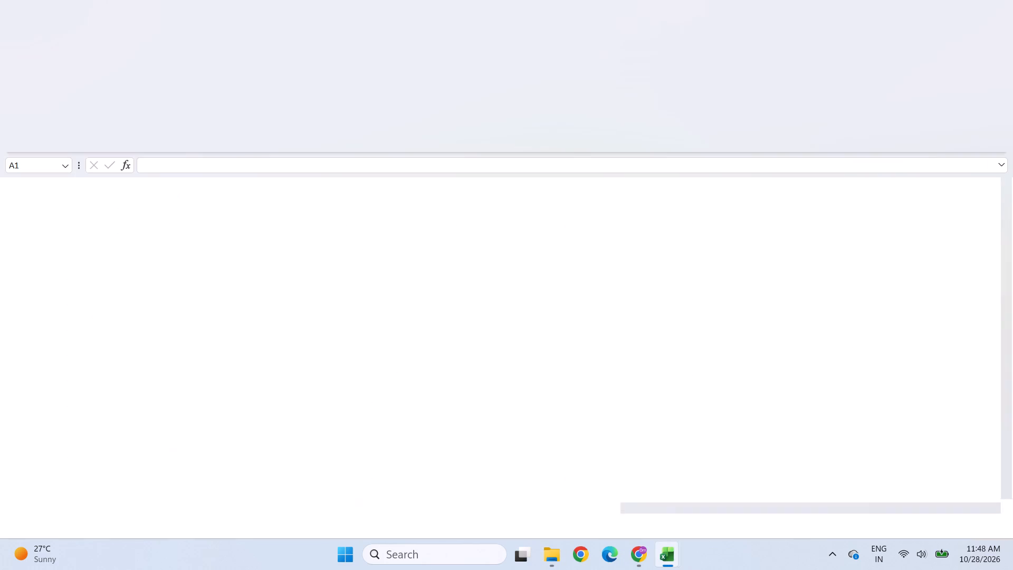
{"action": "scroll", "coordinate": [180, 298], "scroll_direction": "down", "scroll_amount": 4}
{"action": "scroll", "coordinate": [174, 289], "scroll_direction": "up", "scroll_amount": 13}
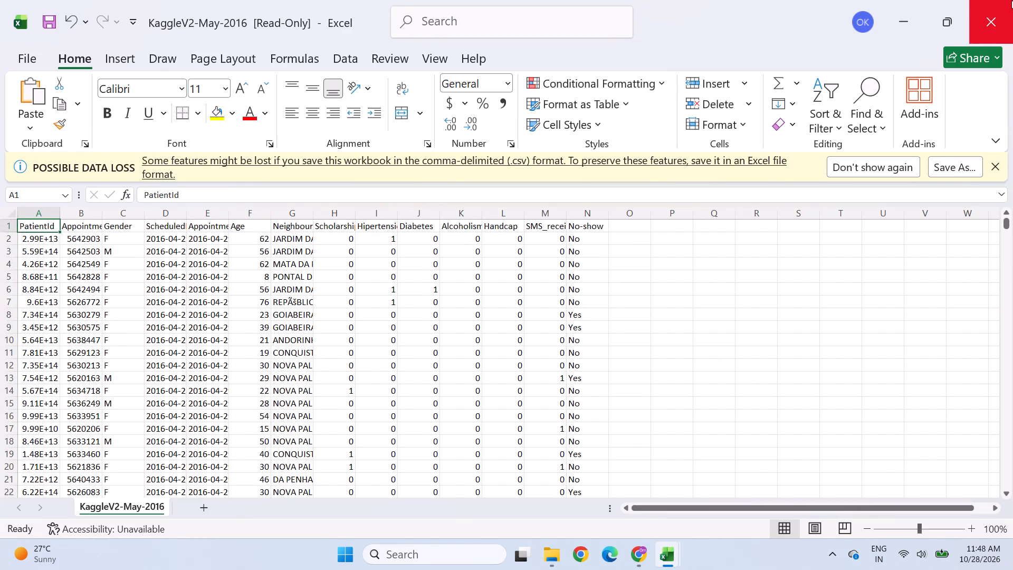
{"action": "left_click", "coordinate": [1011, 0]}
Return to the Downloads folder in File Explorer and delete both archive (2) and the original archive zip.
{"action": "left_click", "coordinate": [560, 554]}
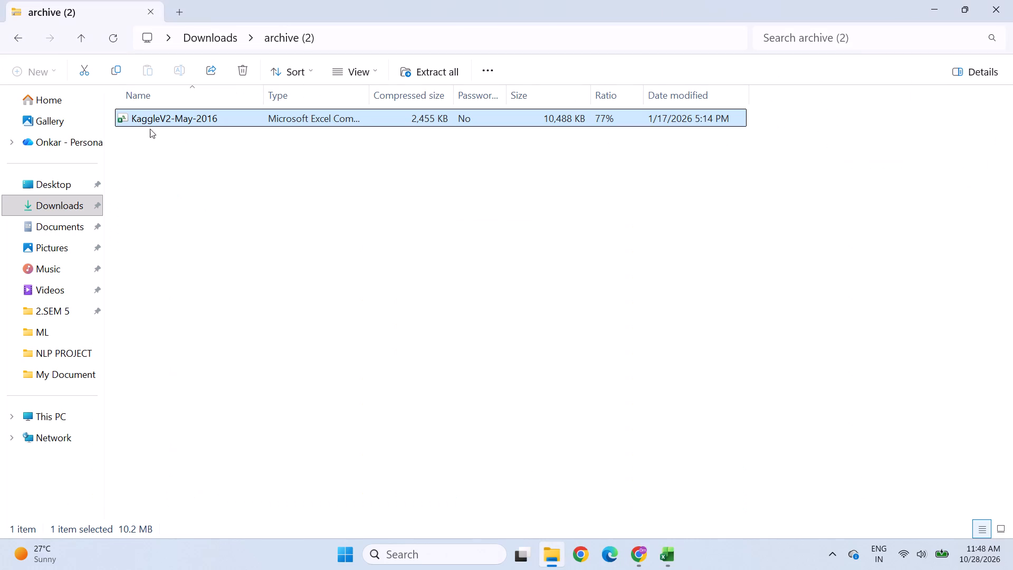
{"action": "left_click", "coordinate": [25, 35]}
{"action": "left_click", "coordinate": [243, 73]}
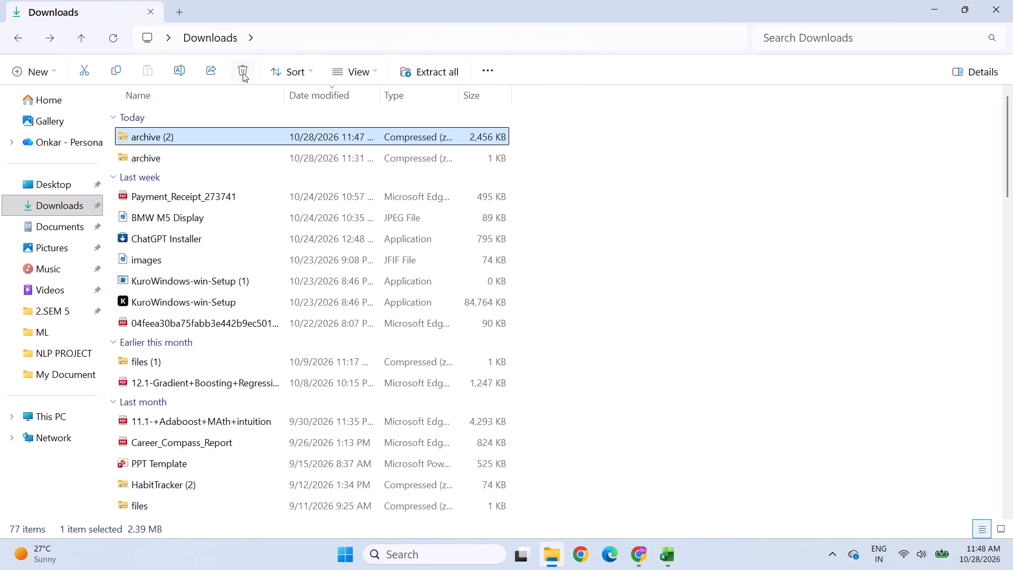
{"action": "left_click", "coordinate": [142, 130]}
{"action": "left_click", "coordinate": [246, 68]}
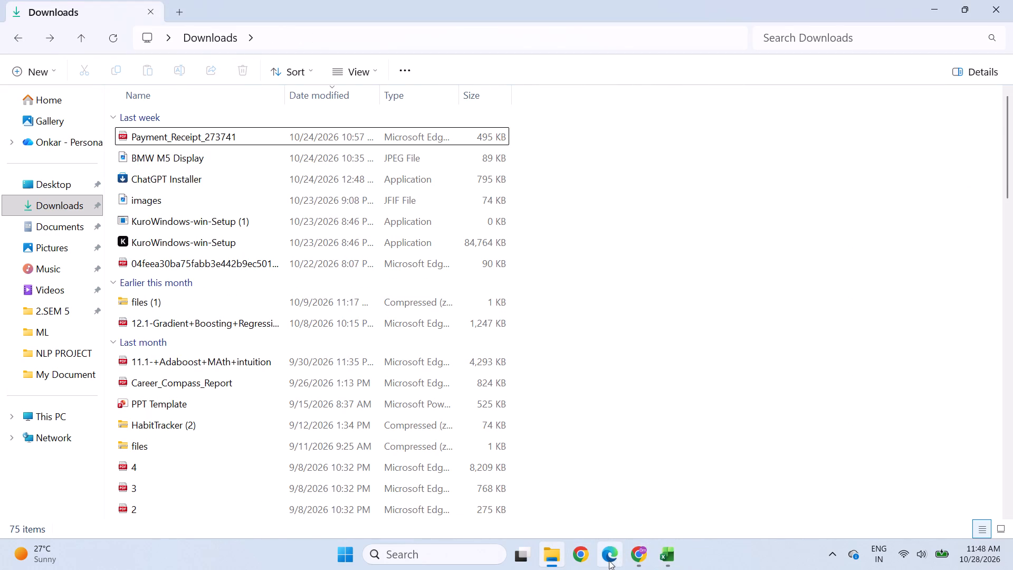
Switch to Chrome, open the Medical Appointment No Shows Dataset from the Kaggle results, and examine its noshowappointments.csv preview in expanded view.
{"action": "left_click", "coordinate": [641, 556]}
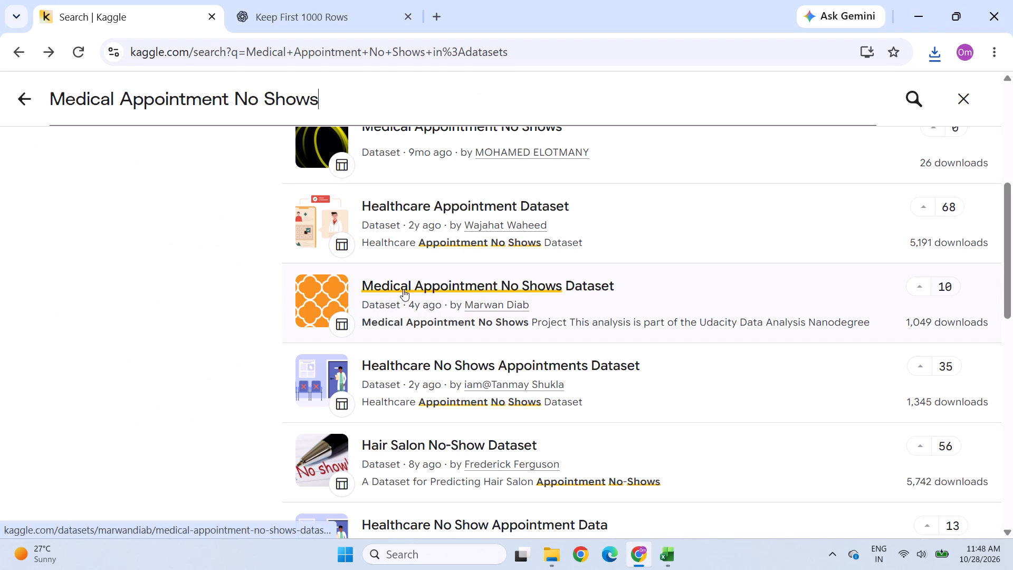
{"action": "left_click", "coordinate": [404, 288]}
{"action": "scroll", "coordinate": [397, 285], "scroll_direction": "down", "scroll_amount": 4}
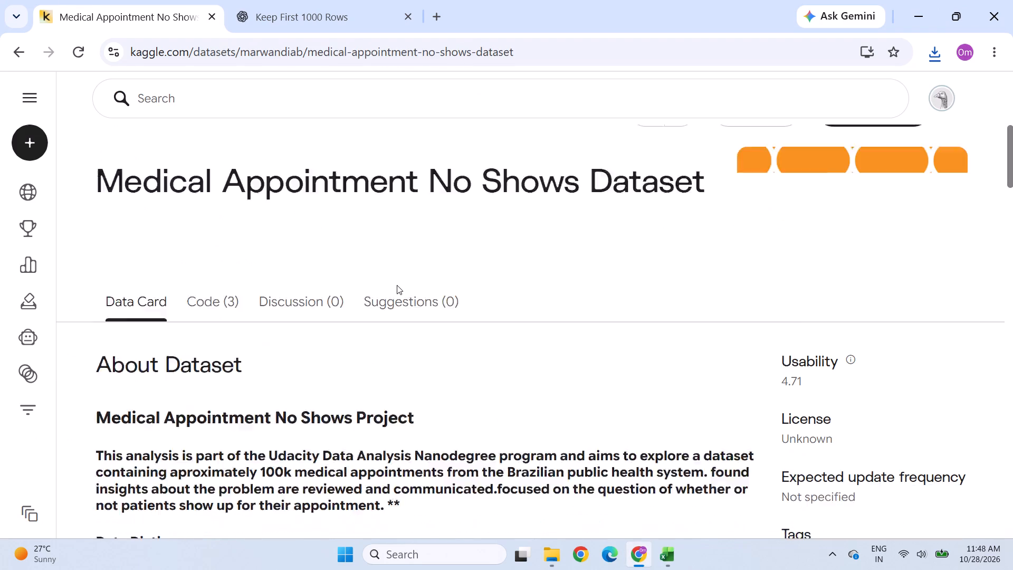
{"action": "scroll", "coordinate": [397, 285], "scroll_direction": "down", "scroll_amount": 7}
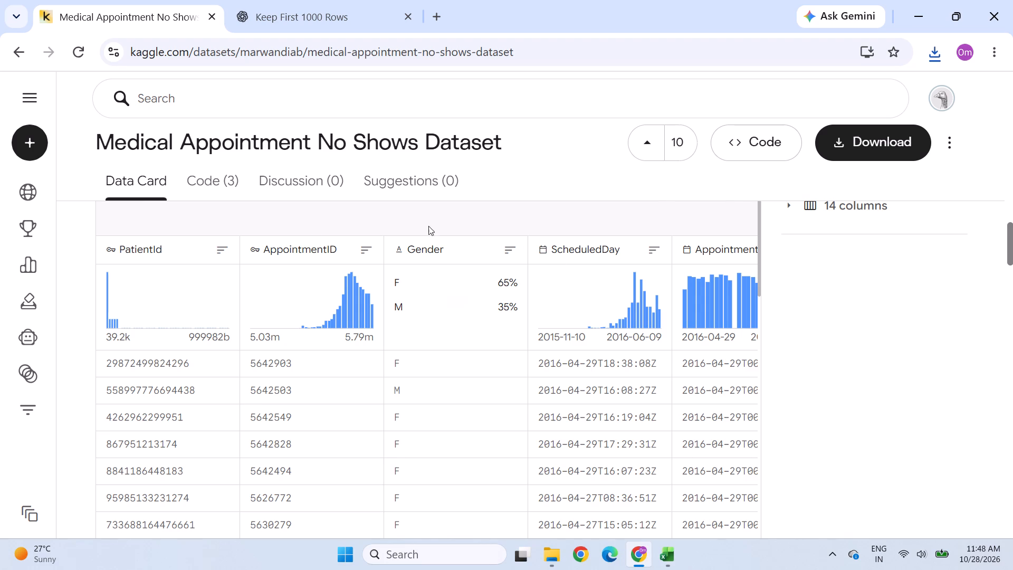
{"action": "scroll", "coordinate": [288, 231], "scroll_direction": "up", "scroll_amount": 1}
{"action": "scroll", "coordinate": [304, 274], "scroll_direction": "down", "scroll_amount": 12}
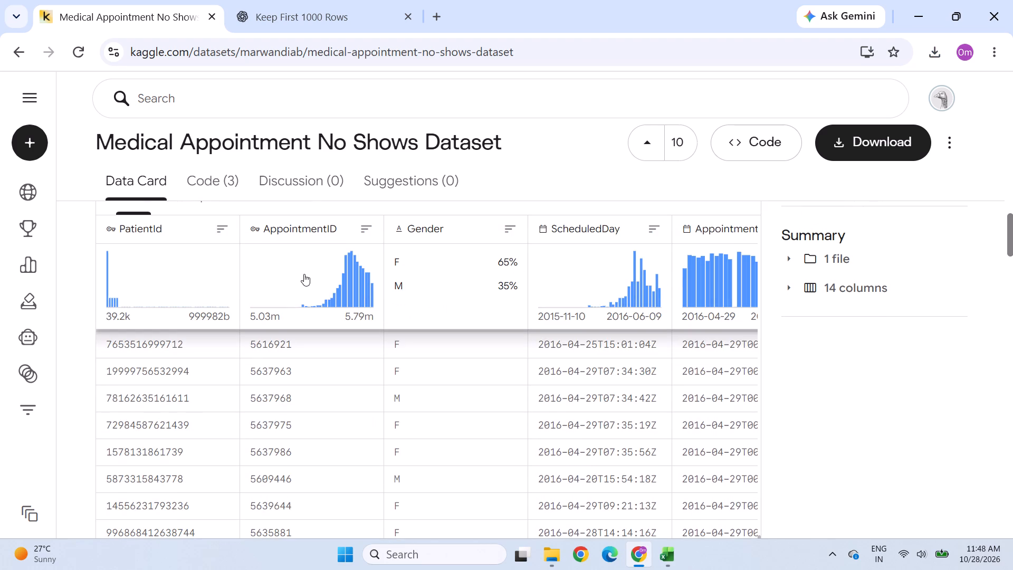
{"action": "scroll", "coordinate": [303, 273], "scroll_direction": "up", "scroll_amount": 5}
{"action": "scroll", "coordinate": [152, 206], "scroll_direction": "up", "scroll_amount": 4}
{"action": "scroll", "coordinate": [170, 364], "scroll_direction": "down", "scroll_amount": 1}
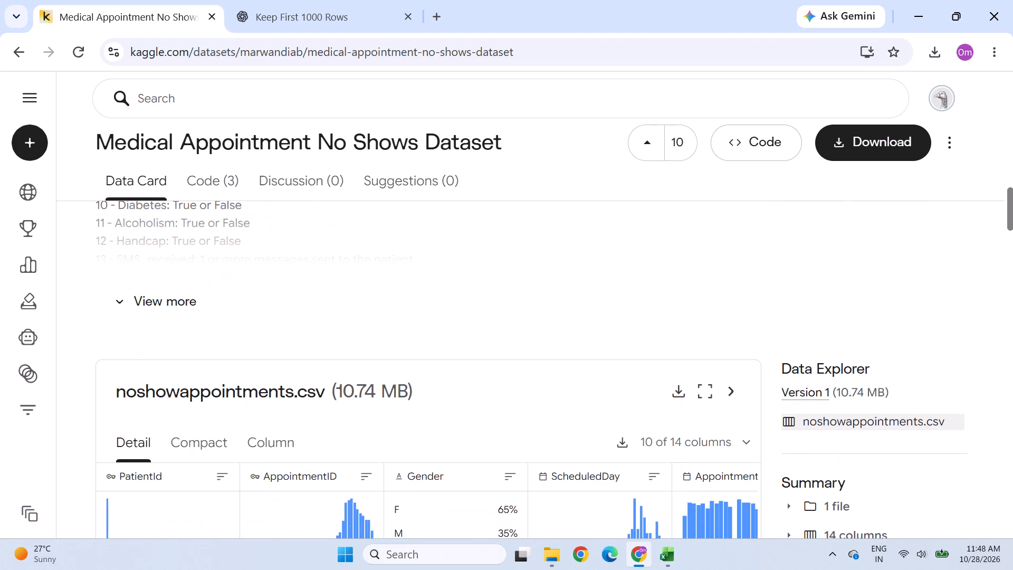
{"action": "left_click_drag", "start_coordinate": [138, 458], "coordinate": [188, 459]}
{"action": "left_click", "coordinate": [698, 387]}
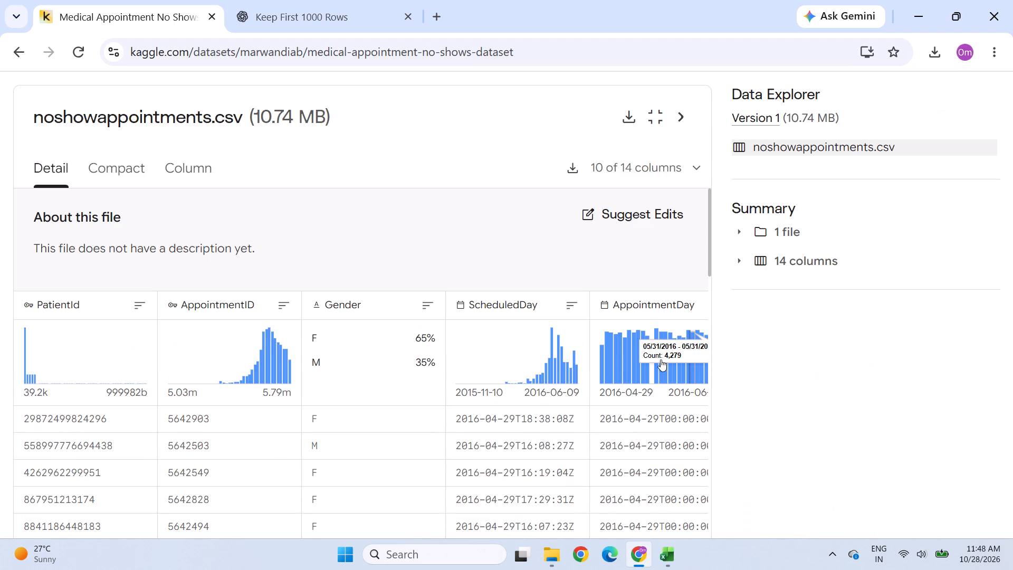
Return to the search results, open the Private Clinic No-Show Prediction Dataset, and examine its data card and file preview.
{"action": "left_click", "coordinate": [22, 52]}
{"action": "scroll", "coordinate": [460, 429], "scroll_direction": "down", "scroll_amount": 7}
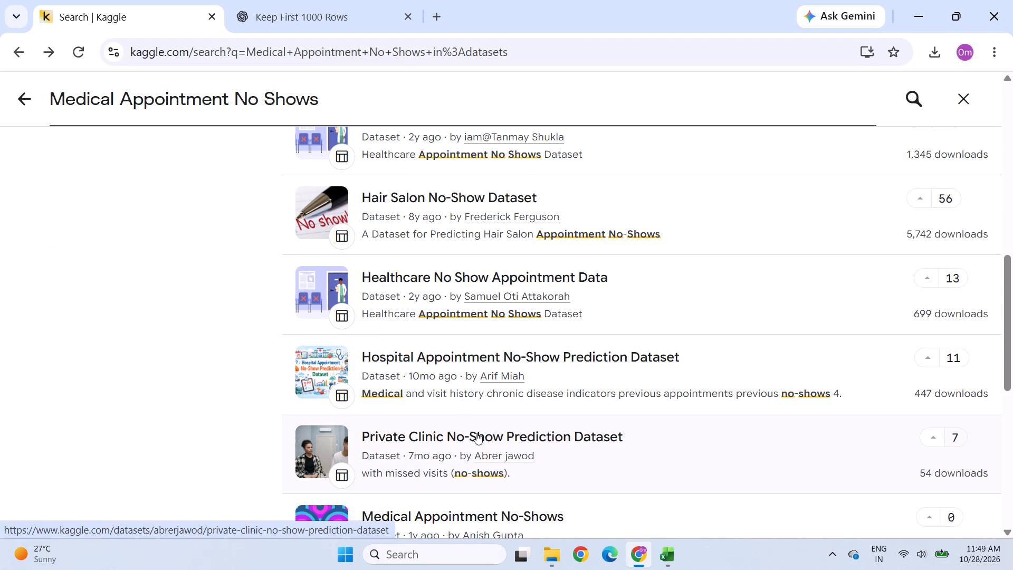
{"action": "left_click", "coordinate": [476, 433]}
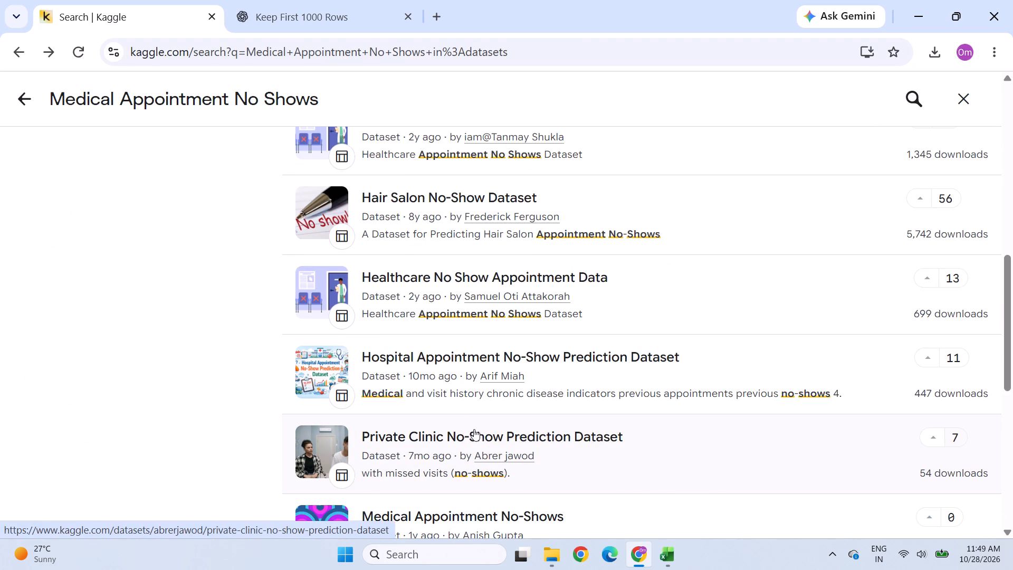
{"action": "scroll", "coordinate": [451, 396], "scroll_direction": "down", "scroll_amount": 13}
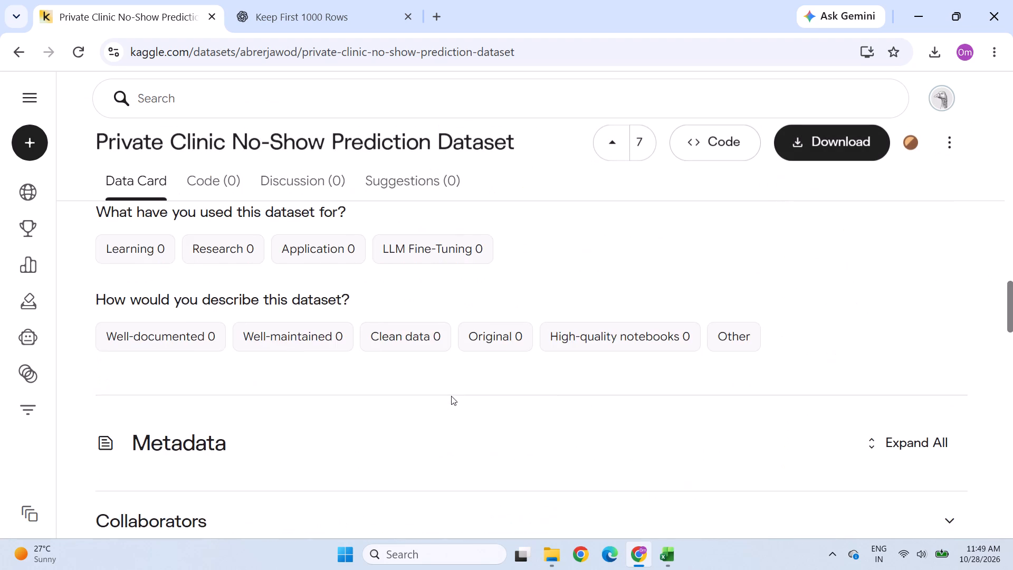
{"action": "scroll", "coordinate": [451, 396], "scroll_direction": "down", "scroll_amount": 11}
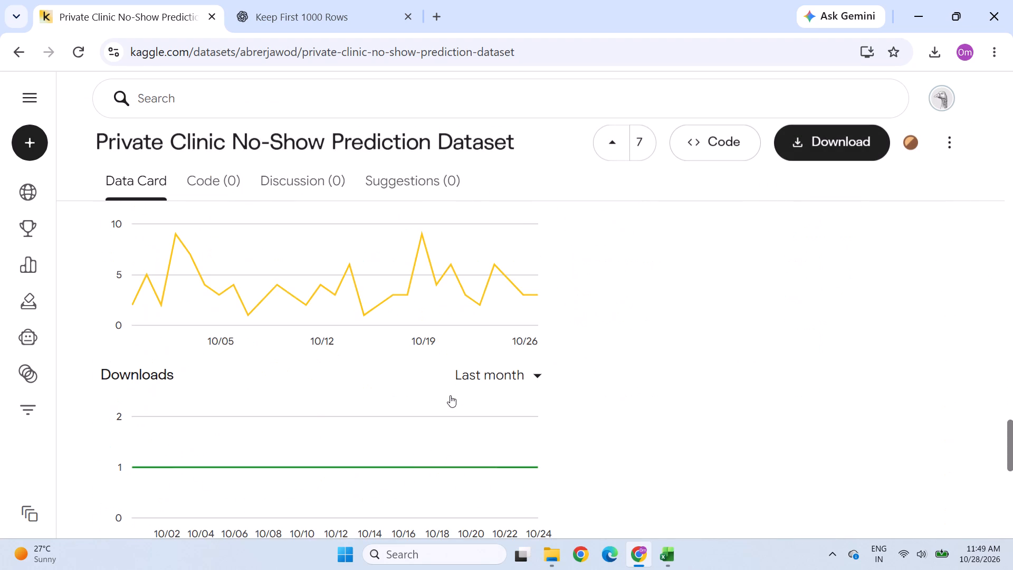
{"action": "scroll", "coordinate": [450, 395], "scroll_direction": "up", "scroll_amount": 16}
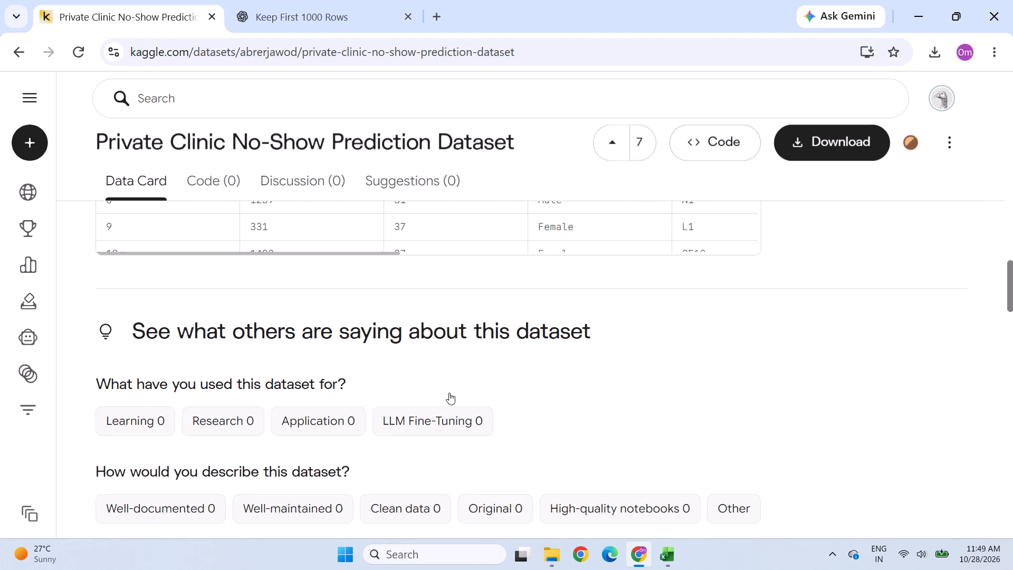
{"action": "scroll", "coordinate": [449, 393], "scroll_direction": "up", "scroll_amount": 5}
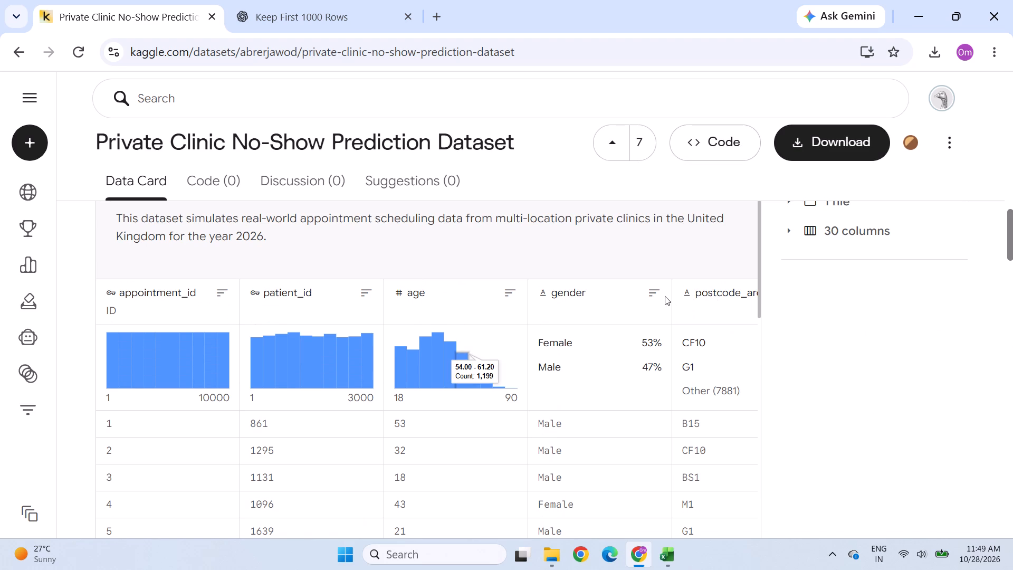
{"action": "scroll", "coordinate": [503, 282], "scroll_direction": "up", "scroll_amount": 1}
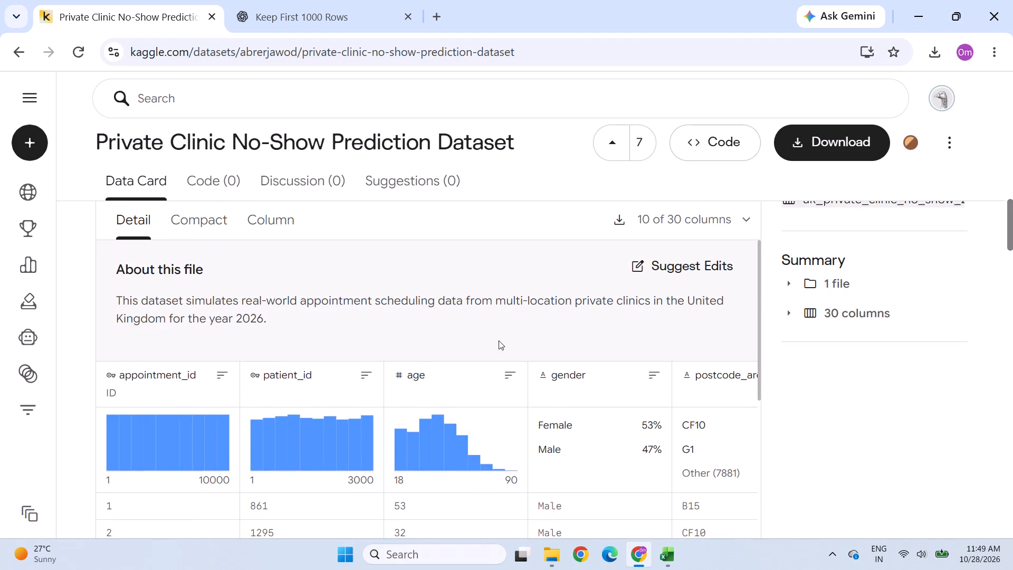
{"action": "scroll", "coordinate": [499, 341], "scroll_direction": "down", "scroll_amount": 1}
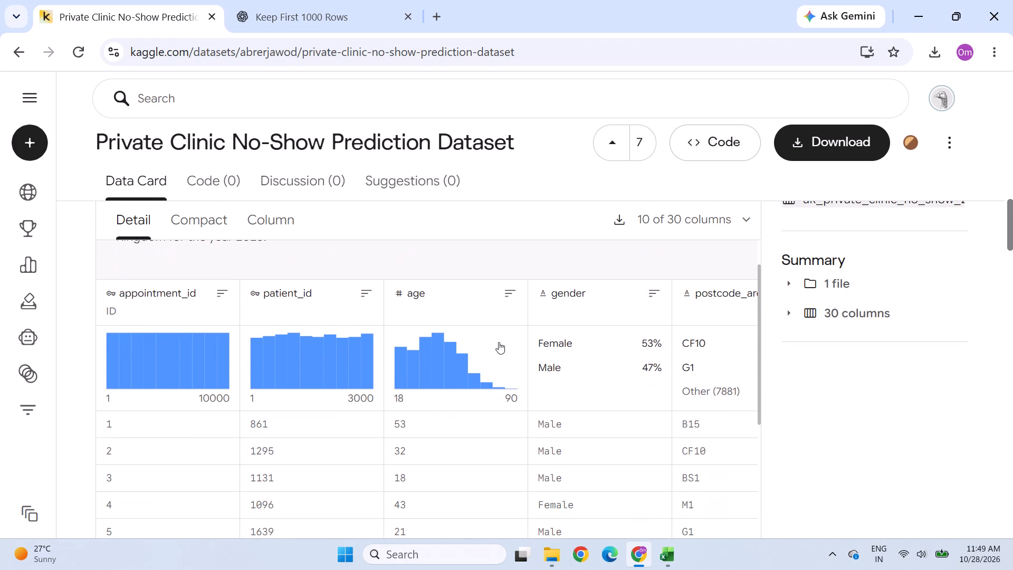
{"action": "scroll", "coordinate": [499, 342], "scroll_direction": "up", "scroll_amount": 1}
Open the column selection of uk_private_clinic_no_show_2026.csv and review the full list of column names.
{"action": "left_click", "coordinate": [708, 213]}
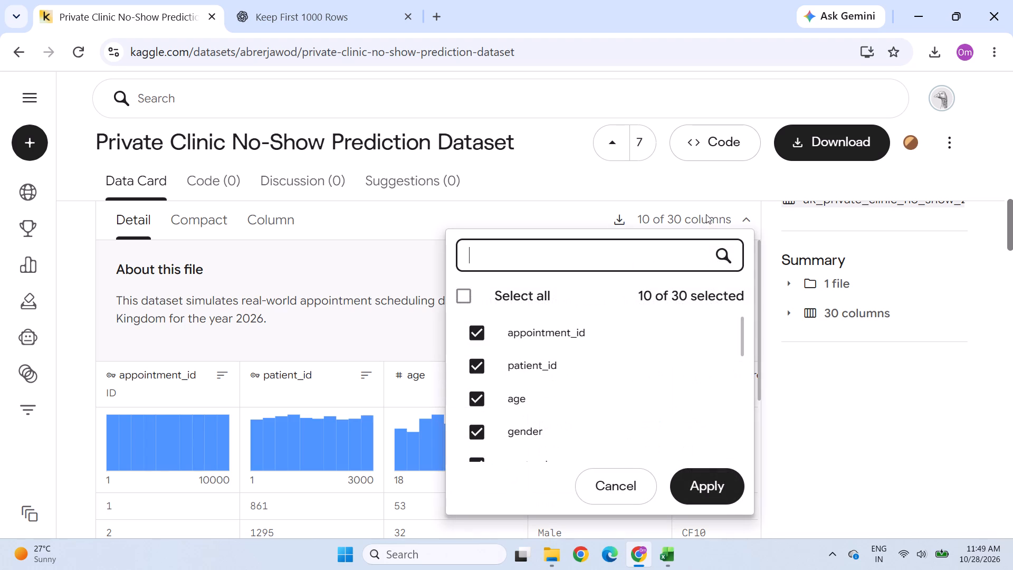
{"action": "scroll", "coordinate": [495, 392], "scroll_direction": "down", "scroll_amount": 1}
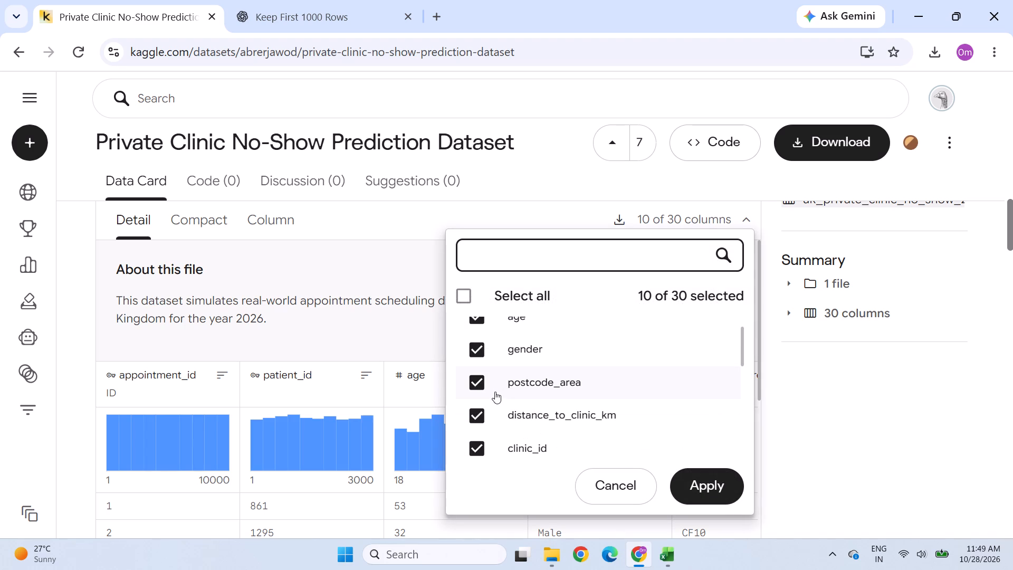
{"action": "scroll", "coordinate": [495, 392], "scroll_direction": "down", "scroll_amount": 2}
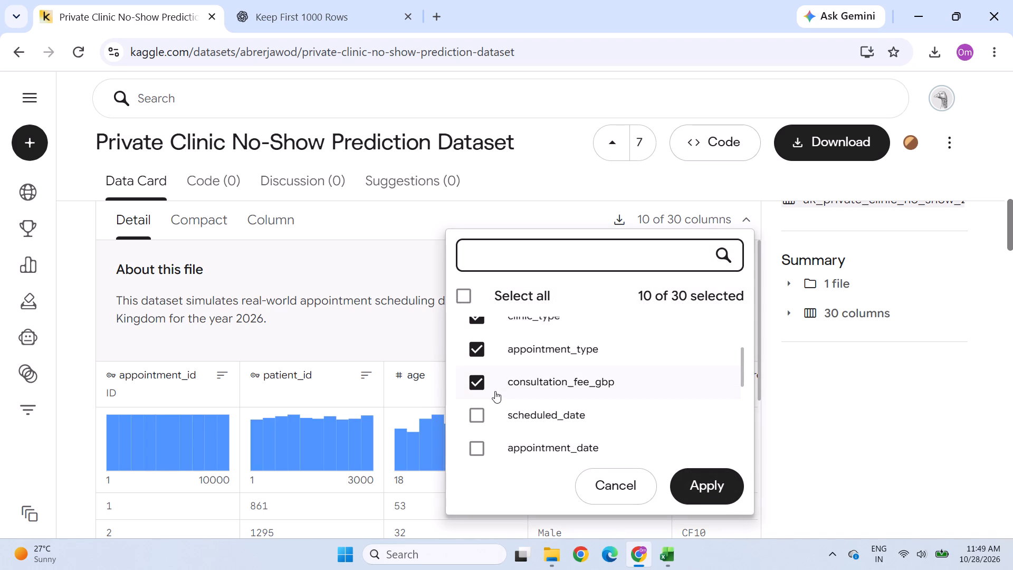
{"action": "scroll", "coordinate": [495, 391], "scroll_direction": "down", "scroll_amount": 3}
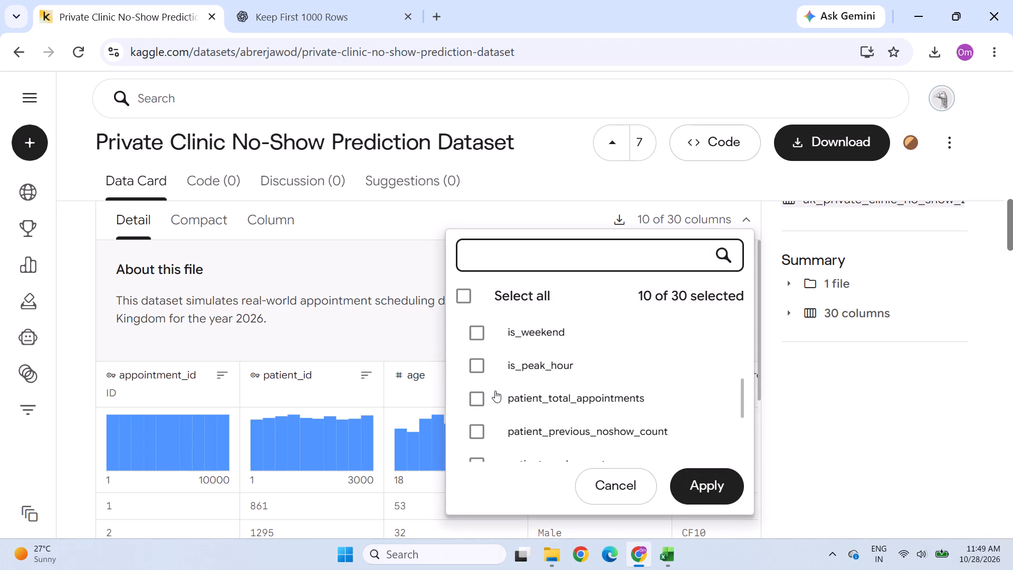
{"action": "scroll", "coordinate": [495, 391], "scroll_direction": "down", "scroll_amount": 2}
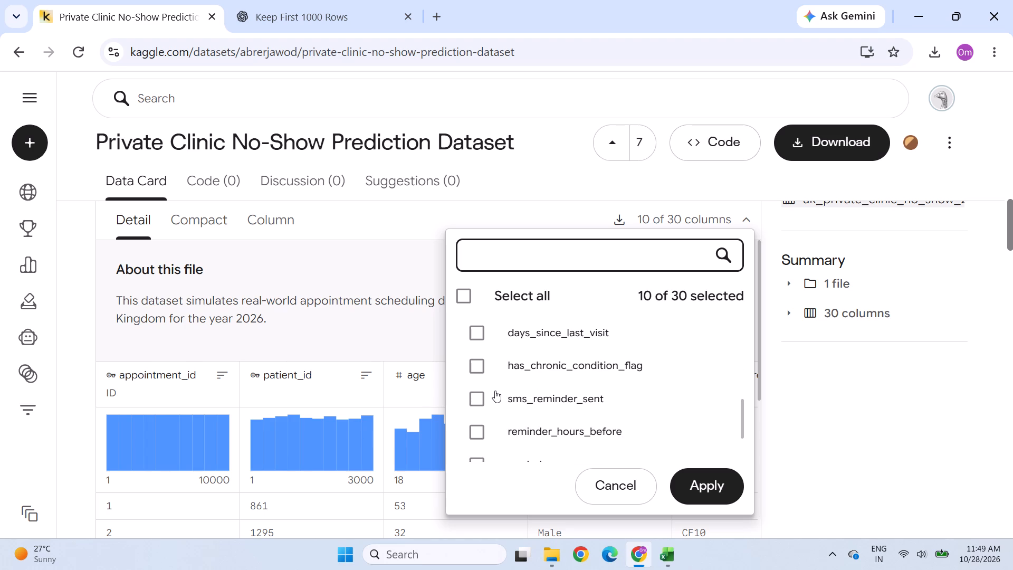
{"action": "scroll", "coordinate": [494, 390], "scroll_direction": "down", "scroll_amount": 4}
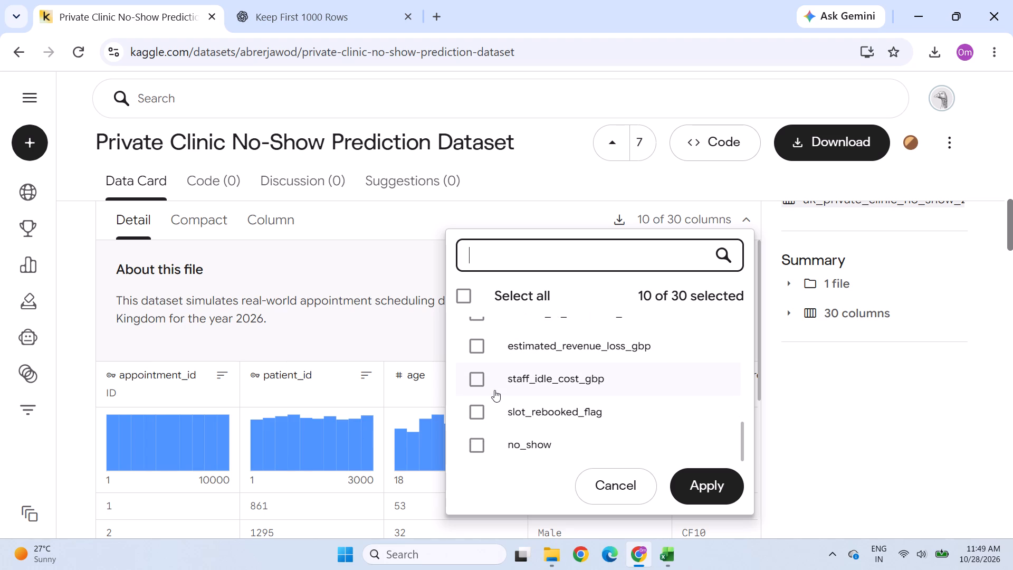
{"action": "scroll", "coordinate": [494, 390], "scroll_direction": "down", "scroll_amount": 3}
{"action": "scroll", "coordinate": [489, 388], "scroll_direction": "up", "scroll_amount": 2}
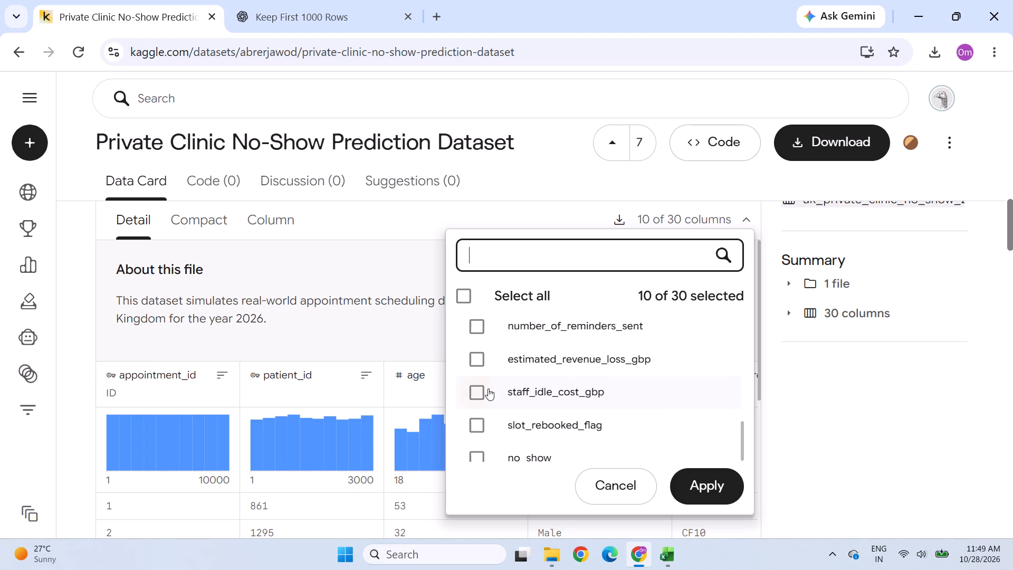
{"action": "scroll", "coordinate": [488, 388], "scroll_direction": "up", "scroll_amount": 16}
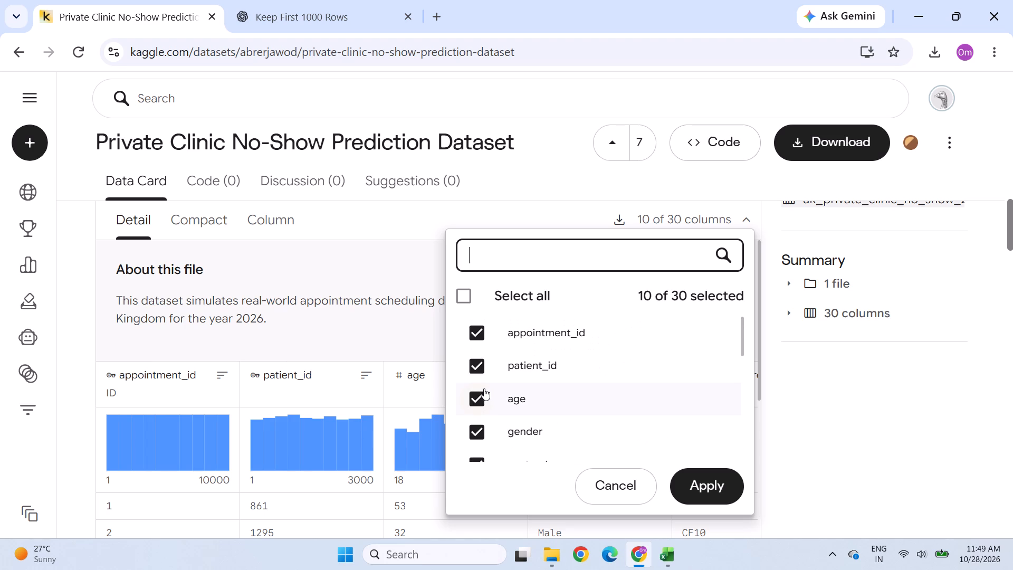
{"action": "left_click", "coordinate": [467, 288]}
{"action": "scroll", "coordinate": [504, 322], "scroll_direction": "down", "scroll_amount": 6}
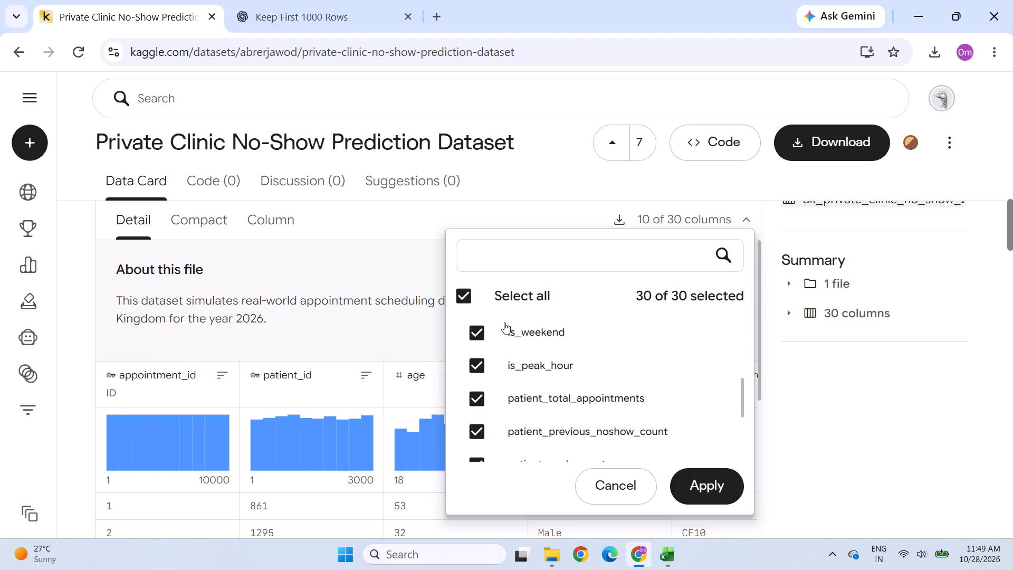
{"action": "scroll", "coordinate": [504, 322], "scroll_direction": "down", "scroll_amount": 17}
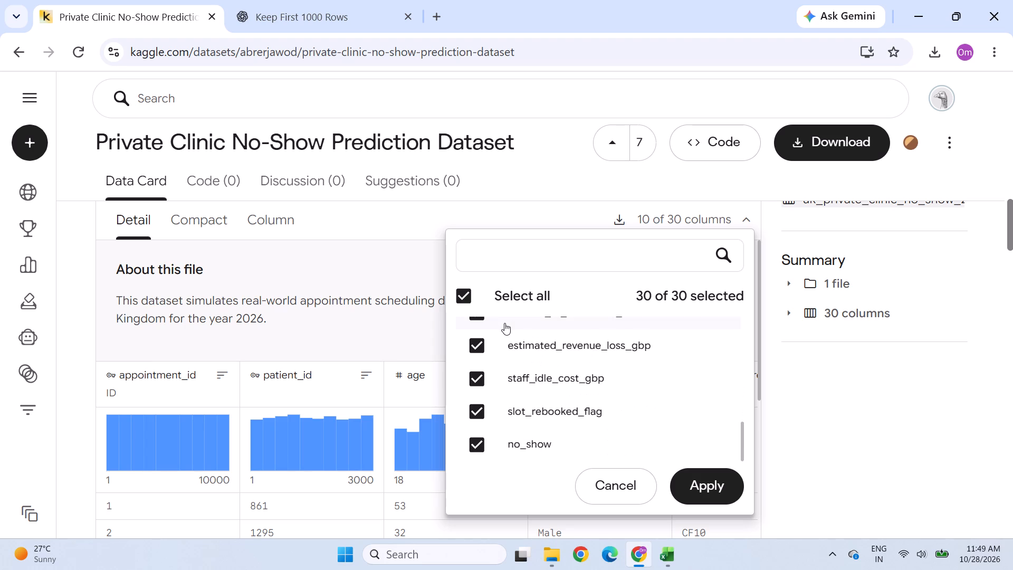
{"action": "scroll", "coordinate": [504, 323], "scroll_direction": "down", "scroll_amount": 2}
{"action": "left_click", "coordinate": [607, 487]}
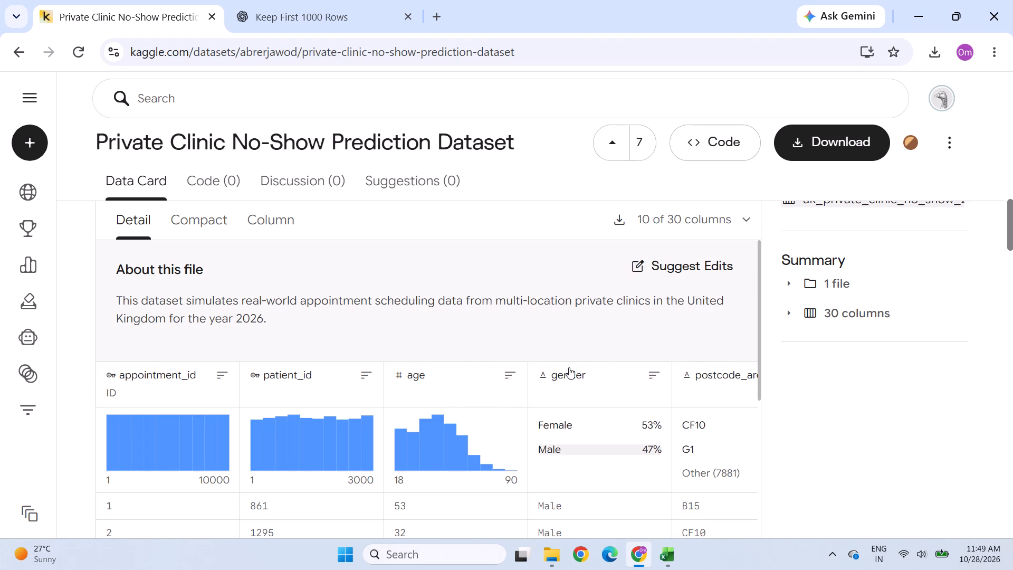
Return to the search results, reopen the Medical Appointment No Shows Dataset, and examine its noshowappointments.csv preview again.
{"action": "scroll", "coordinate": [532, 362], "scroll_direction": "up", "scroll_amount": 4}
{"action": "scroll", "coordinate": [532, 362], "scroll_direction": "down", "scroll_amount": 1}
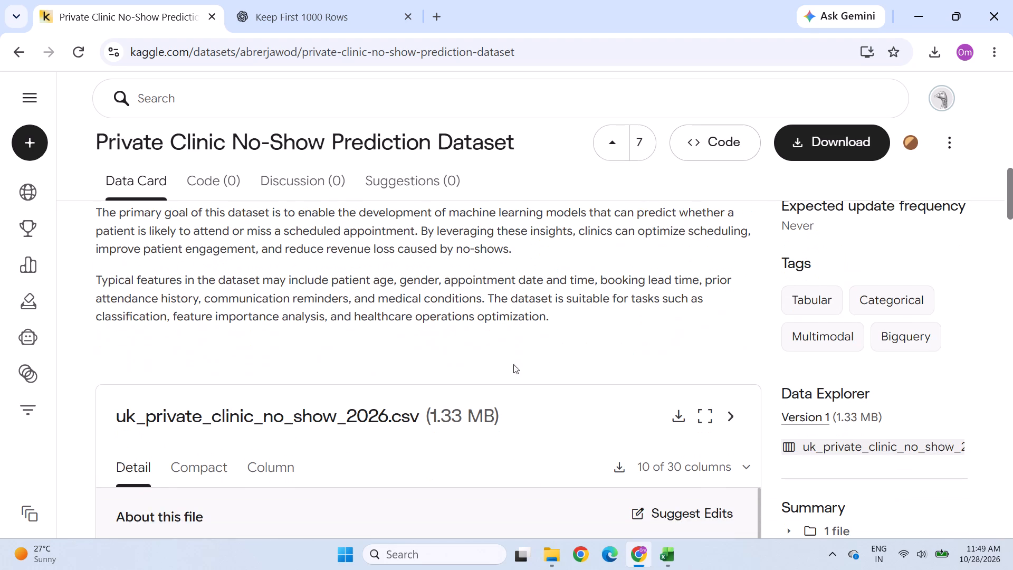
{"action": "left_click", "coordinate": [6, 57]}
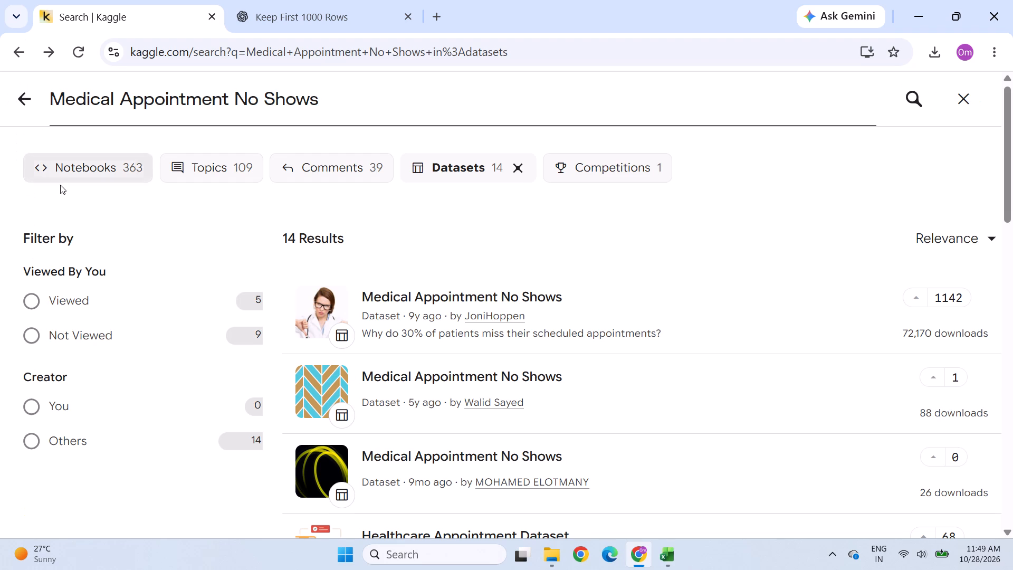
{"action": "scroll", "coordinate": [506, 312], "scroll_direction": "down", "scroll_amount": 2}
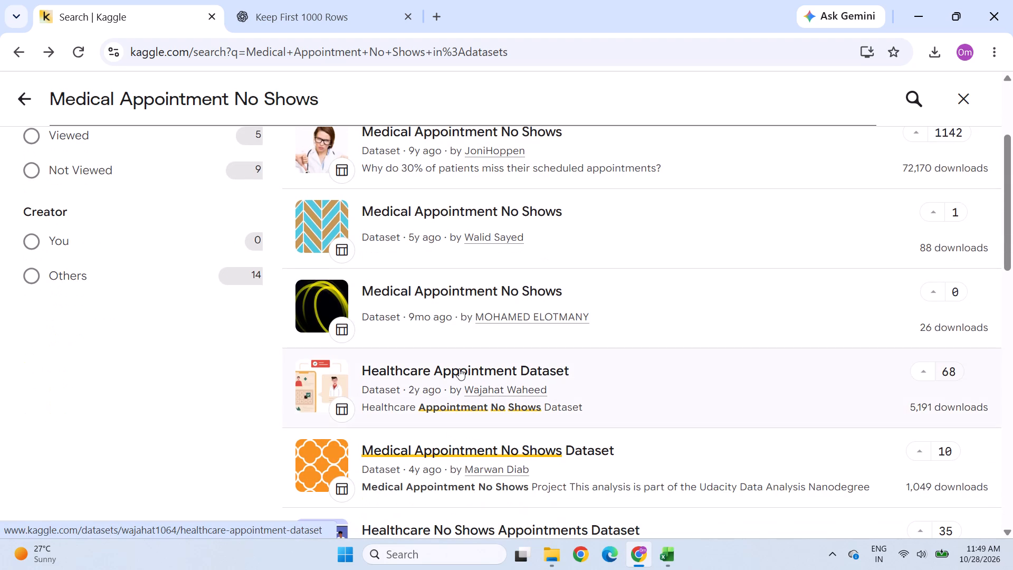
{"action": "scroll", "coordinate": [459, 368], "scroll_direction": "down", "scroll_amount": 1}
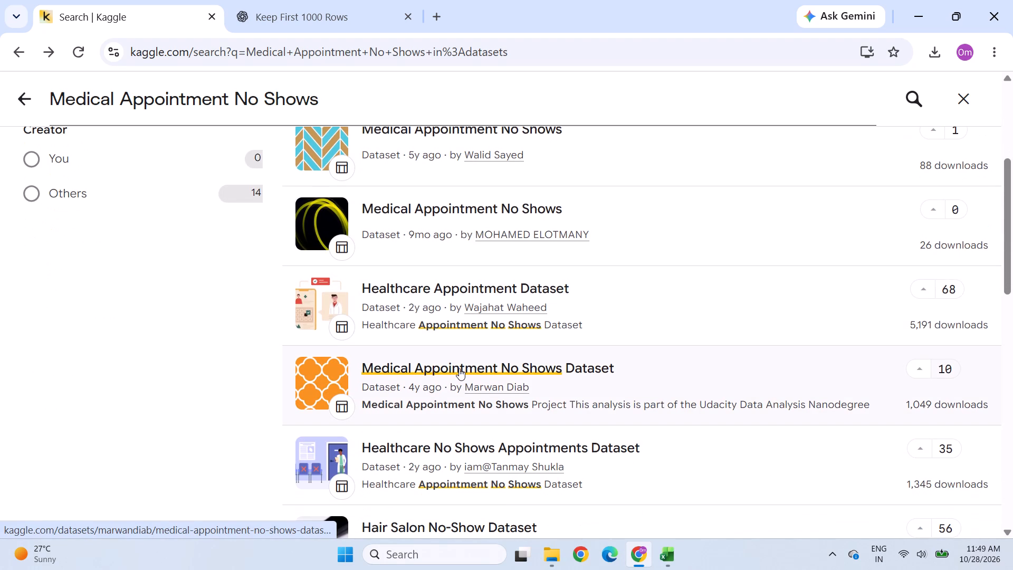
{"action": "left_click", "coordinate": [459, 368]}
{"action": "scroll", "coordinate": [451, 349], "scroll_direction": "down", "scroll_amount": 7}
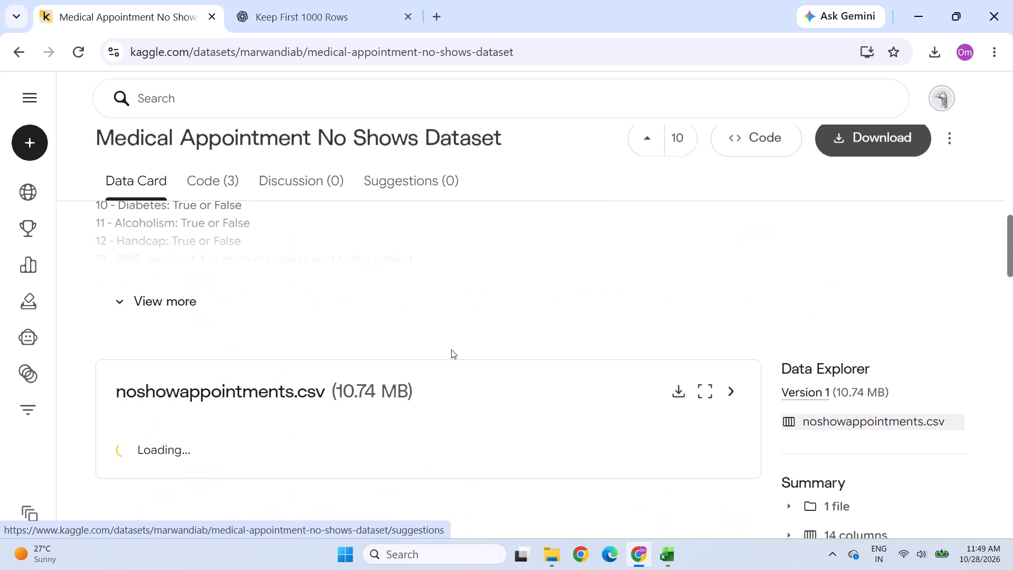
{"action": "scroll", "coordinate": [451, 349], "scroll_direction": "down", "scroll_amount": 7}
{"action": "scroll", "coordinate": [450, 348], "scroll_direction": "up", "scroll_amount": 6}
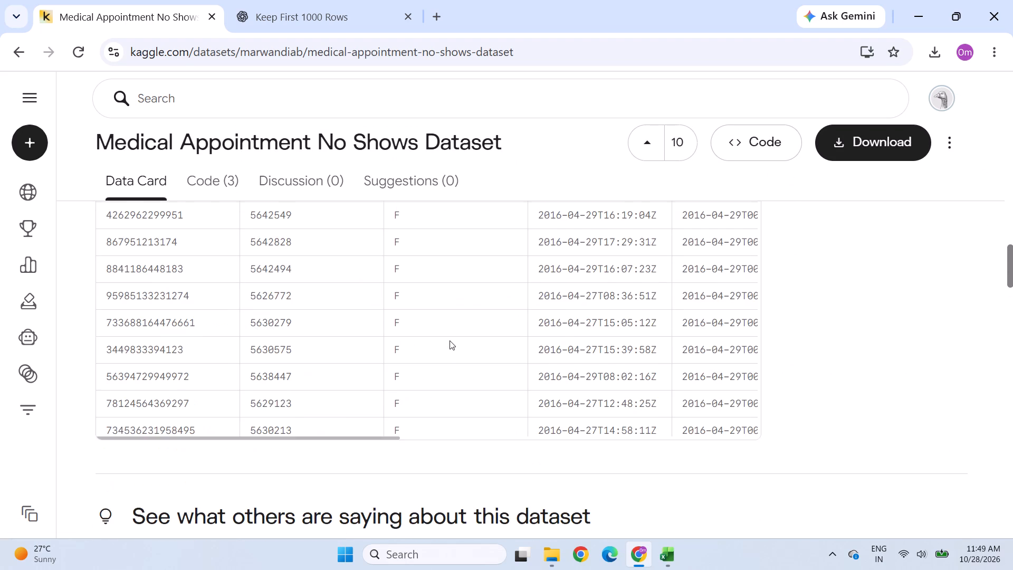
{"action": "scroll", "coordinate": [450, 340], "scroll_direction": "up", "scroll_amount": 3}
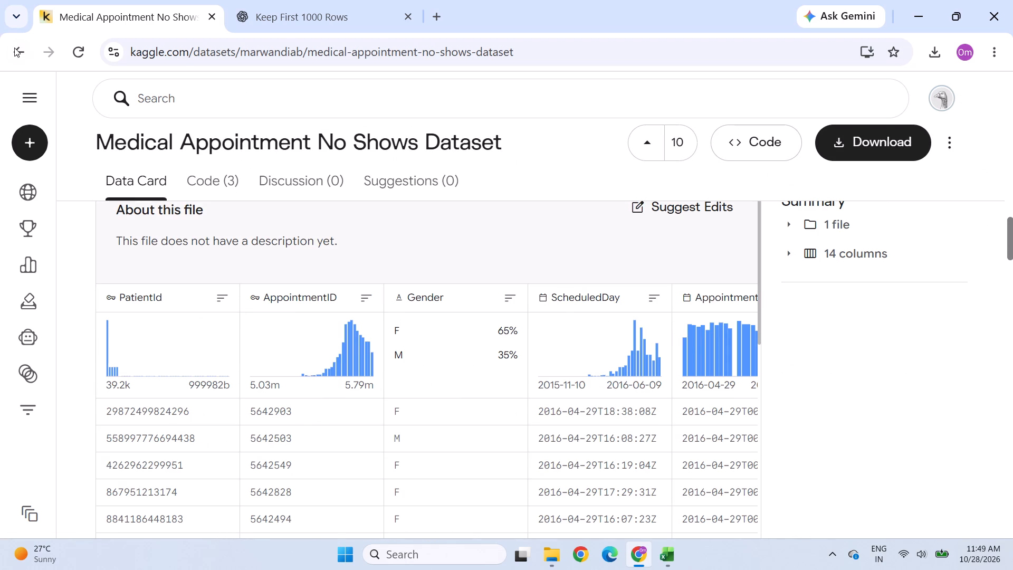
Return to the Kaggle search results, open the Healthcare No Shows Appointments Dataset, and examine its healthcare_noshows_appt.csv preview.
{"action": "left_click", "coordinate": [15, 49]}
{"action": "scroll", "coordinate": [431, 346], "scroll_direction": "down", "scroll_amount": 3}
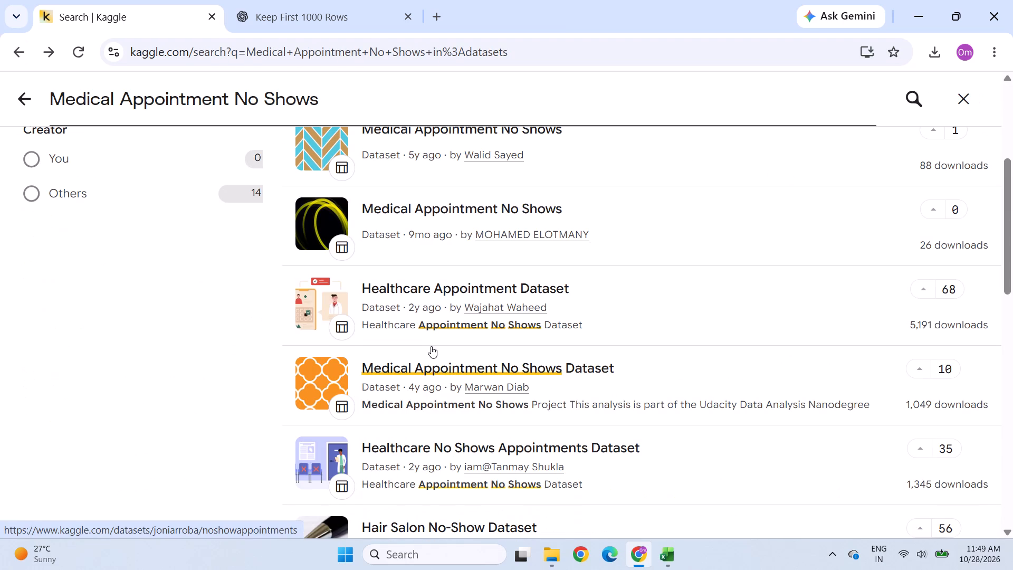
{"action": "scroll", "coordinate": [427, 337], "scroll_direction": "down", "scroll_amount": 1}
{"action": "left_click", "coordinate": [445, 359]}
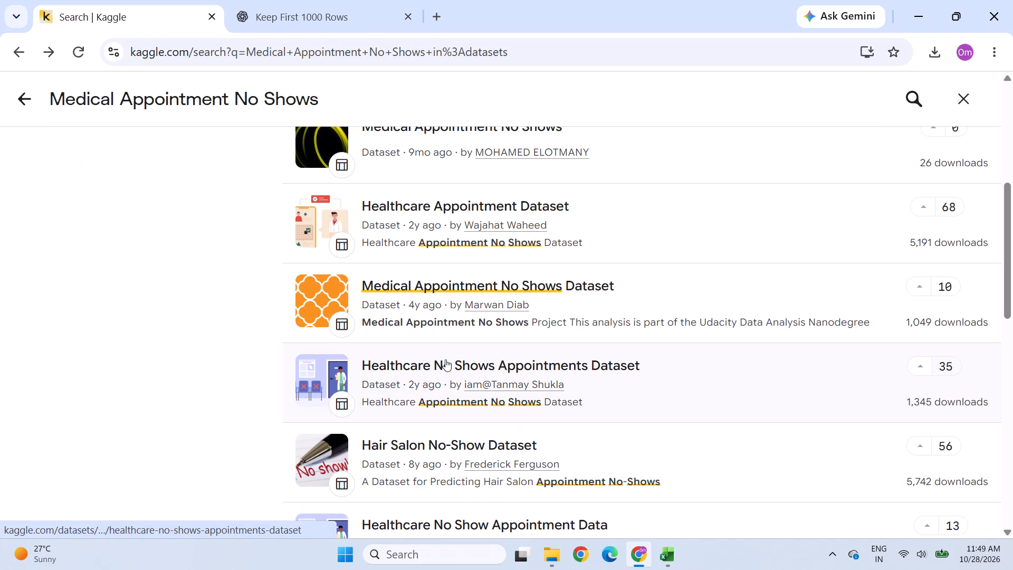
{"action": "scroll", "coordinate": [434, 350], "scroll_direction": "down", "scroll_amount": 7}
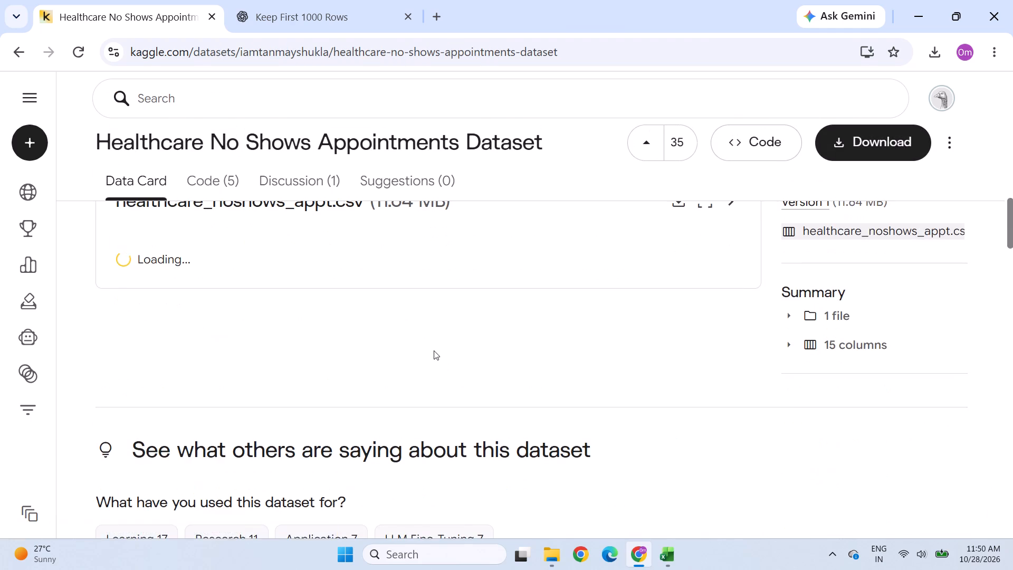
{"action": "scroll", "coordinate": [434, 350], "scroll_direction": "down", "scroll_amount": 3}
{"action": "scroll", "coordinate": [434, 350], "scroll_direction": "up", "scroll_amount": 3}
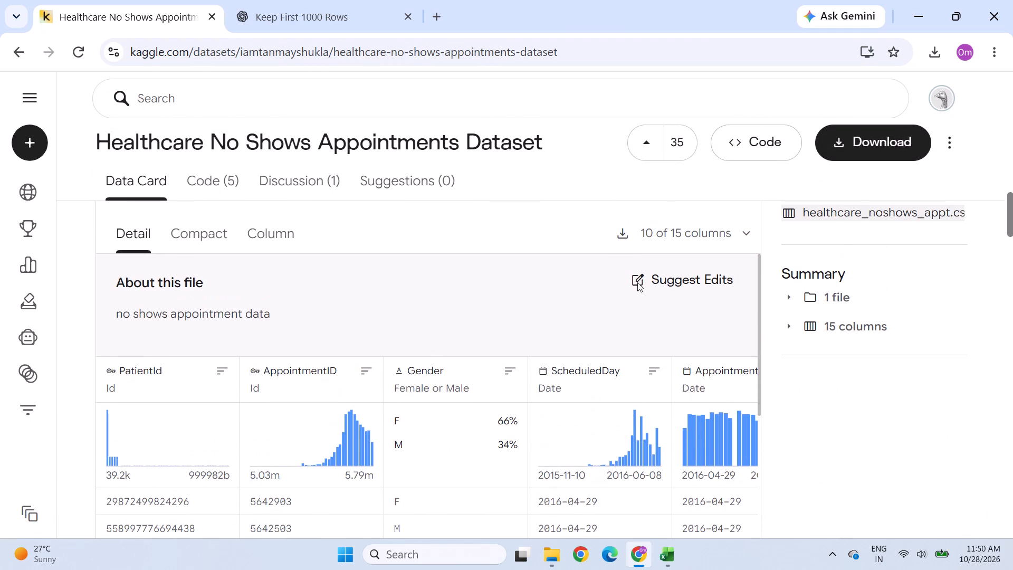
Review the full list of column names in healthcare_noshows_appt.csv, leaving the column selection as it is.
{"action": "left_click", "coordinate": [716, 230]}
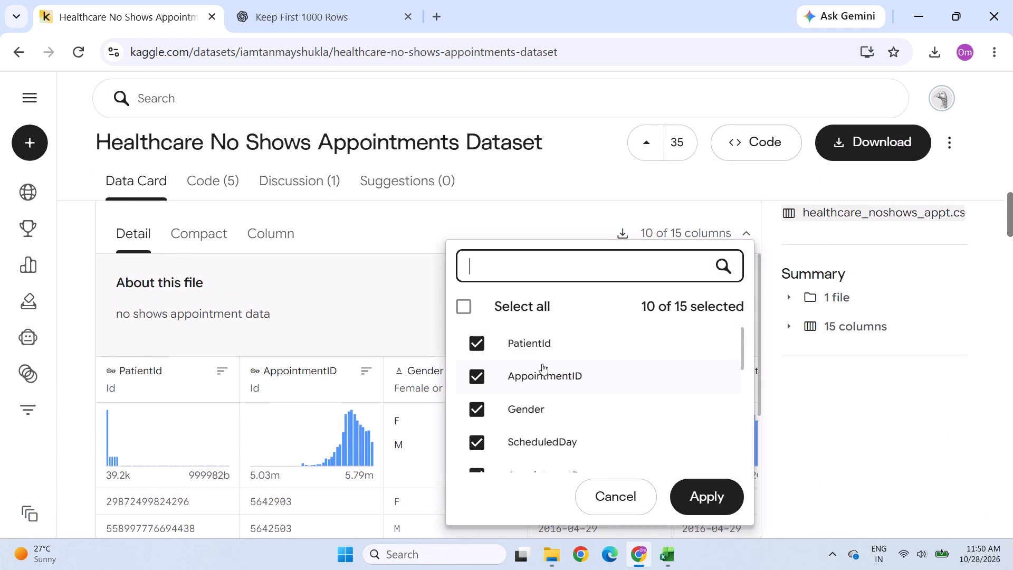
{"action": "scroll", "coordinate": [542, 364], "scroll_direction": "down", "scroll_amount": 4}
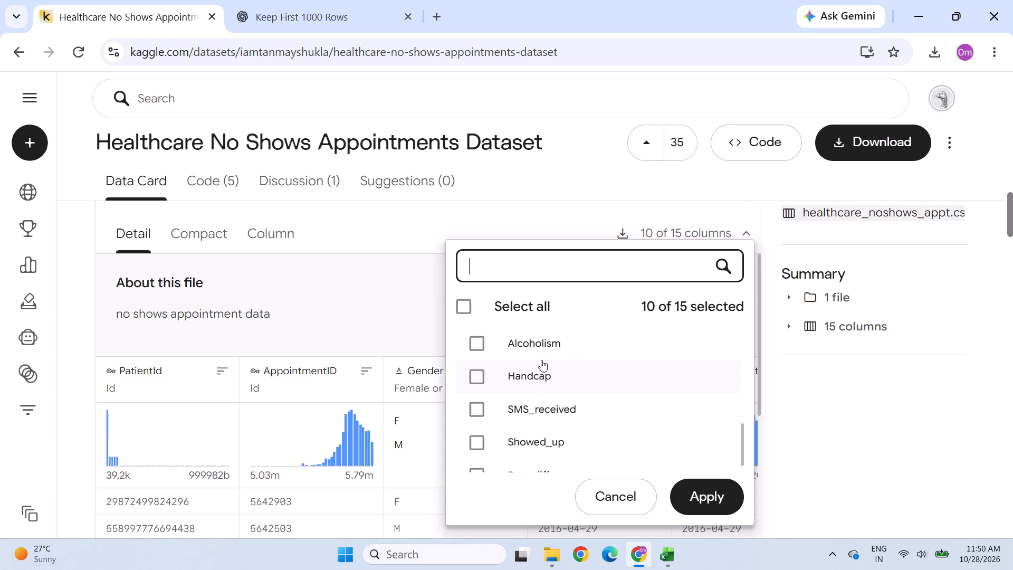
{"action": "scroll", "coordinate": [541, 360], "scroll_direction": "down", "scroll_amount": 6}
{"action": "left_click", "coordinate": [606, 501]}
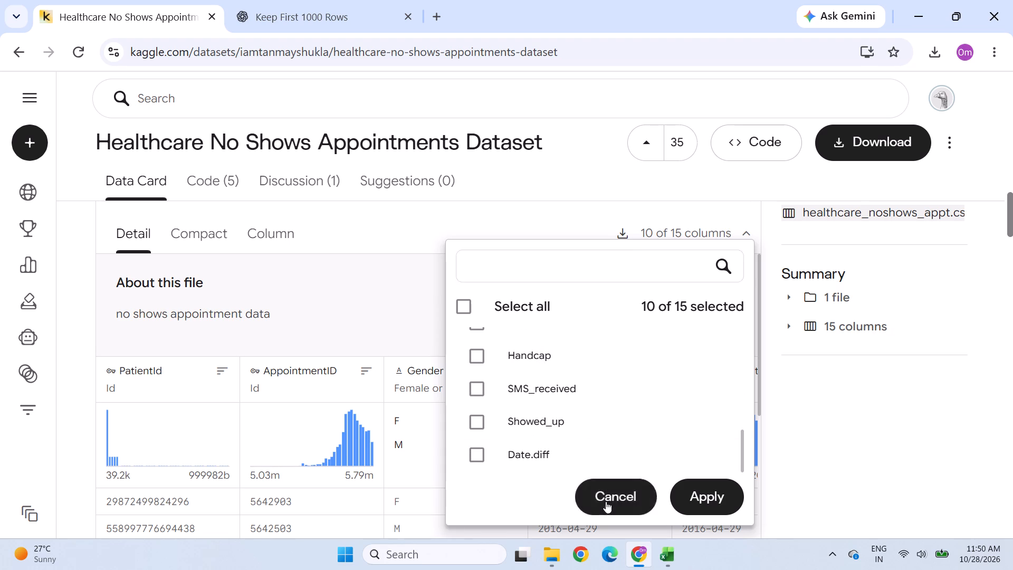
Return to the search results, open the Medical appointment no-shown dataset, and examine its description and the Medical_appointment_shown.xlsx table overview.
{"action": "left_click", "coordinate": [9, 53]}
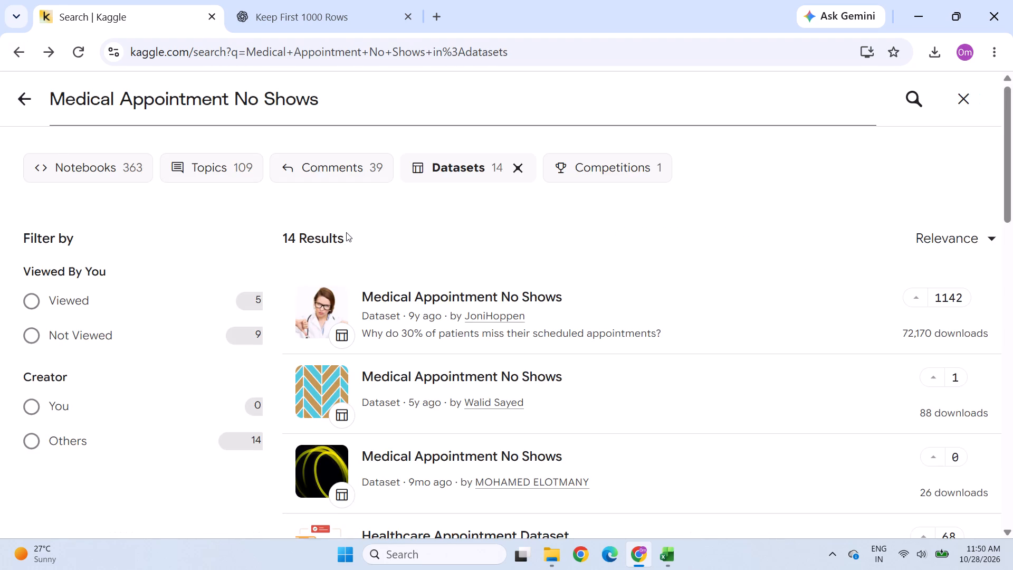
{"action": "scroll", "coordinate": [395, 263], "scroll_direction": "down", "scroll_amount": 14}
{"action": "scroll", "coordinate": [390, 256], "scroll_direction": "down", "scroll_amount": 8}
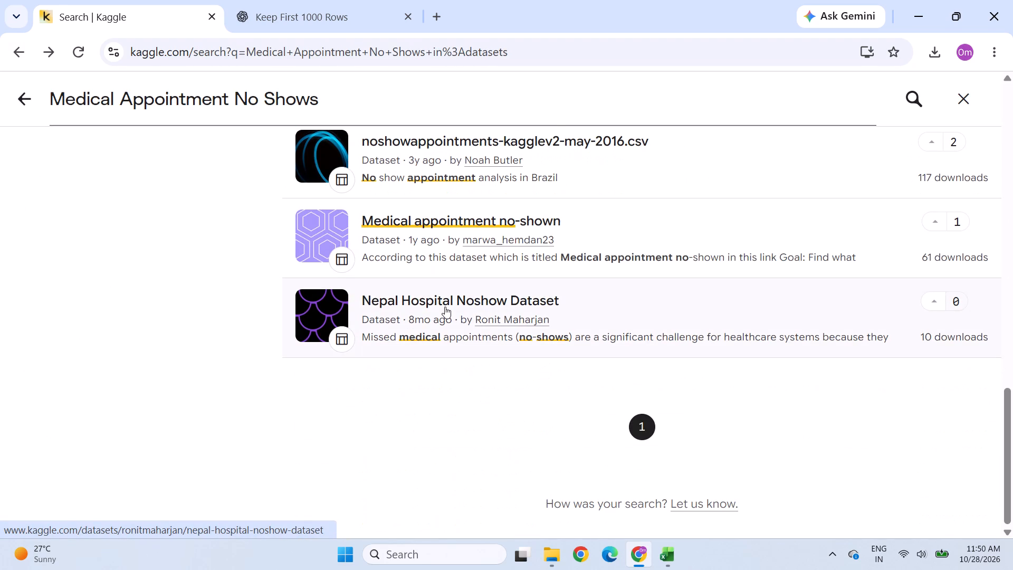
{"action": "left_click", "coordinate": [437, 212]}
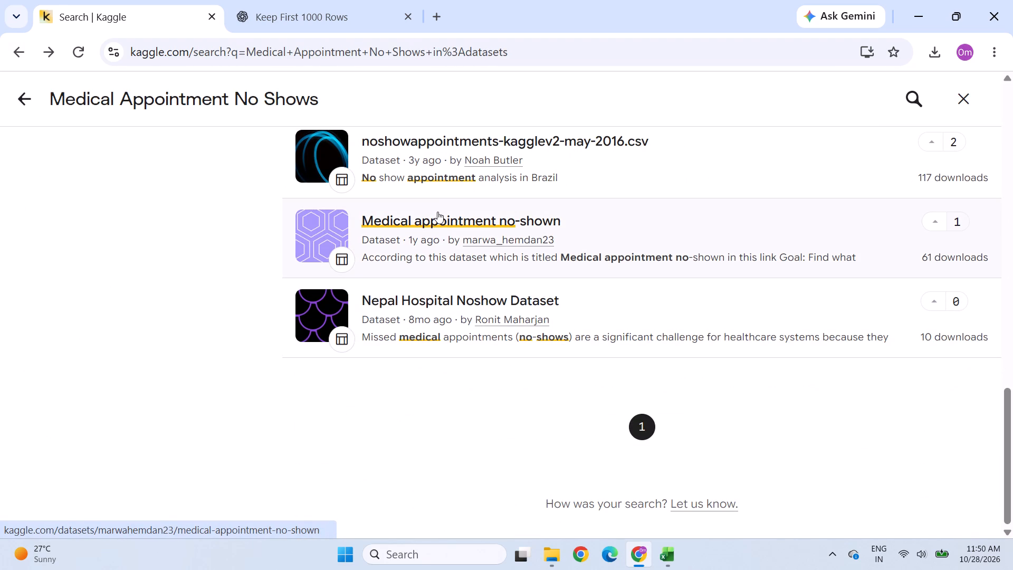
{"action": "scroll", "coordinate": [436, 212], "scroll_direction": "down", "scroll_amount": 6}
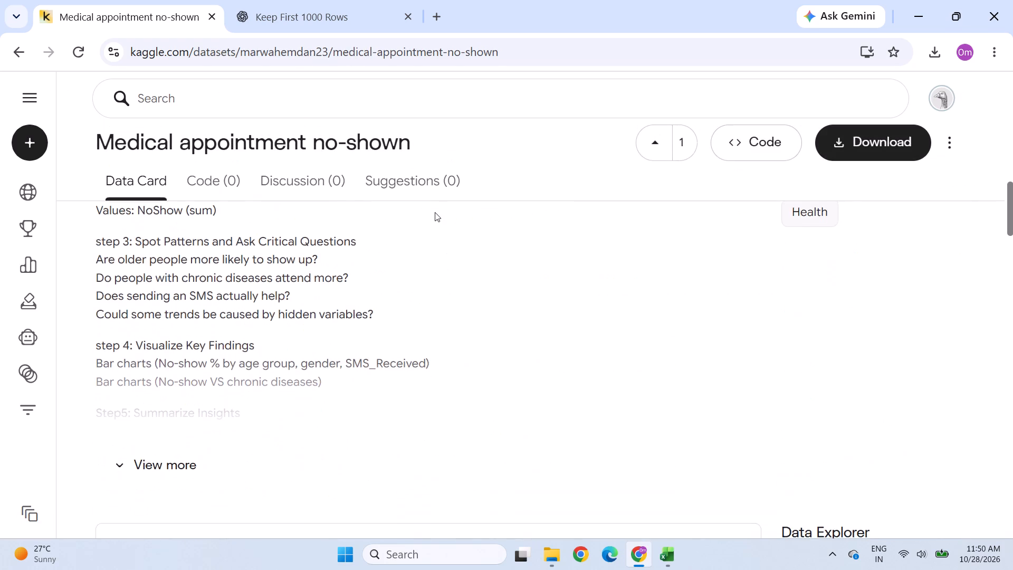
{"action": "scroll", "coordinate": [434, 213], "scroll_direction": "down", "scroll_amount": 3}
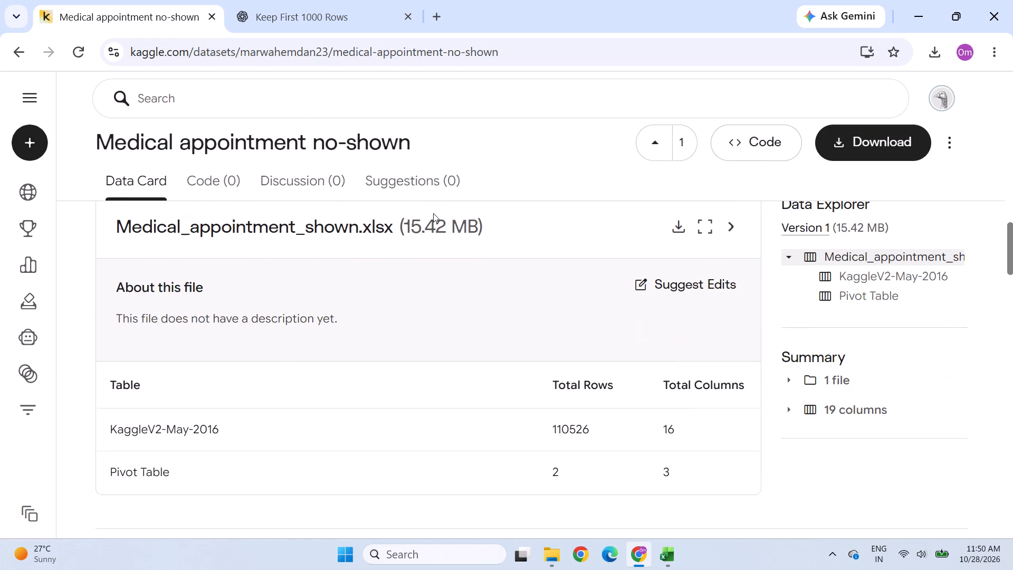
{"action": "scroll", "coordinate": [690, 284], "scroll_direction": "down", "scroll_amount": 7}
{"action": "scroll", "coordinate": [677, 282], "scroll_direction": "up", "scroll_amount": 2}
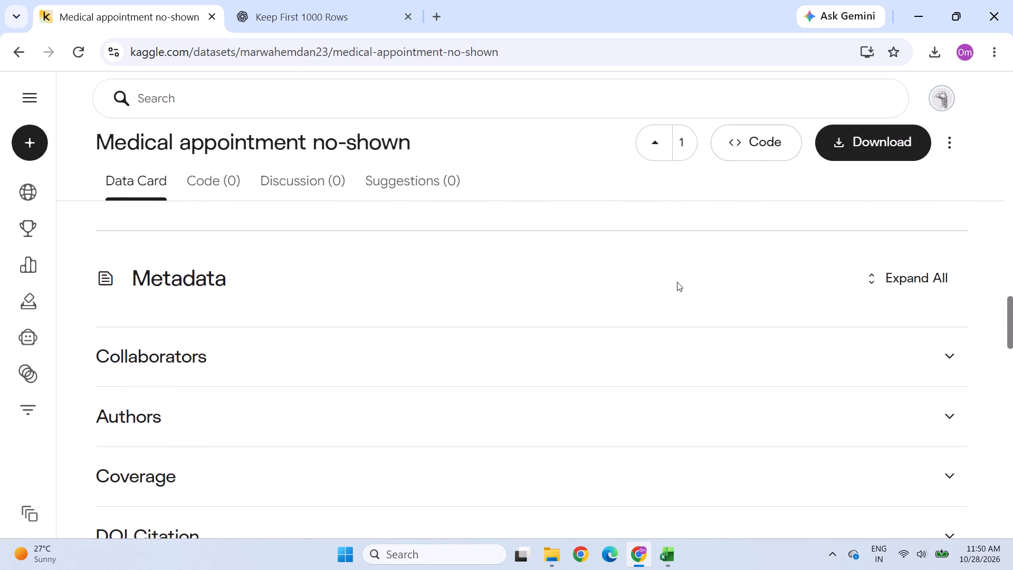
{"action": "scroll", "coordinate": [677, 282], "scroll_direction": "up", "scroll_amount": 9}
{"action": "scroll", "coordinate": [664, 277], "scroll_direction": "down", "scroll_amount": 3}
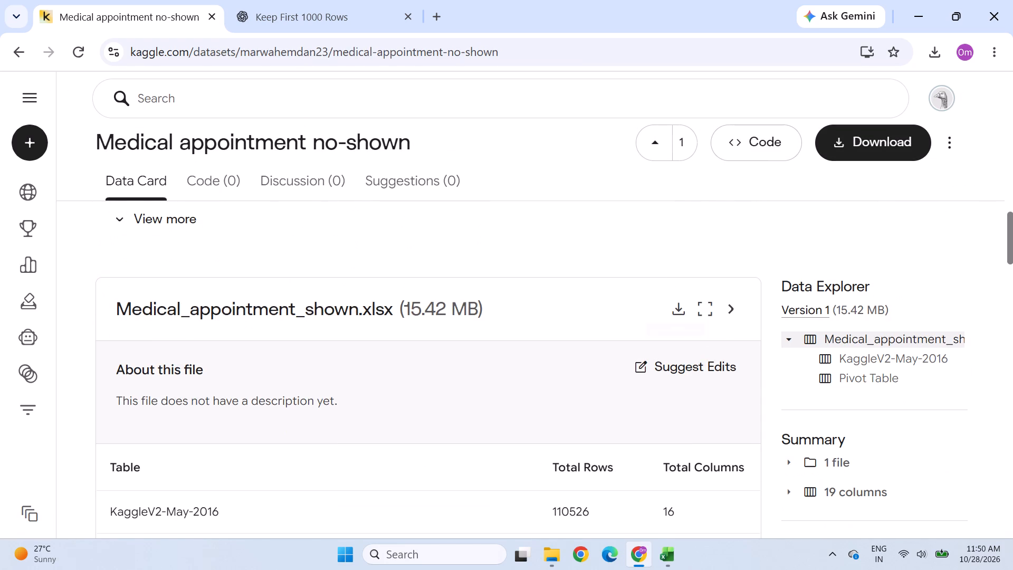
{"action": "scroll", "coordinate": [668, 344], "scroll_direction": "down", "scroll_amount": 3}
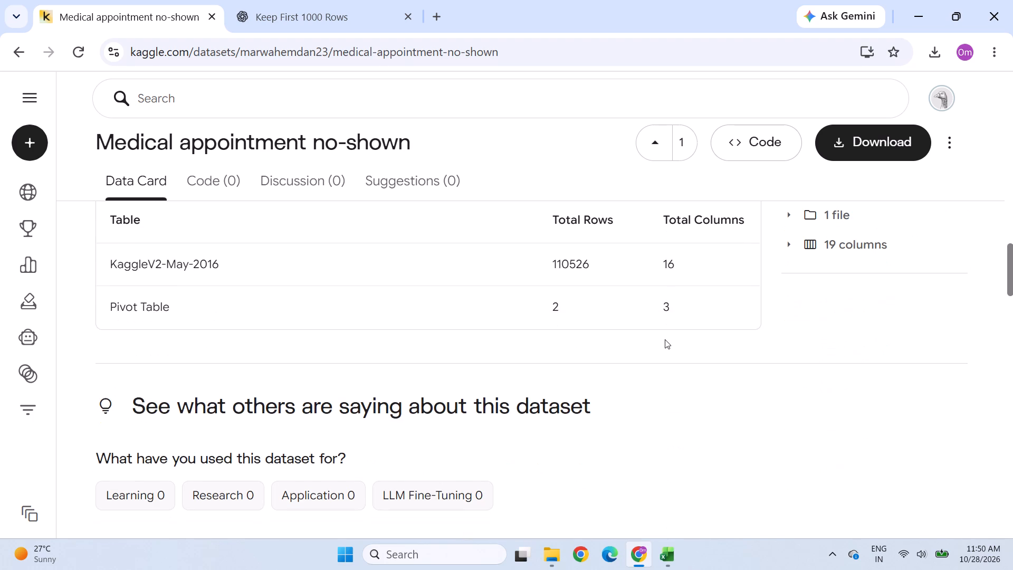
Expand the column summary of the Medical appointment no-shown dataset and look through the rest of its data card.
{"action": "left_click", "coordinate": [851, 242]}
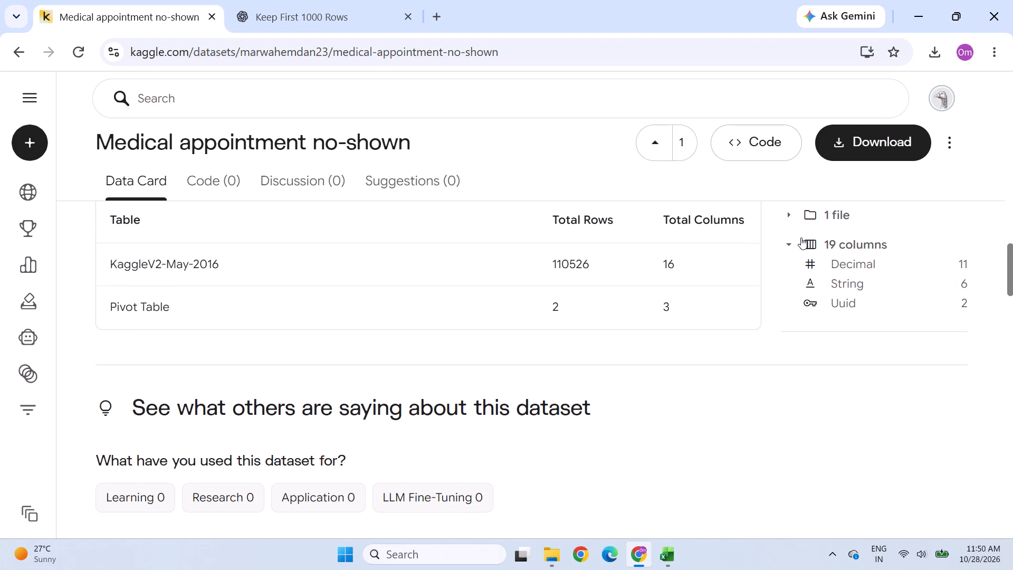
{"action": "scroll", "coordinate": [510, 265], "scroll_direction": "down", "scroll_amount": 15}
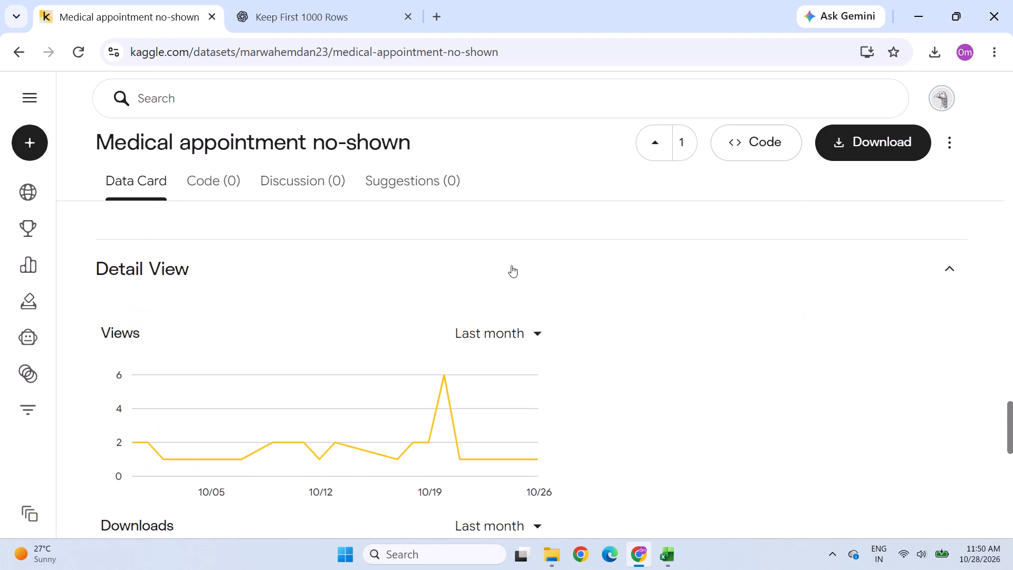
{"action": "scroll", "coordinate": [511, 265], "scroll_direction": "down", "scroll_amount": 13}
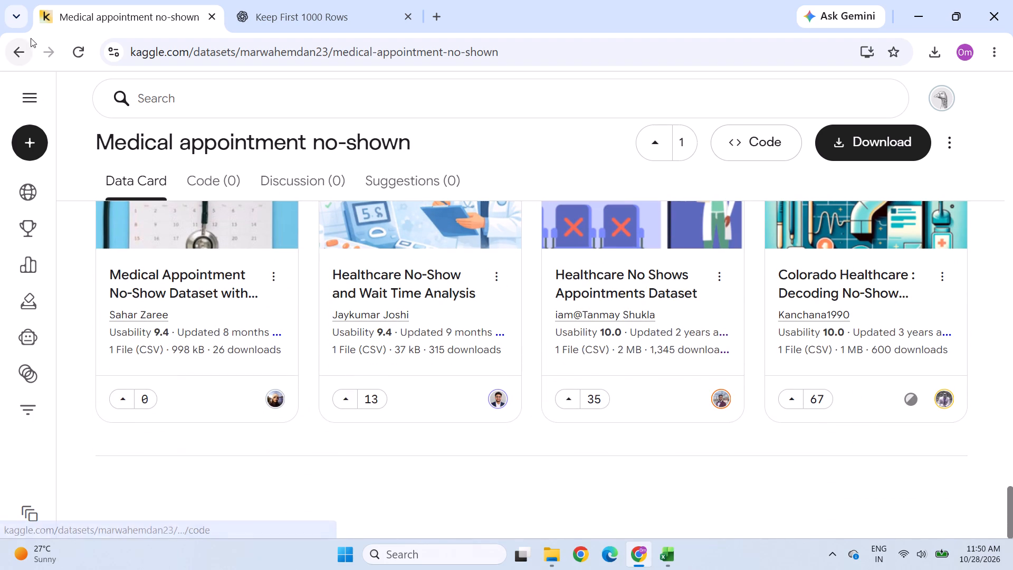
Return to the search results, open the first-listed Medical Appointment No Shows dataset, and examine its KaggleV2-May-2016.csv preview.
{"action": "left_click", "coordinate": [23, 50]}
{"action": "scroll", "coordinate": [517, 273], "scroll_direction": "up", "scroll_amount": 2}
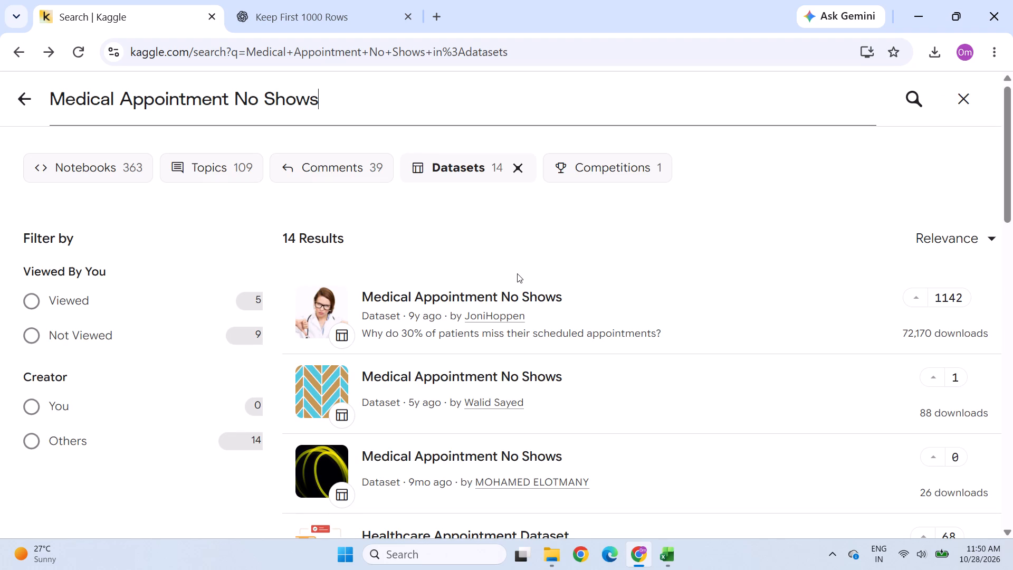
{"action": "scroll", "coordinate": [517, 273], "scroll_direction": "up", "scroll_amount": 1}
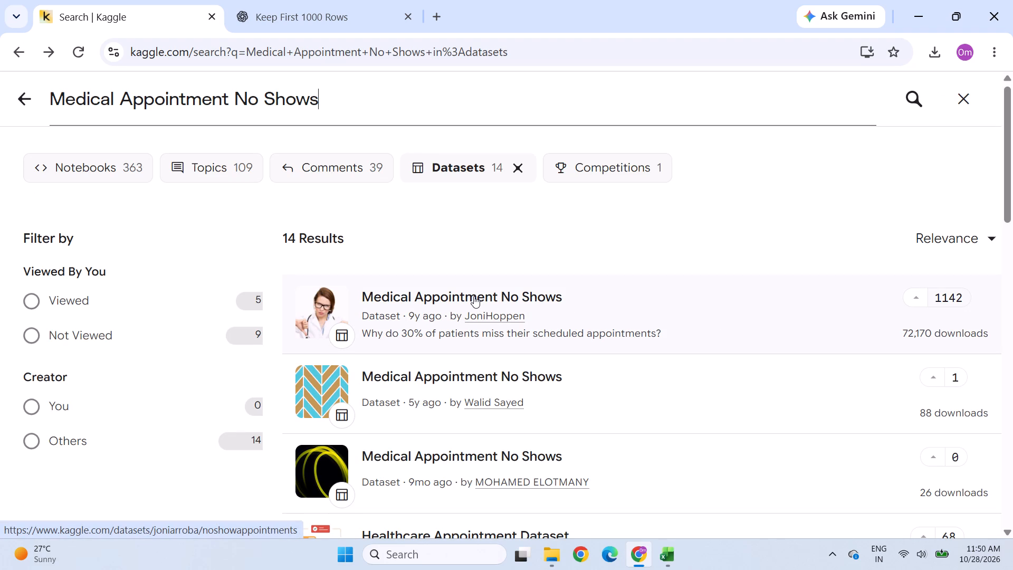
{"action": "left_click", "coordinate": [473, 295]}
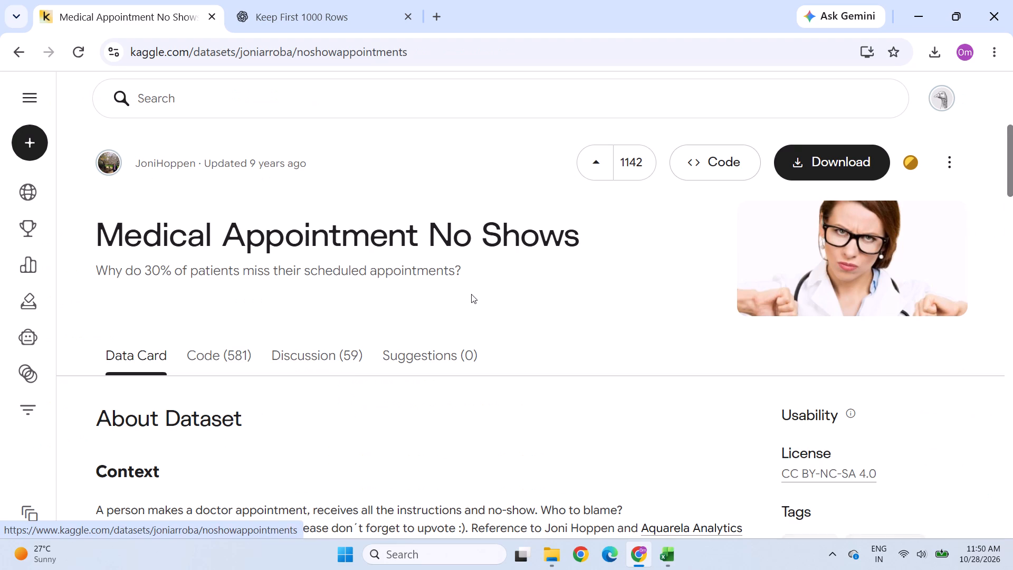
{"action": "scroll", "coordinate": [493, 300], "scroll_direction": "down", "scroll_amount": 7}
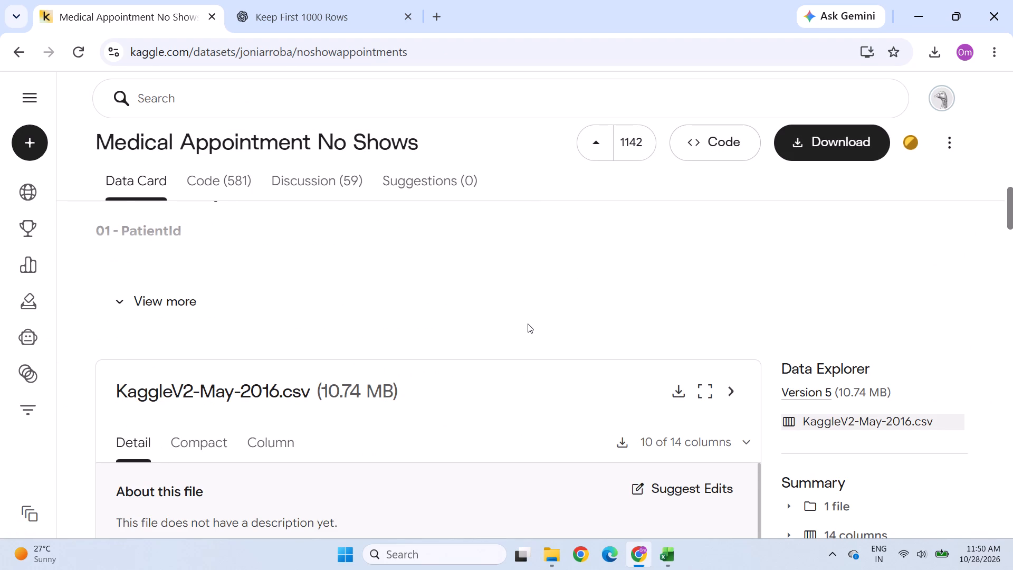
{"action": "scroll", "coordinate": [528, 324], "scroll_direction": "down", "scroll_amount": 3}
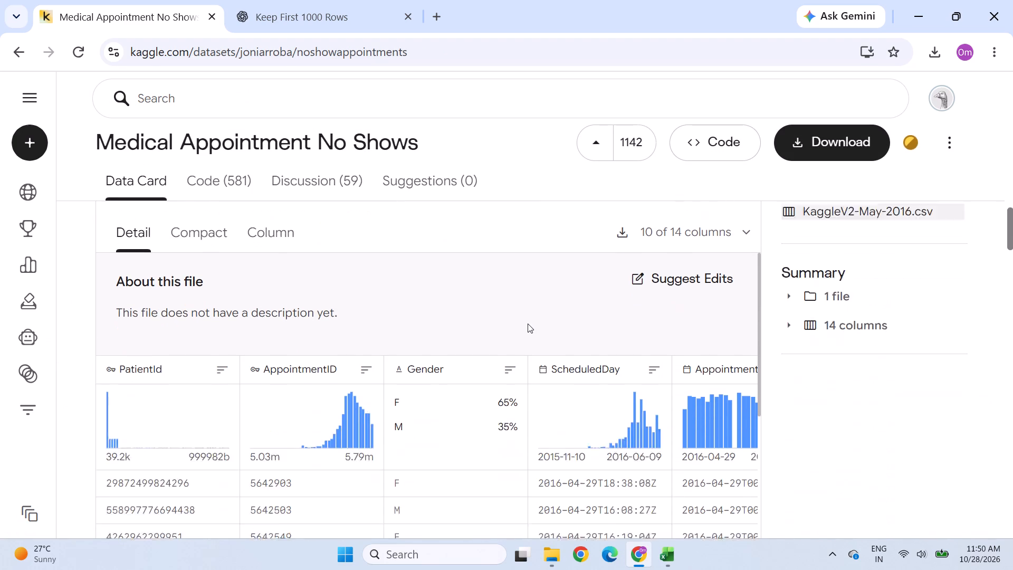
{"action": "scroll", "coordinate": [528, 324], "scroll_direction": "up", "scroll_amount": 4}
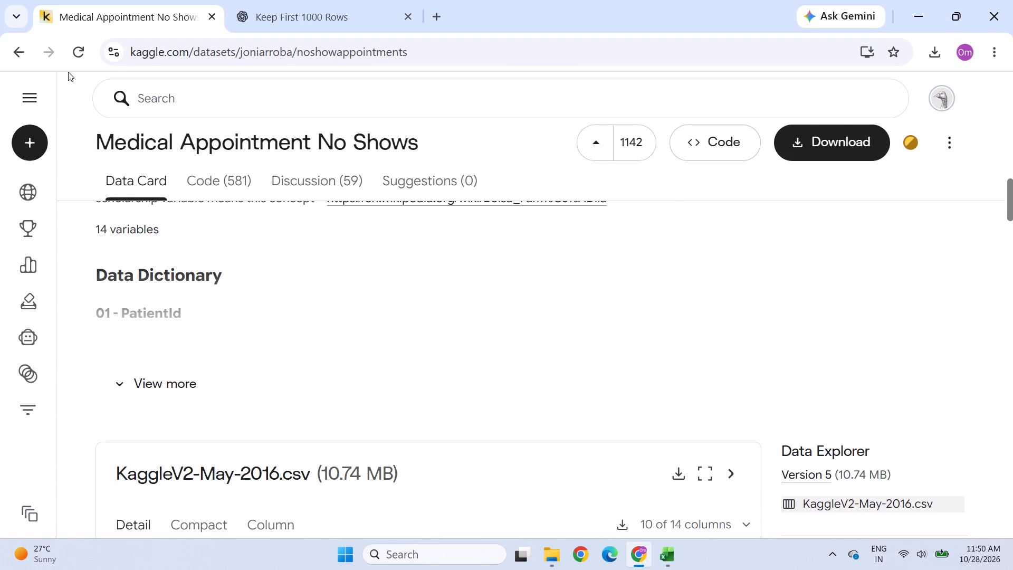
Return to the search results, open the Medical Appointment No-Shows dataset described as standardized 2024, and examine its KaggleV2.csv preview.
{"action": "left_click", "coordinate": [13, 52]}
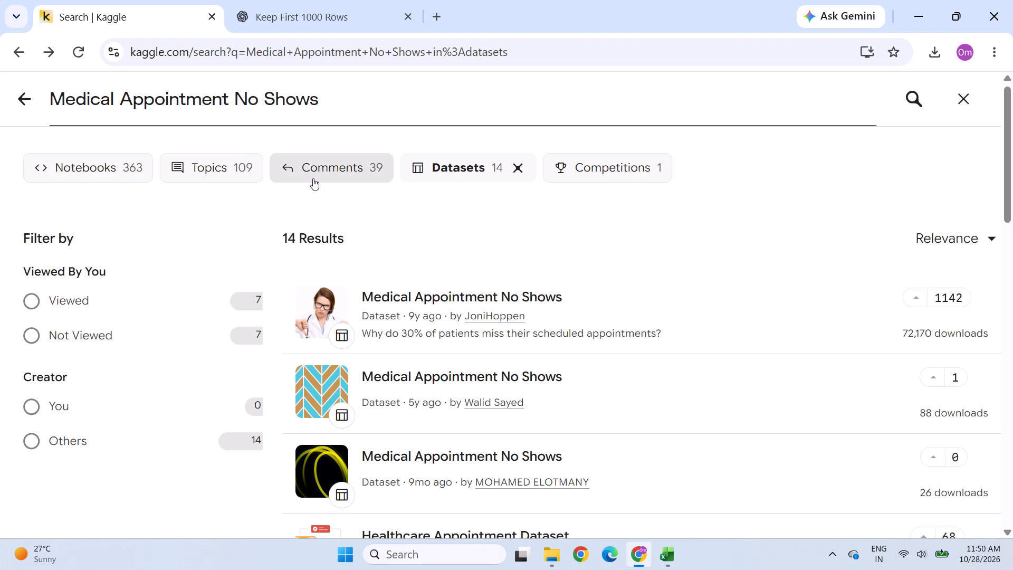
{"action": "scroll", "coordinate": [465, 332], "scroll_direction": "down", "scroll_amount": 1}
{"action": "scroll", "coordinate": [456, 374], "scroll_direction": "down", "scroll_amount": 7}
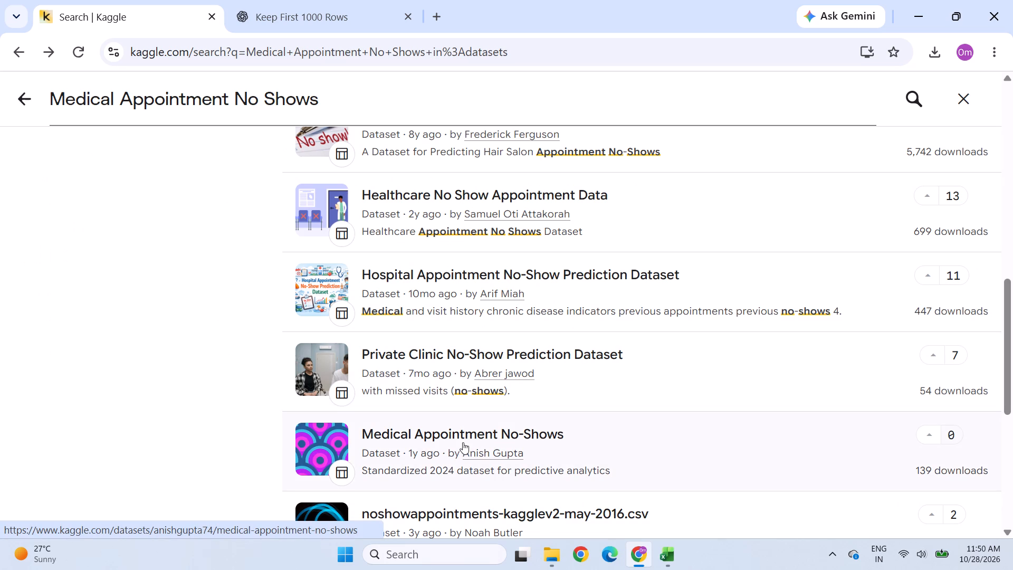
{"action": "left_click", "coordinate": [459, 427]}
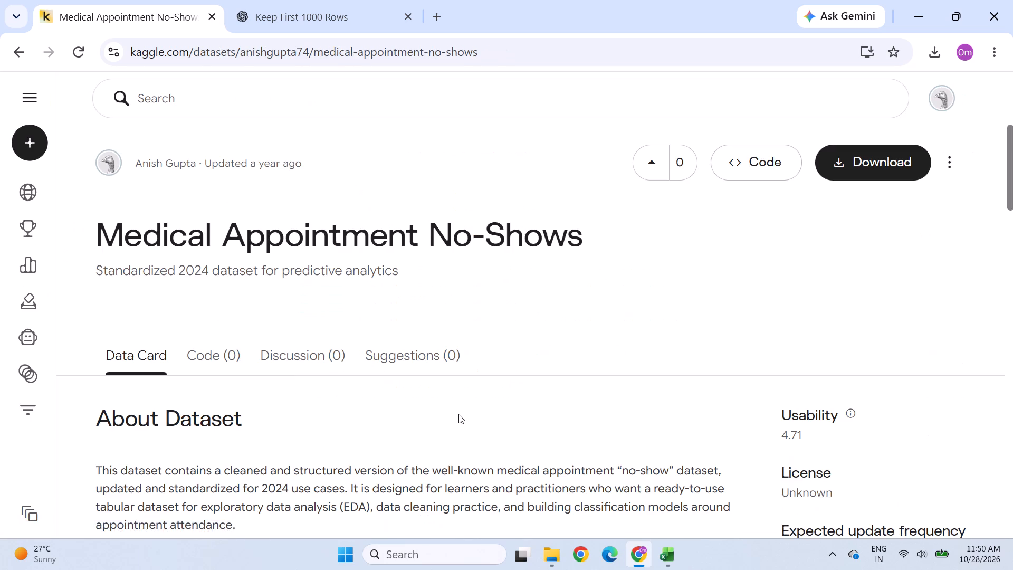
{"action": "scroll", "coordinate": [460, 409], "scroll_direction": "down", "scroll_amount": 8}
{"action": "scroll", "coordinate": [460, 408], "scroll_direction": "up", "scroll_amount": 2}
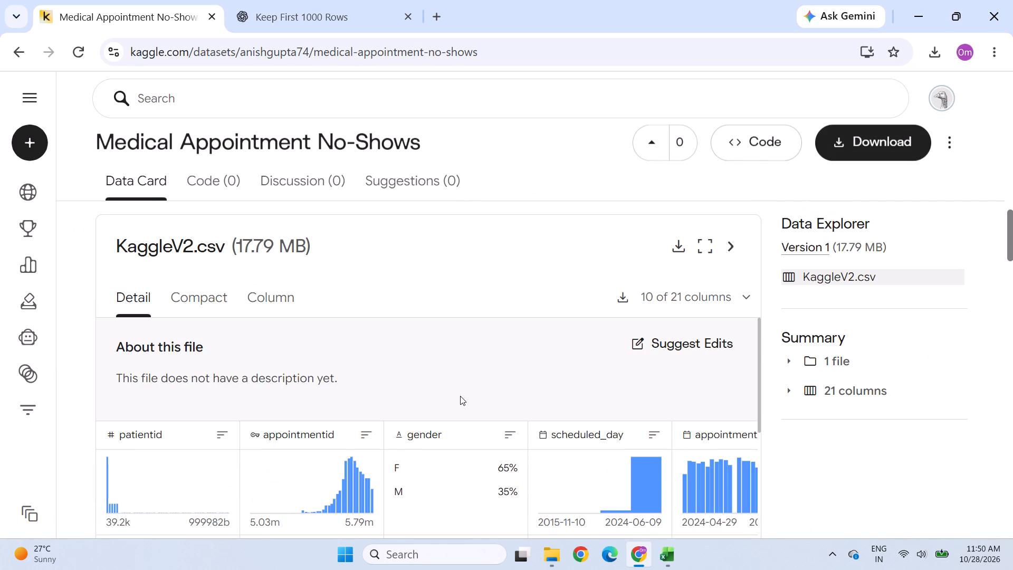
Open the column selection of KaggleV2.csv and review the full list of column names.
{"action": "left_click", "coordinate": [696, 302]}
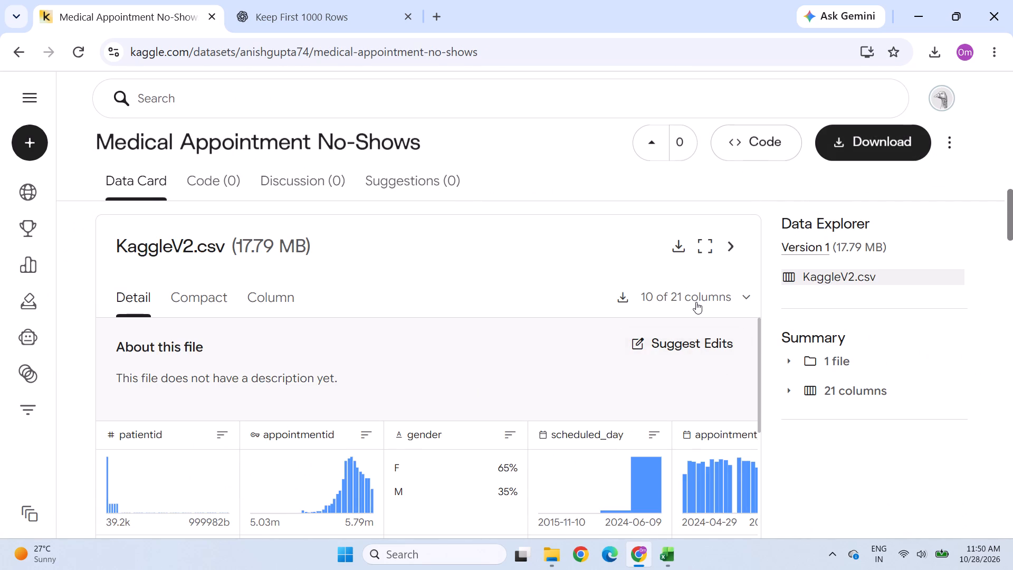
{"action": "scroll", "coordinate": [628, 370], "scroll_direction": "down", "scroll_amount": 4}
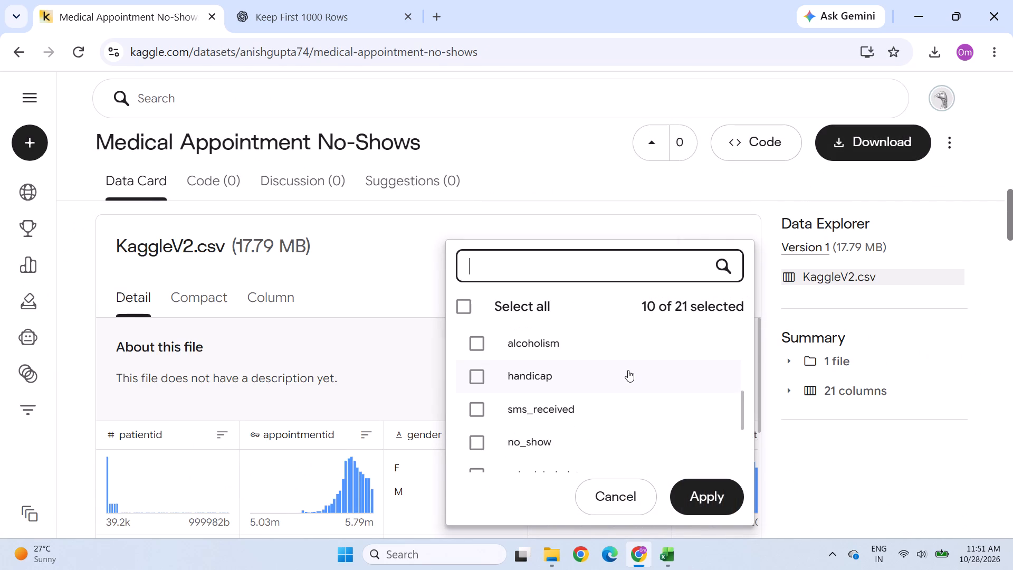
{"action": "scroll", "coordinate": [628, 366], "scroll_direction": "up", "scroll_amount": 1}
{"action": "scroll", "coordinate": [628, 363], "scroll_direction": "down", "scroll_amount": 4}
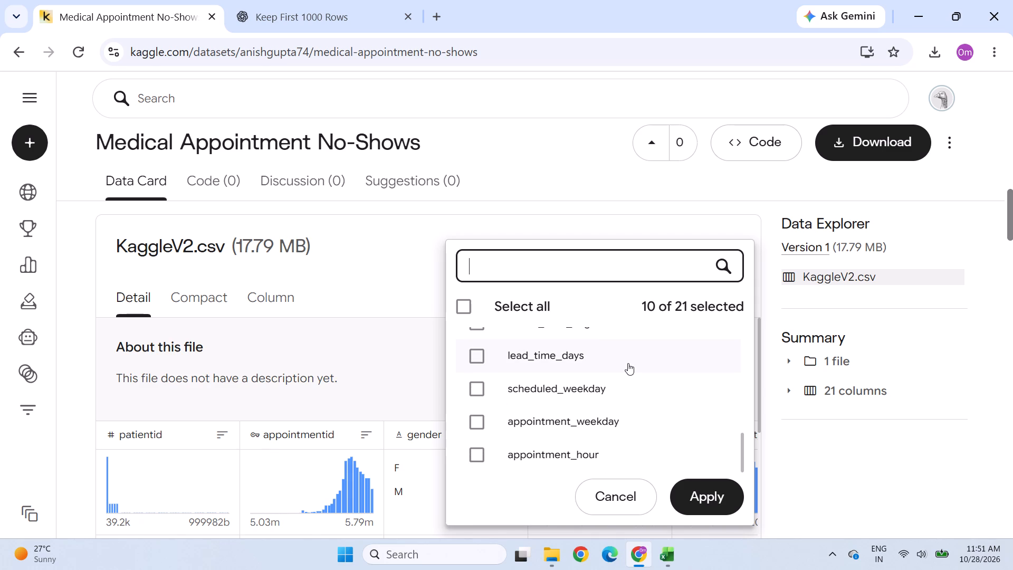
{"action": "scroll", "coordinate": [628, 363], "scroll_direction": "down", "scroll_amount": 7}
{"action": "scroll", "coordinate": [628, 363], "scroll_direction": "up", "scroll_amount": 4}
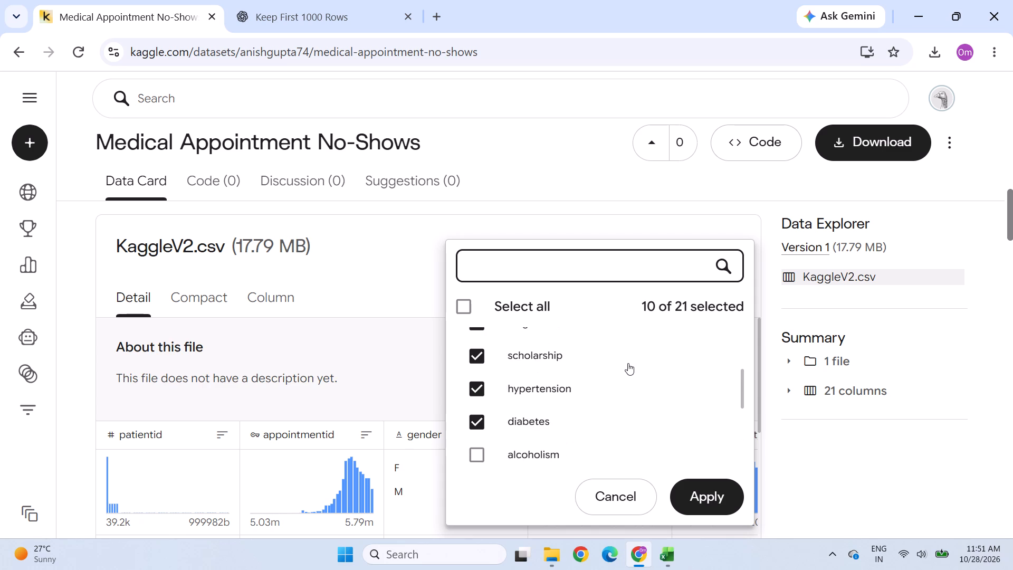
{"action": "scroll", "coordinate": [628, 363], "scroll_direction": "up", "scroll_amount": 12}
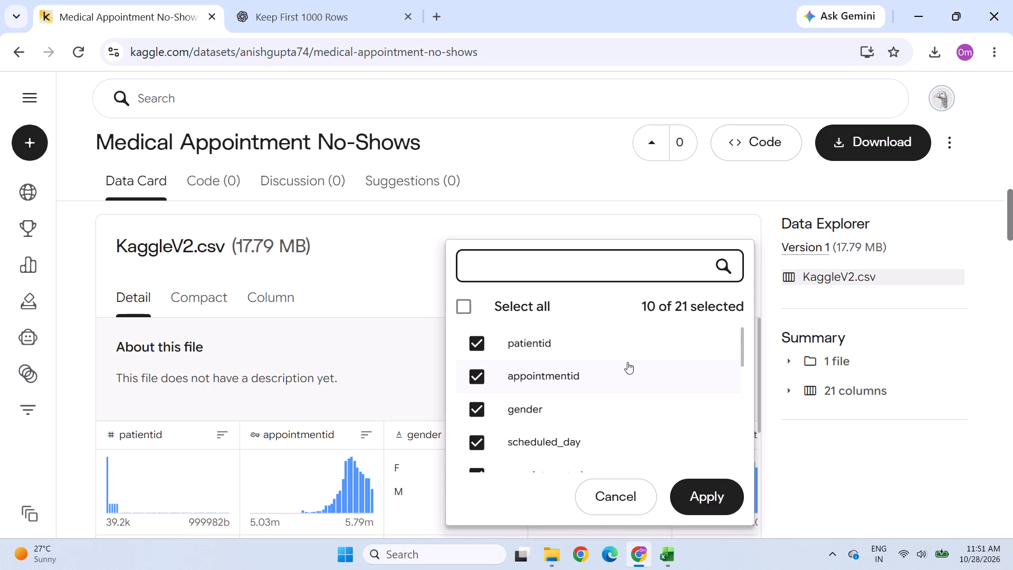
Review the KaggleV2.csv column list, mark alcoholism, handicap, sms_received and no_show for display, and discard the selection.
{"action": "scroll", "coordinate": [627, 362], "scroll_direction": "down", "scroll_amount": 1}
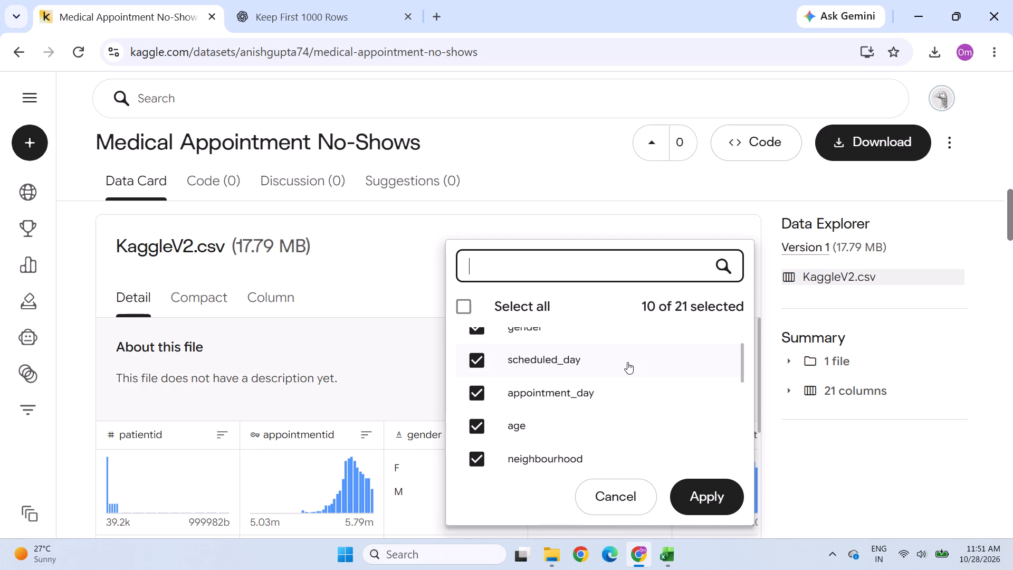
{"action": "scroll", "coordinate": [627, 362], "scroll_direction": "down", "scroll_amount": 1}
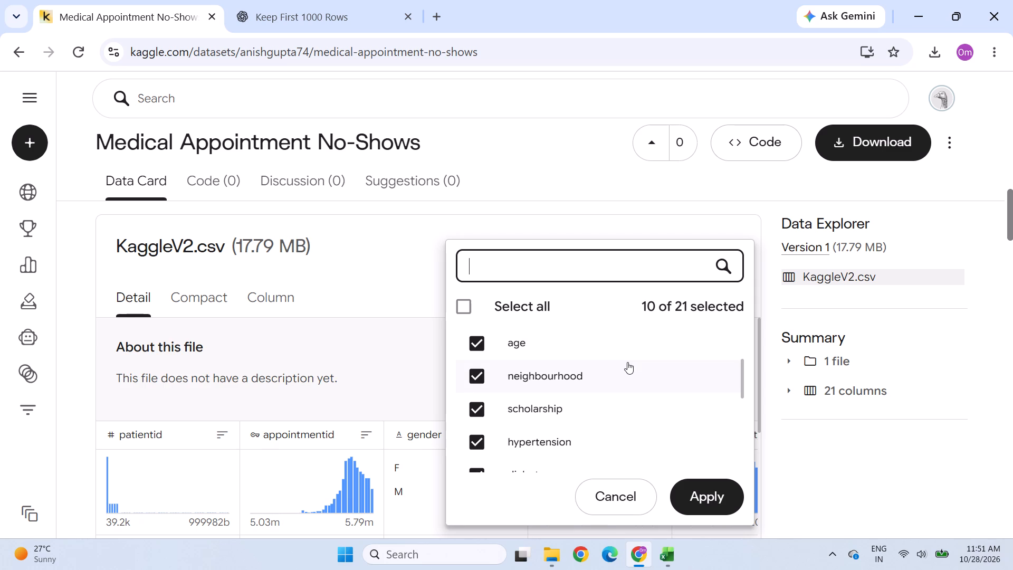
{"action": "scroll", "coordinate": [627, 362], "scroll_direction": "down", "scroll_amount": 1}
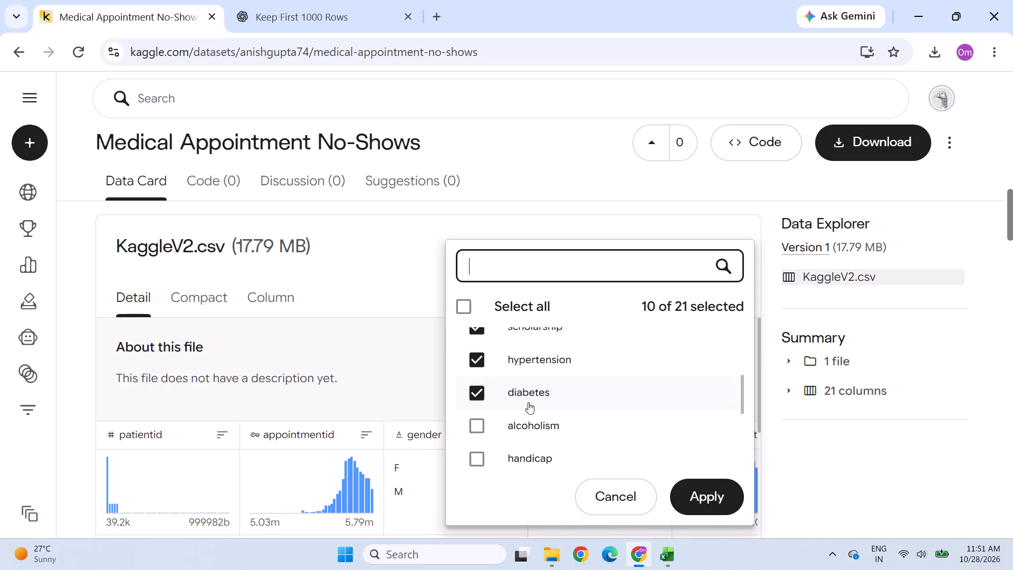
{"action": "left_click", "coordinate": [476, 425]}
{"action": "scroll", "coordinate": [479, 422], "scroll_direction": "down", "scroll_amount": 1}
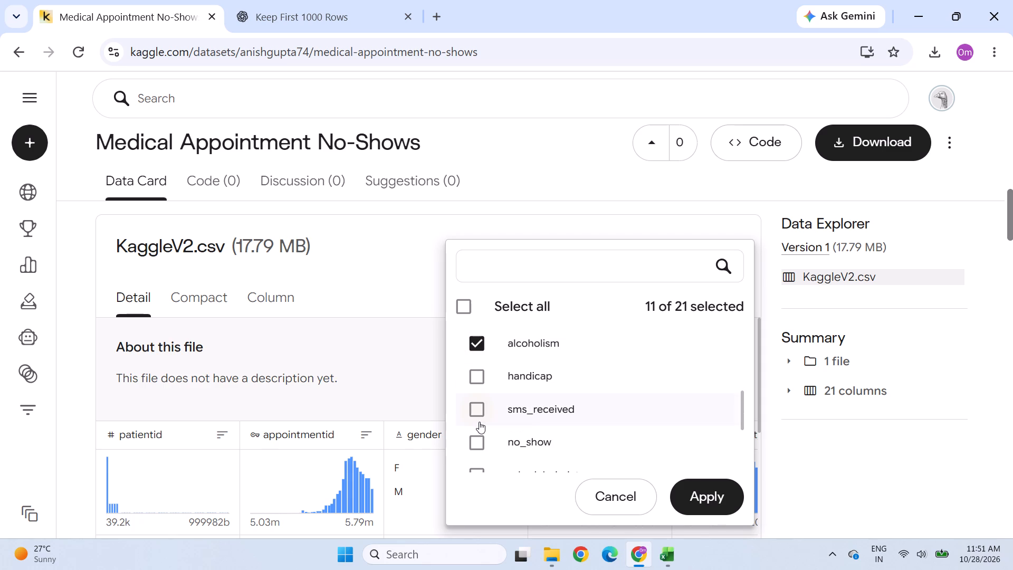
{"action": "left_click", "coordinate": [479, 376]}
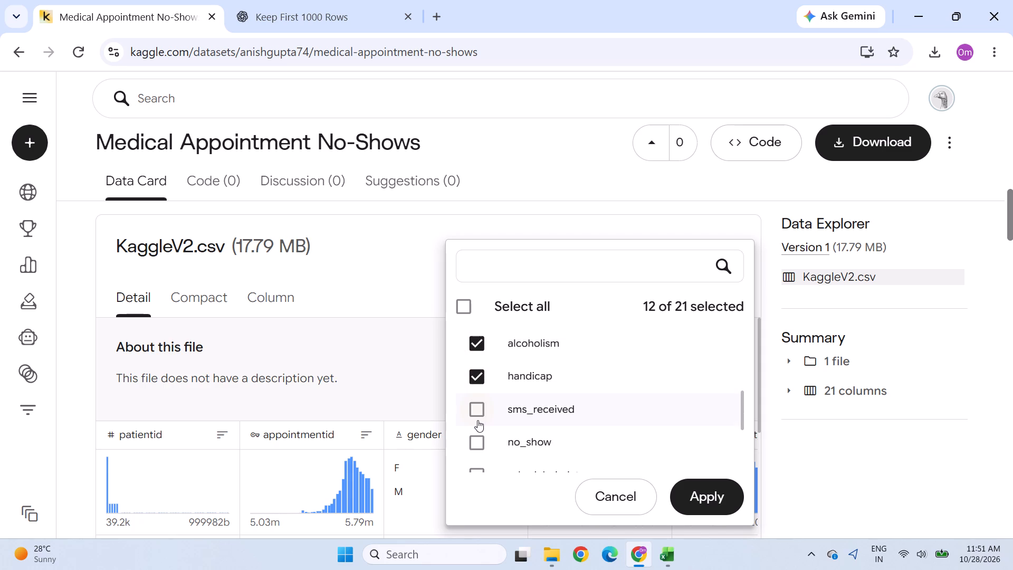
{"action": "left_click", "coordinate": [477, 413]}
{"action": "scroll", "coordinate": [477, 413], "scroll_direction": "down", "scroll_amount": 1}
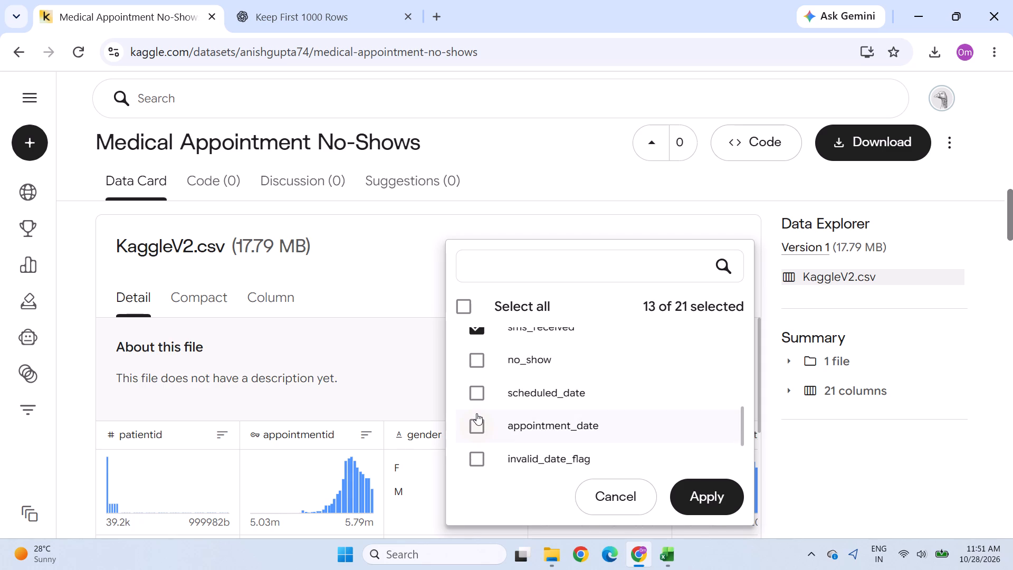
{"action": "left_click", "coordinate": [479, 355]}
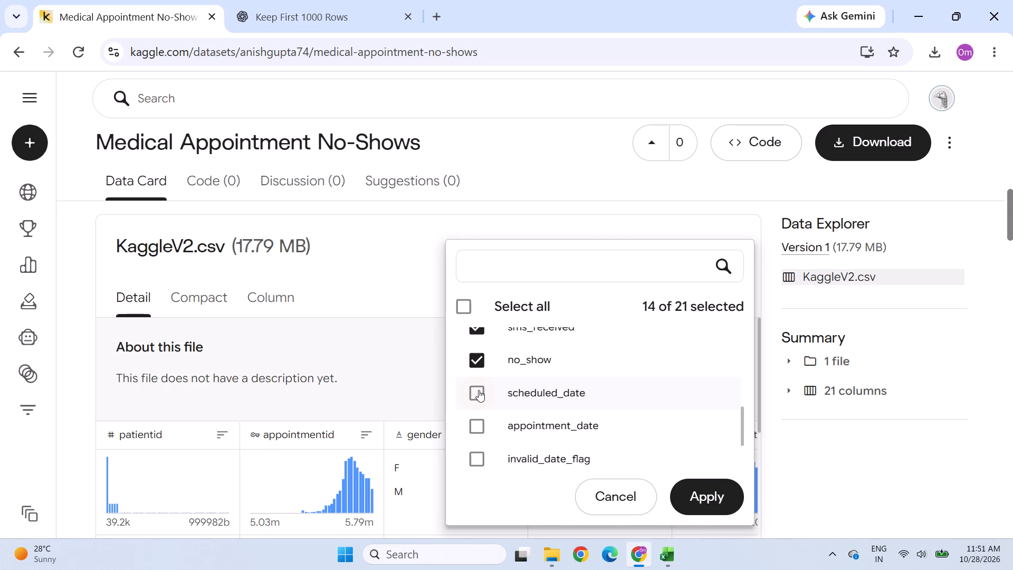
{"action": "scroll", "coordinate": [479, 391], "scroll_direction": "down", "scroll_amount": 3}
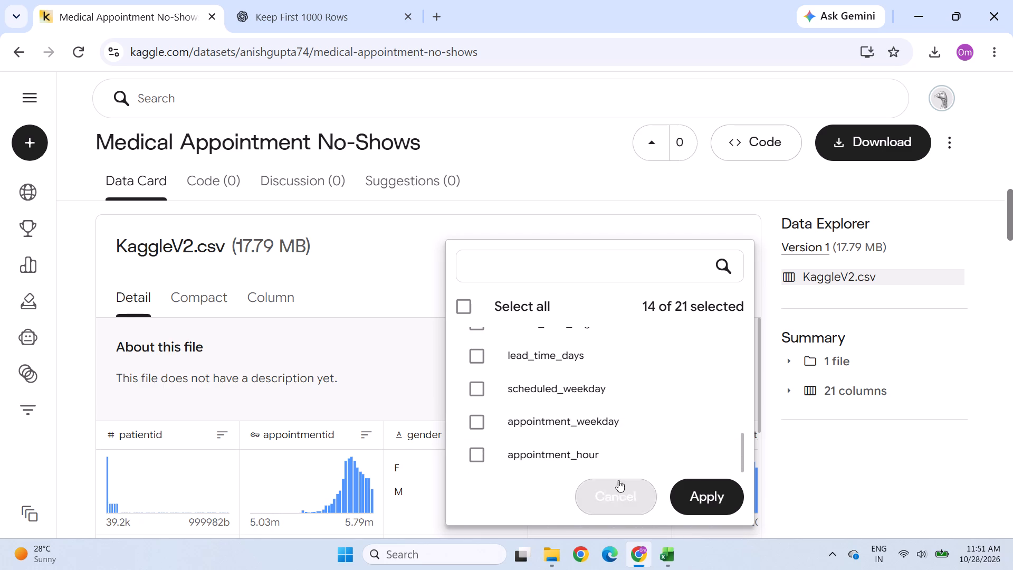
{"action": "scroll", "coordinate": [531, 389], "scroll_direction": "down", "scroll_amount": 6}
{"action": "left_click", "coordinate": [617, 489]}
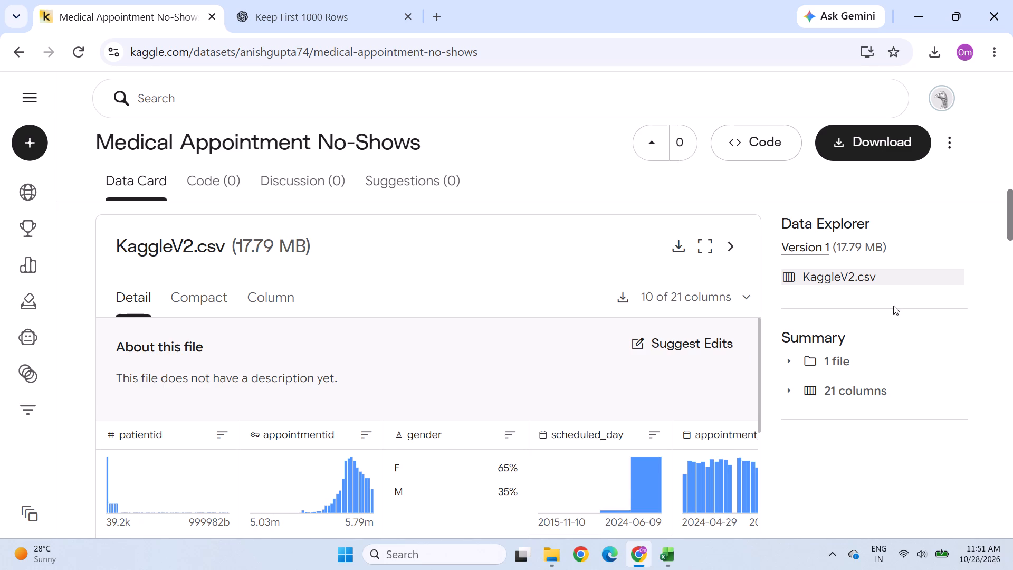
Download the Medical Appointment No-Shows dataset.
{"action": "left_click", "coordinate": [873, 137]}
{"action": "left_click", "coordinate": [739, 445]}
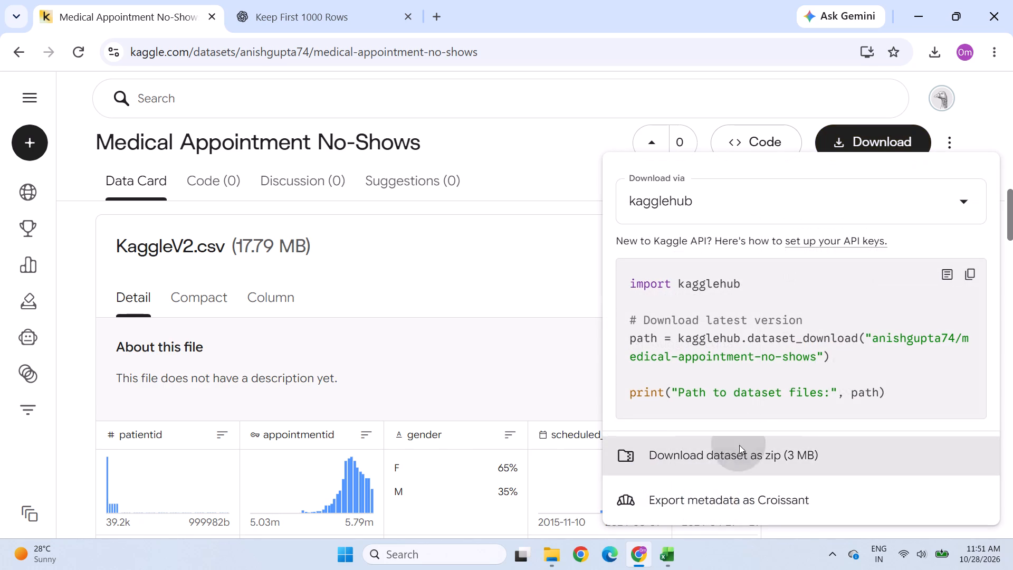
Switch to File Explorer, open the downloaded archive in the Downloads folder, and open its KaggleV2 file in Excel.
{"action": "left_click", "coordinate": [552, 560]}
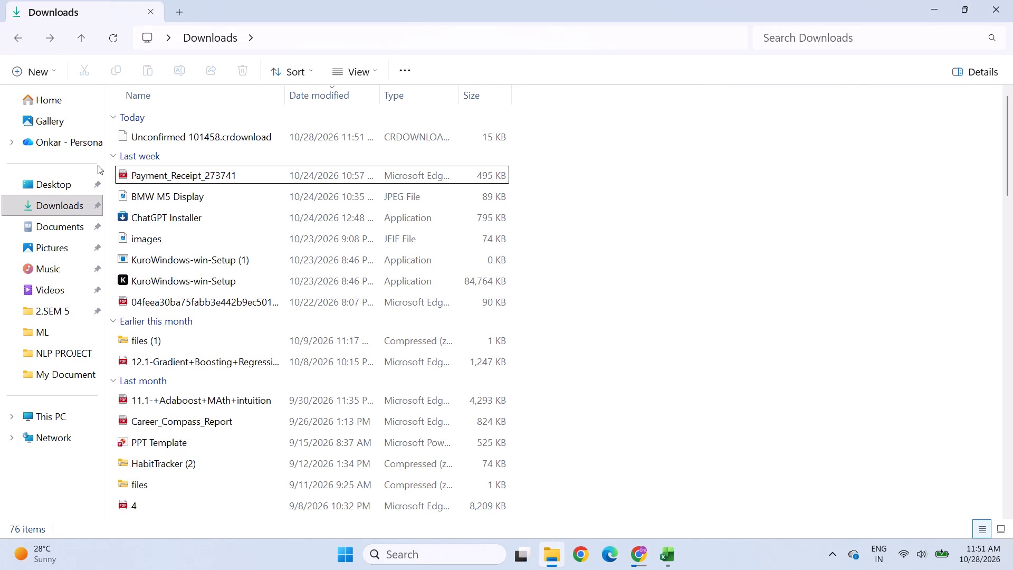
{"action": "double_click", "coordinate": [40, 204]}
{"action": "scroll", "coordinate": [227, 212], "scroll_direction": "up", "scroll_amount": 4}
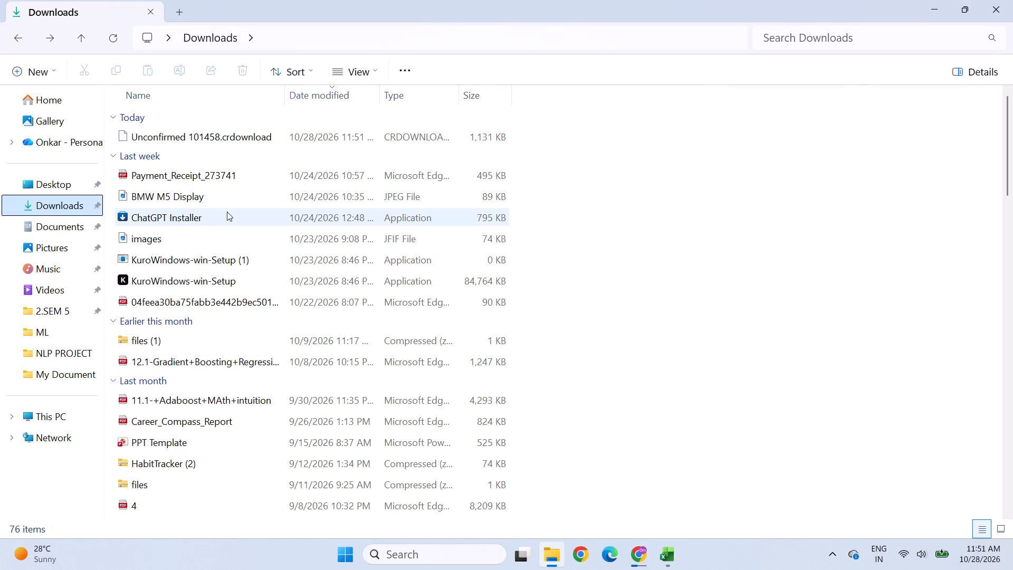
{"action": "left_click", "coordinate": [634, 558]}
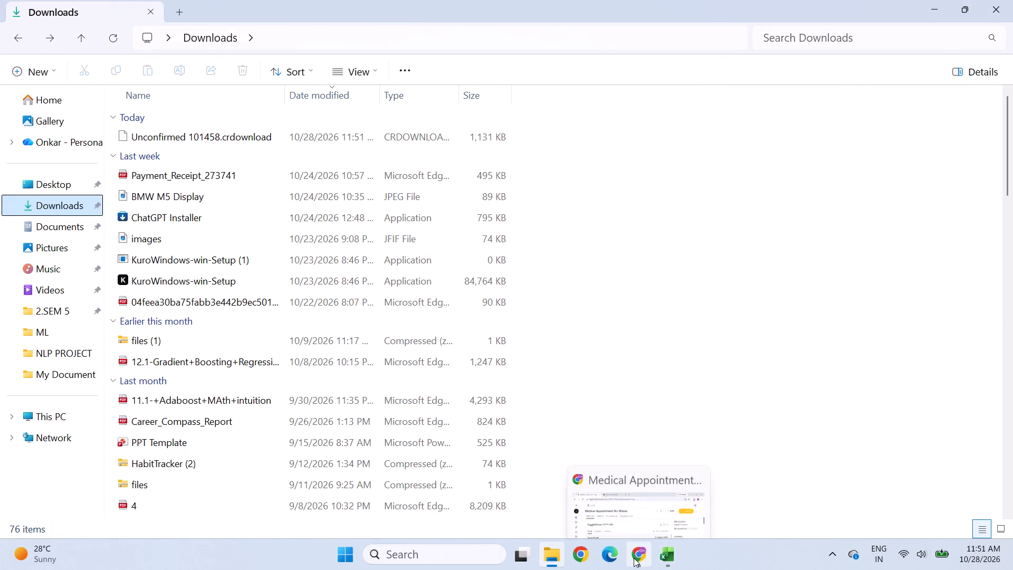
{"action": "left_click", "coordinate": [541, 555]}
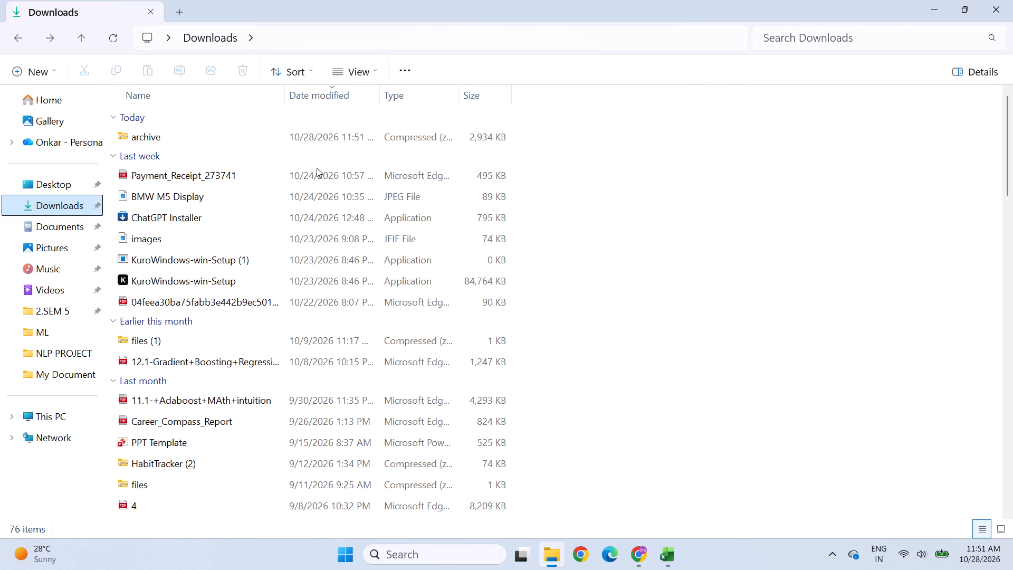
{"action": "double_click", "coordinate": [217, 128]}
{"action": "double_click", "coordinate": [216, 117]}
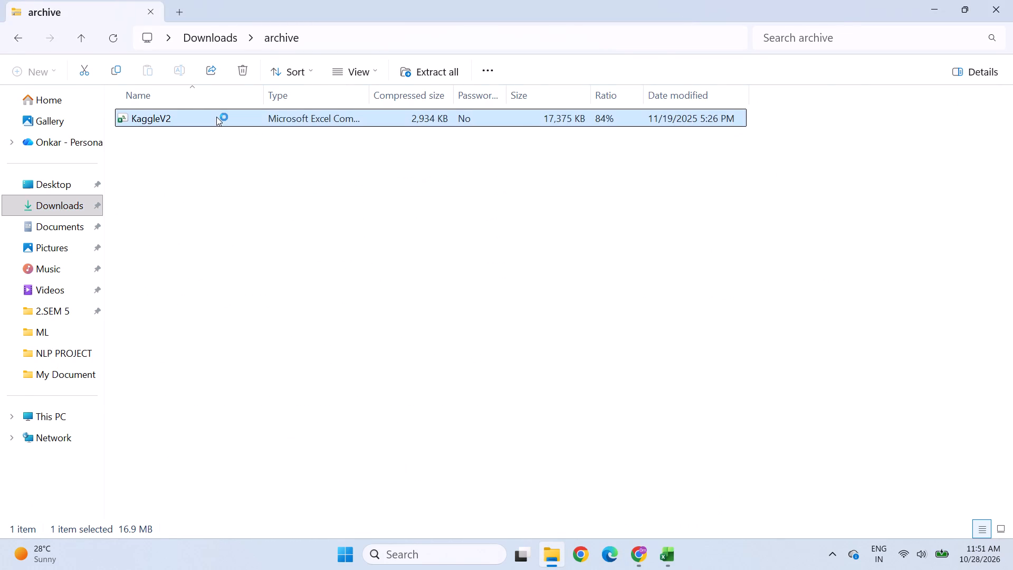
{"action": "scroll", "coordinate": [527, 285], "scroll_direction": "up", "scroll_amount": 5}
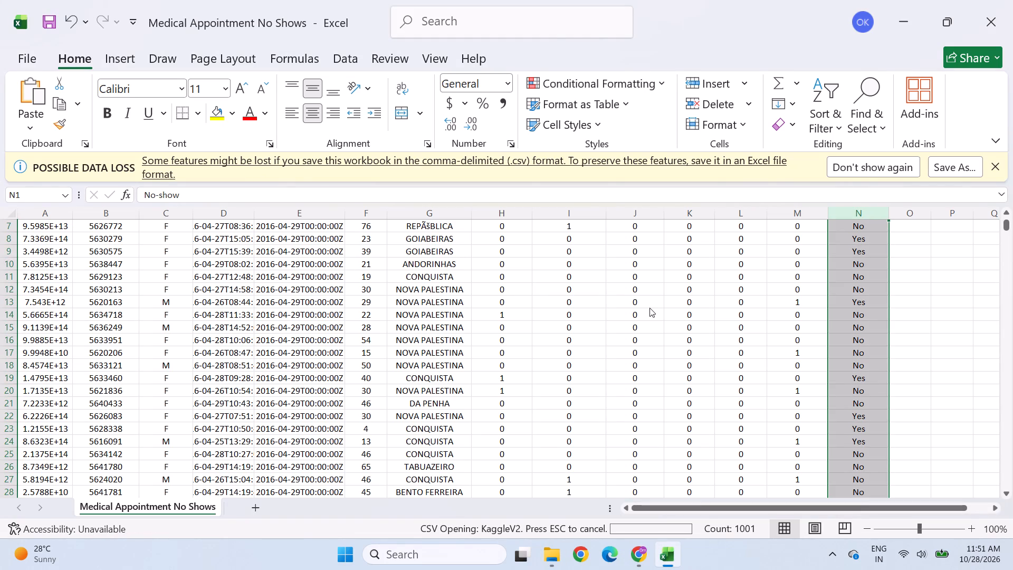
{"action": "scroll", "coordinate": [654, 304], "scroll_direction": "up", "scroll_amount": 5}
{"action": "scroll", "coordinate": [796, 289], "scroll_direction": "up", "scroll_amount": 6}
{"action": "scroll", "coordinate": [733, 269], "scroll_direction": "up", "scroll_amount": 7}
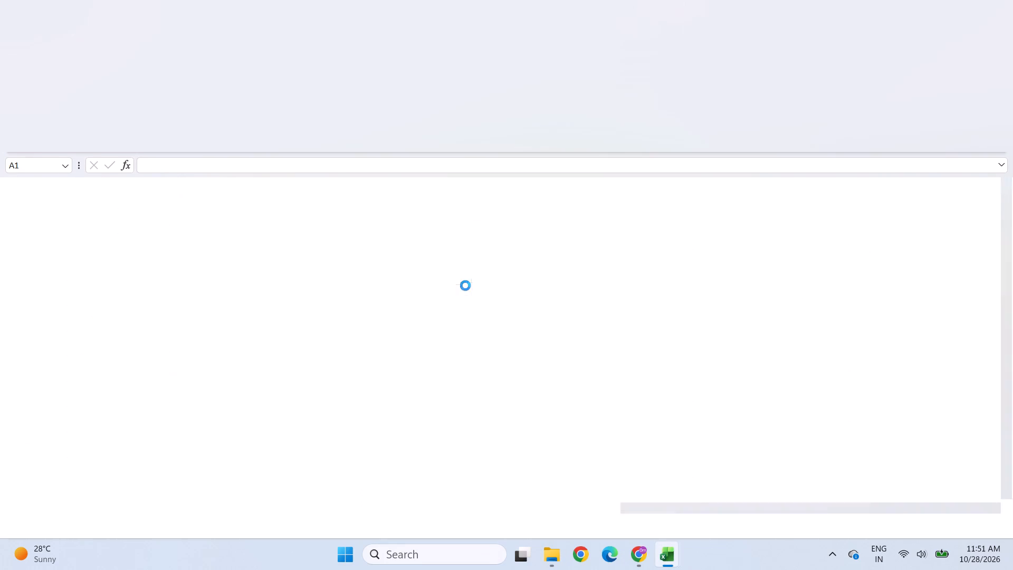
{"action": "scroll", "coordinate": [471, 293], "scroll_direction": "up", "scroll_amount": 7}
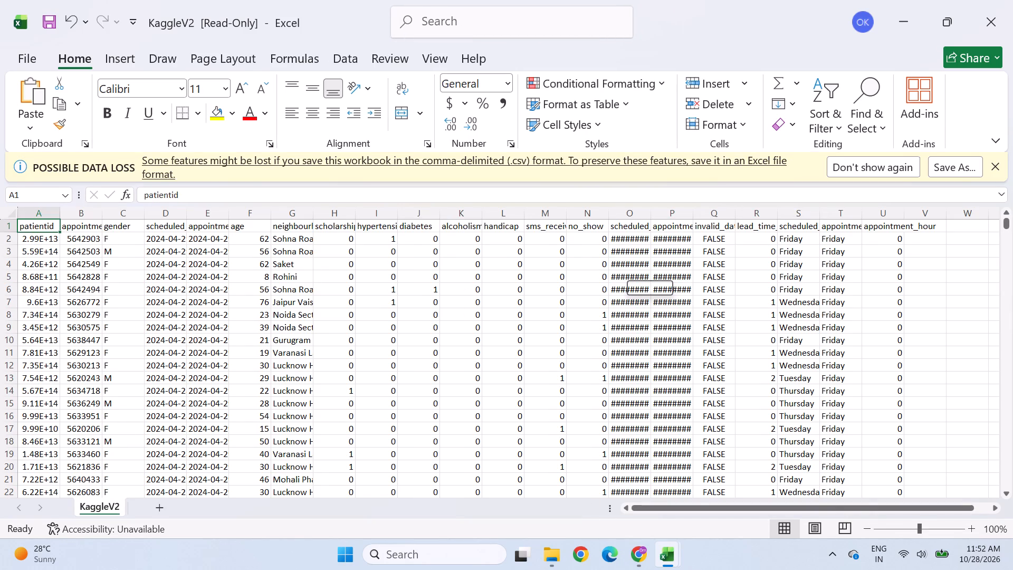
{"action": "scroll", "coordinate": [897, 249], "scroll_direction": "up", "scroll_amount": 4}
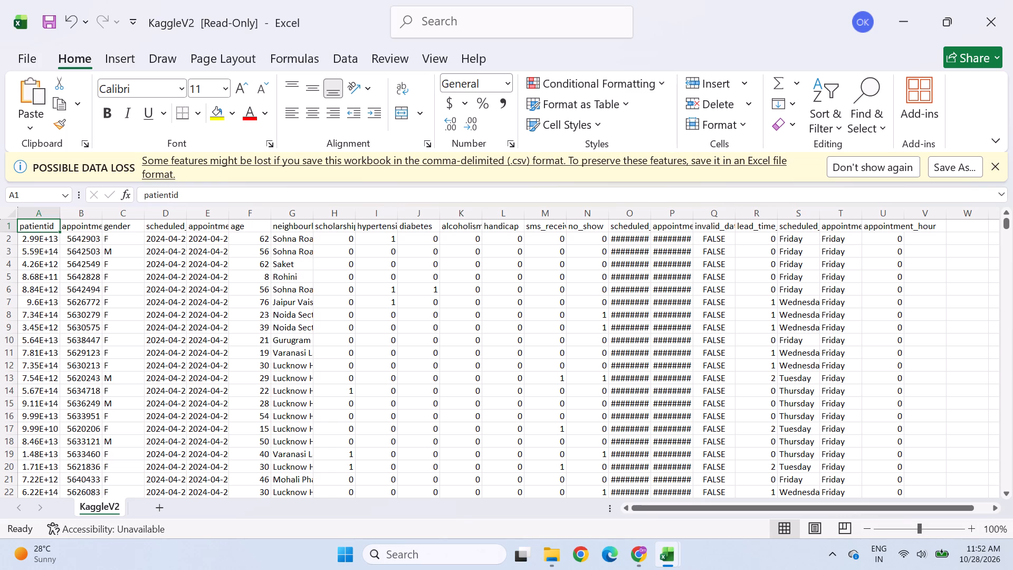
Look through the first few hundred records of the KaggleV2 sheet and return to the header row.
{"action": "scroll", "coordinate": [851, 262], "scroll_direction": "down", "scroll_amount": 17}
{"action": "scroll", "coordinate": [851, 266], "scroll_direction": "down", "scroll_amount": 6}
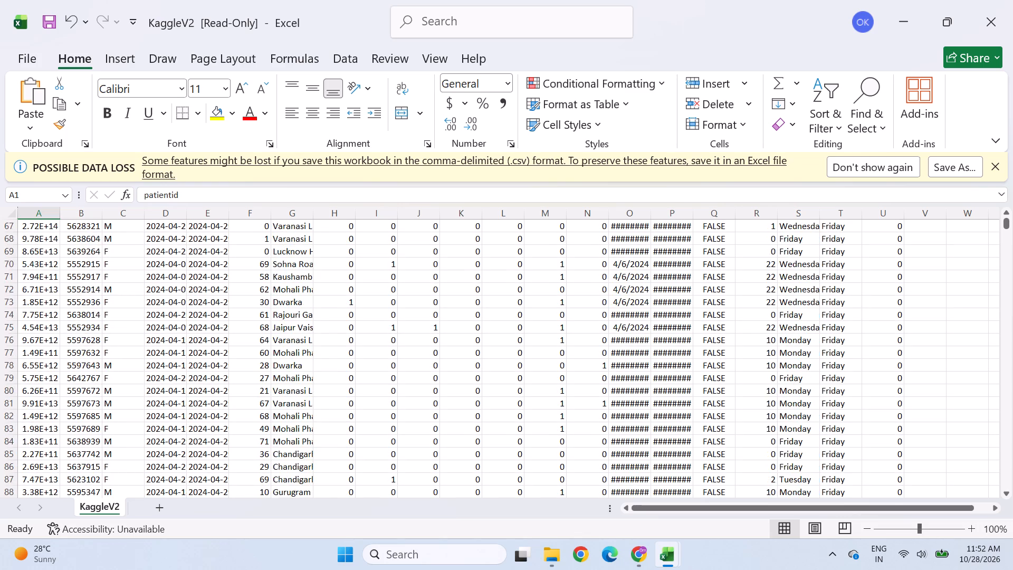
{"action": "scroll", "coordinate": [851, 266], "scroll_direction": "down", "scroll_amount": 20}
{"action": "scroll", "coordinate": [851, 266], "scroll_direction": "down", "scroll_amount": 7}
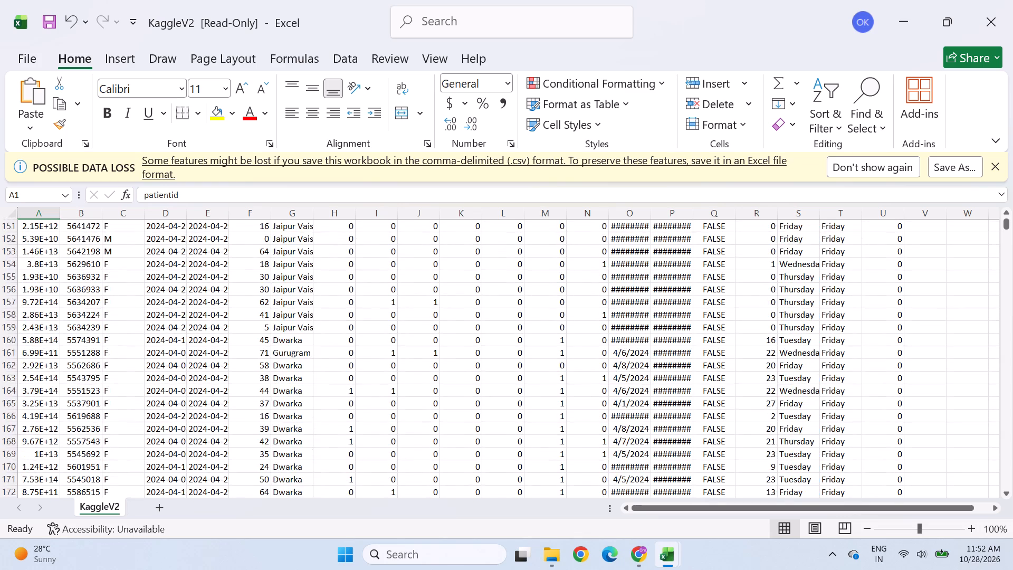
{"action": "scroll", "coordinate": [851, 266], "scroll_direction": "down", "scroll_amount": 14}
{"action": "scroll", "coordinate": [846, 267], "scroll_direction": "down", "scroll_amount": 7}
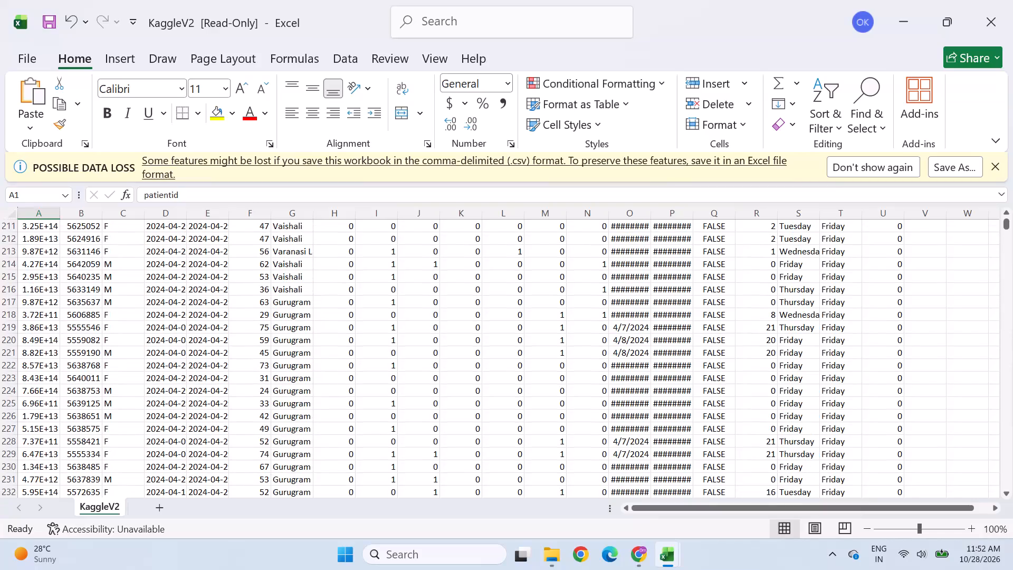
{"action": "scroll", "coordinate": [834, 274], "scroll_direction": "up", "scroll_amount": 15}
{"action": "scroll", "coordinate": [830, 253], "scroll_direction": "up", "scroll_amount": 11}
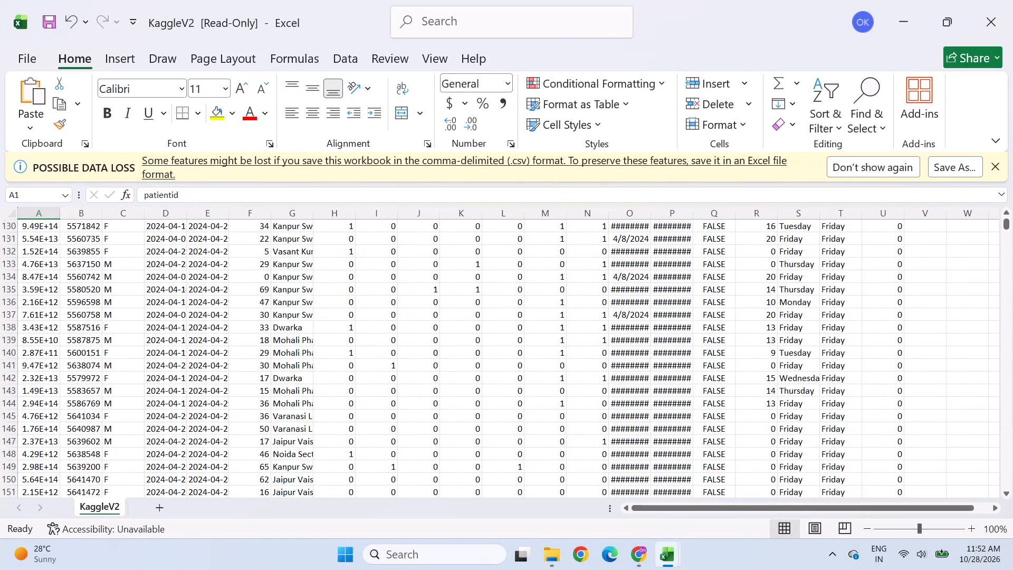
{"action": "scroll", "coordinate": [830, 253], "scroll_direction": "up", "scroll_amount": 20}
{"action": "scroll", "coordinate": [830, 253], "scroll_direction": "up", "scroll_amount": 17}
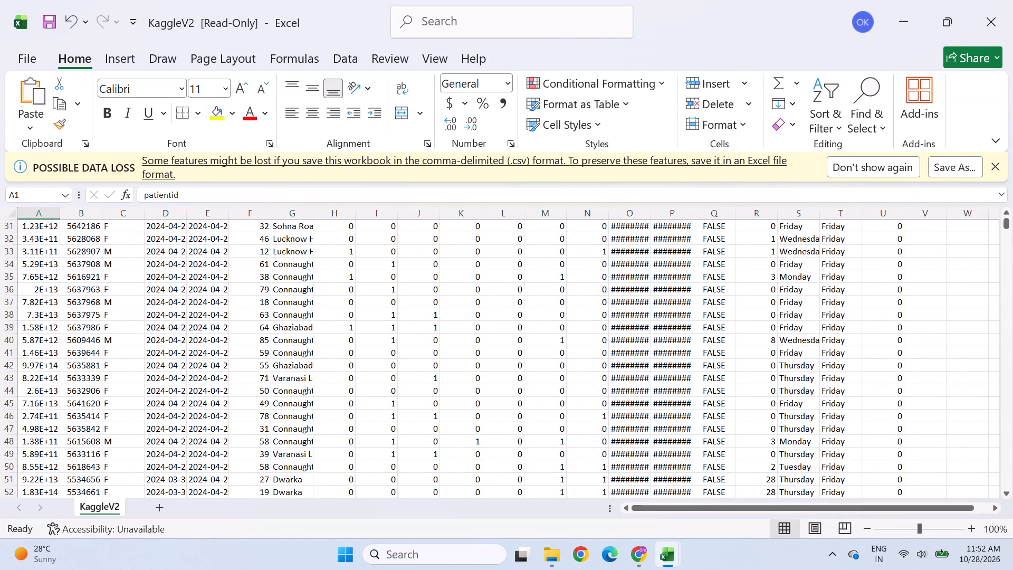
{"action": "scroll", "coordinate": [811, 238], "scroll_direction": "up", "scroll_amount": 19}
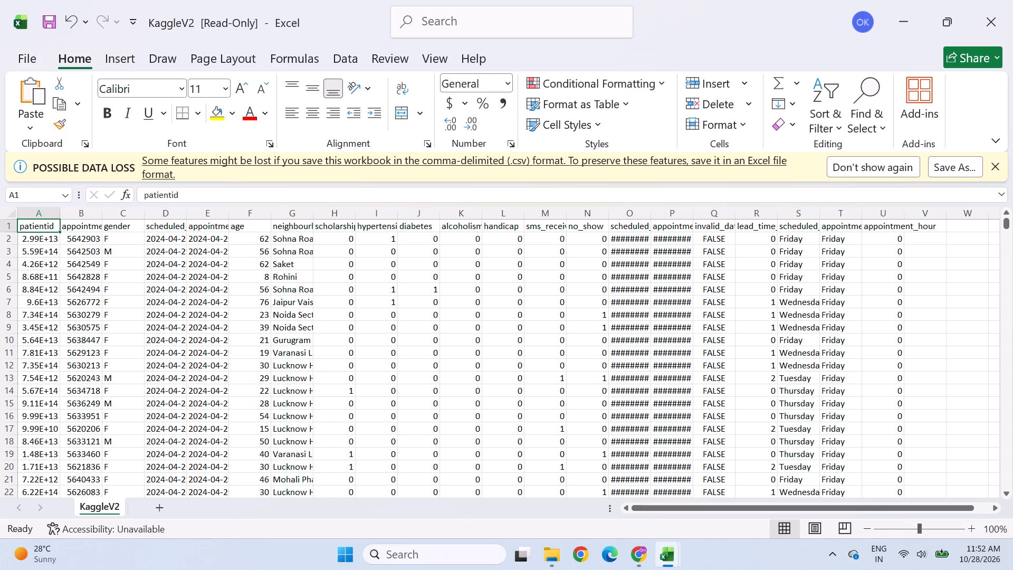
Examine the KaggleV2 column headers one after another, from scheduled_day across to scheduled_date.
{"action": "left_click", "coordinate": [170, 217]}
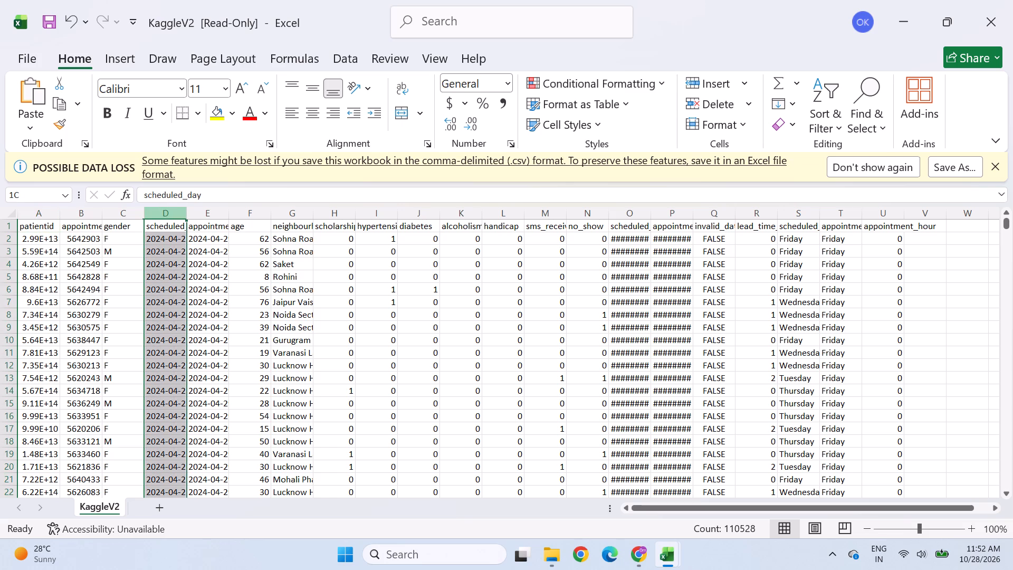
{"action": "left_click", "coordinate": [203, 216]}
{"action": "left_click", "coordinate": [233, 215]}
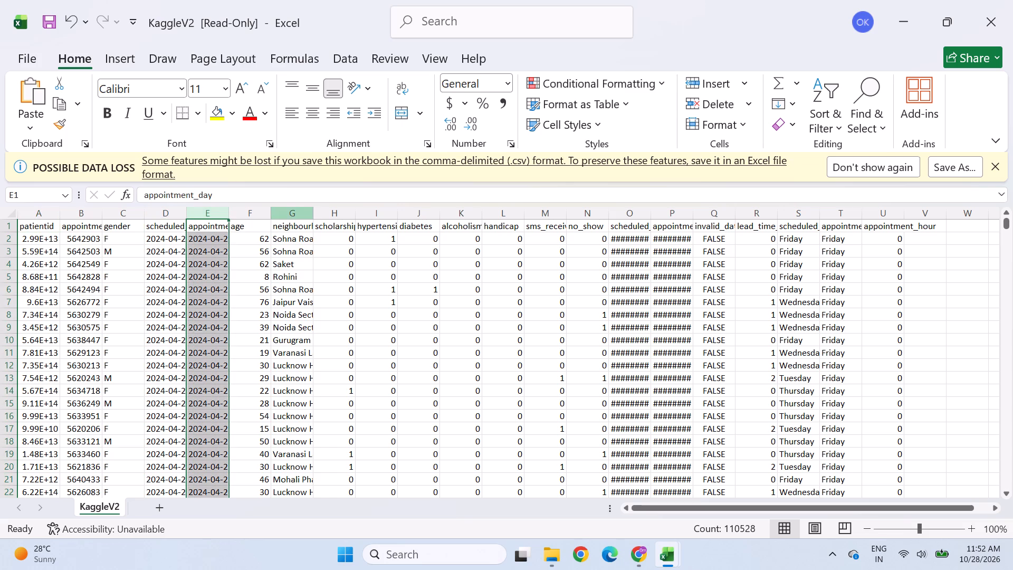
{"action": "left_click", "coordinate": [337, 227]}
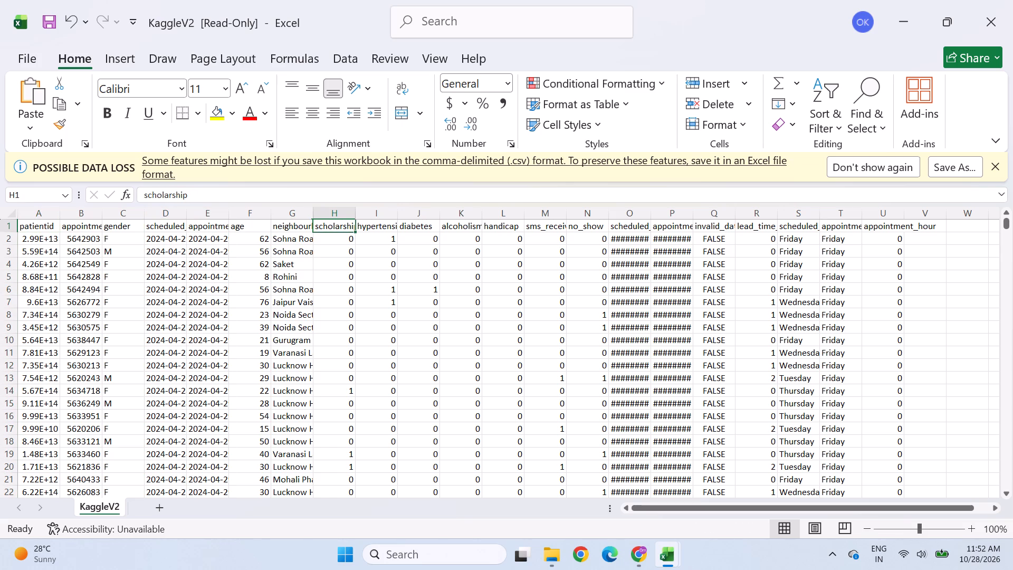
{"action": "left_click", "coordinate": [381, 229]}
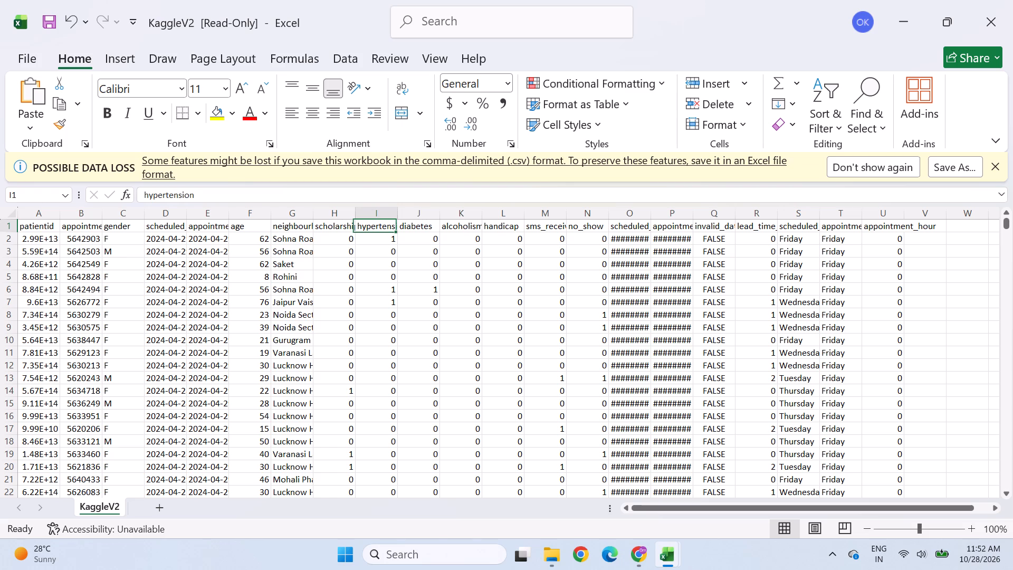
{"action": "key", "text": "Right"}
{"action": "key", "text": "Right"}
{"action": "key", "text": "Right"}
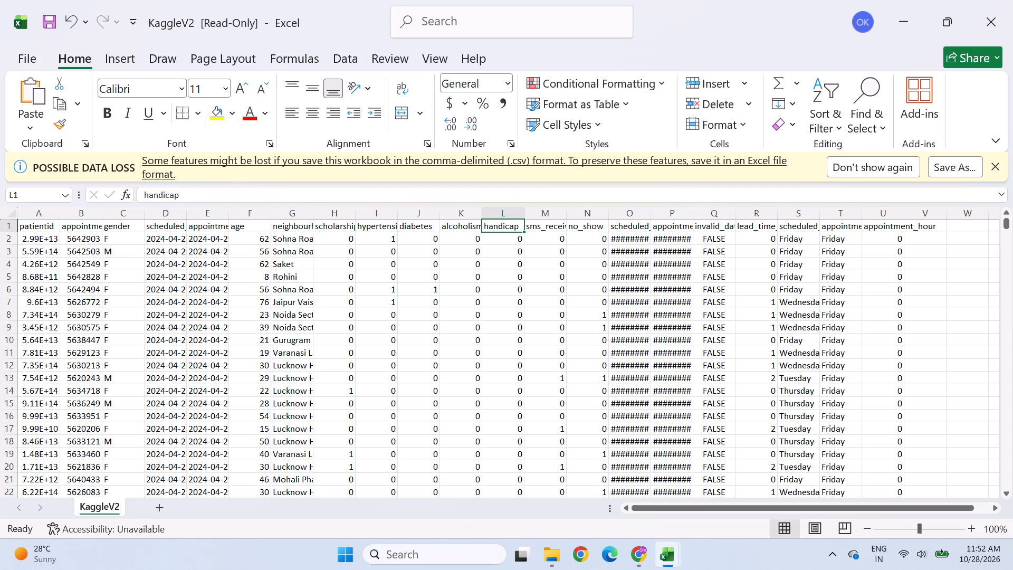
{"action": "key", "text": "Right"}
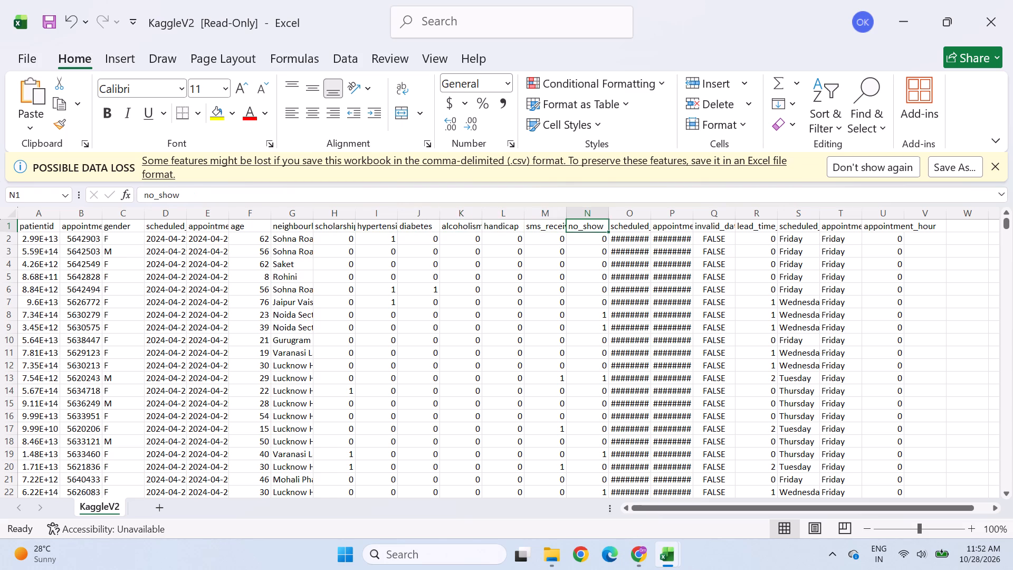
{"action": "key", "text": "Right"}
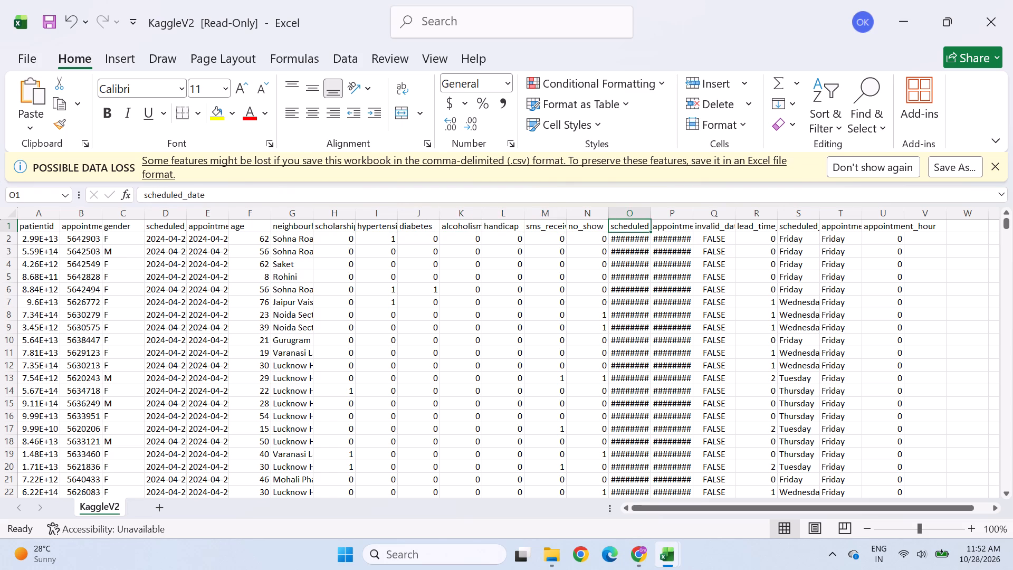
Delete the whole scheduled_date column from the KaggleV2 sheet.
{"action": "left_click", "coordinate": [636, 214]}
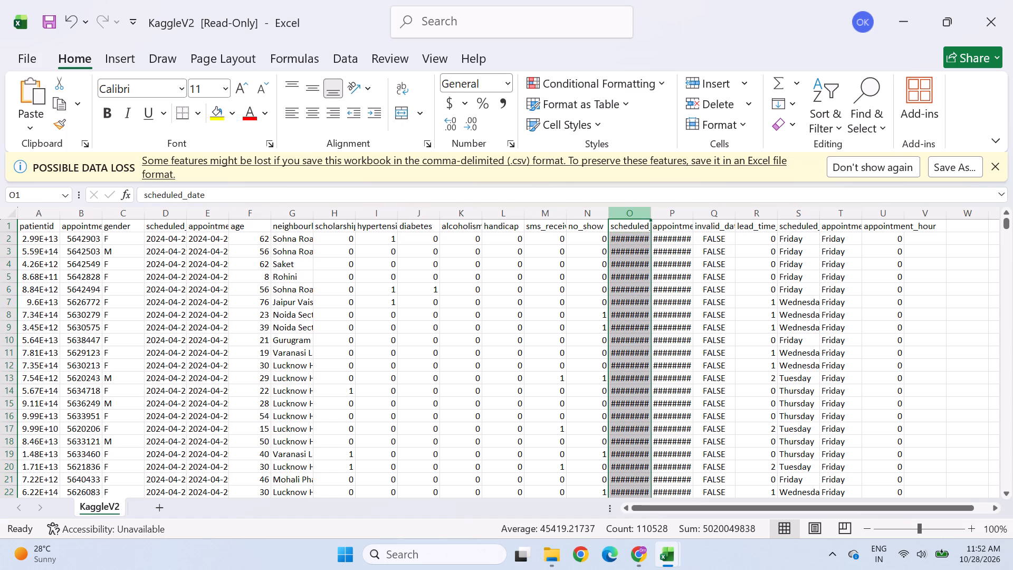
{"action": "left_click", "coordinate": [636, 213]}
{"action": "right_click", "coordinate": [636, 213]}
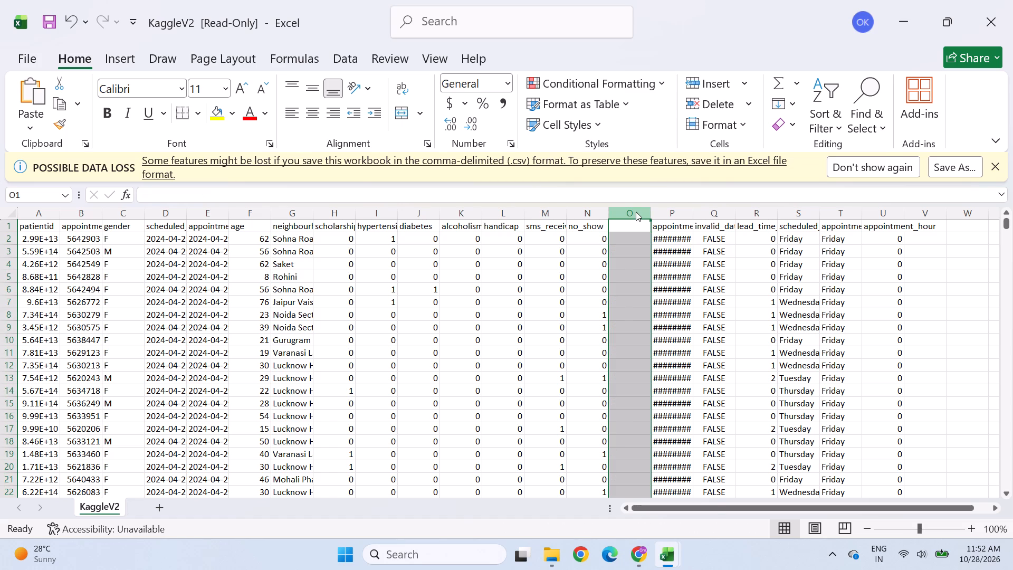
{"action": "left_click", "coordinate": [674, 401]}
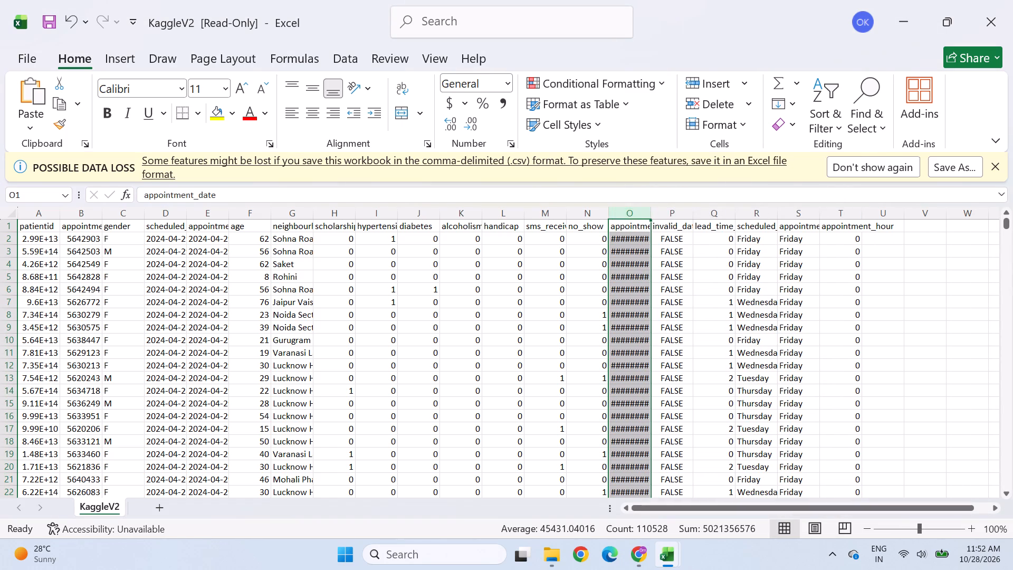
Delete the whole appointment_date and invalid_date_flag columns from the KaggleV2 sheet.
{"action": "right_click", "coordinate": [628, 213]}
{"action": "left_click", "coordinate": [677, 398]}
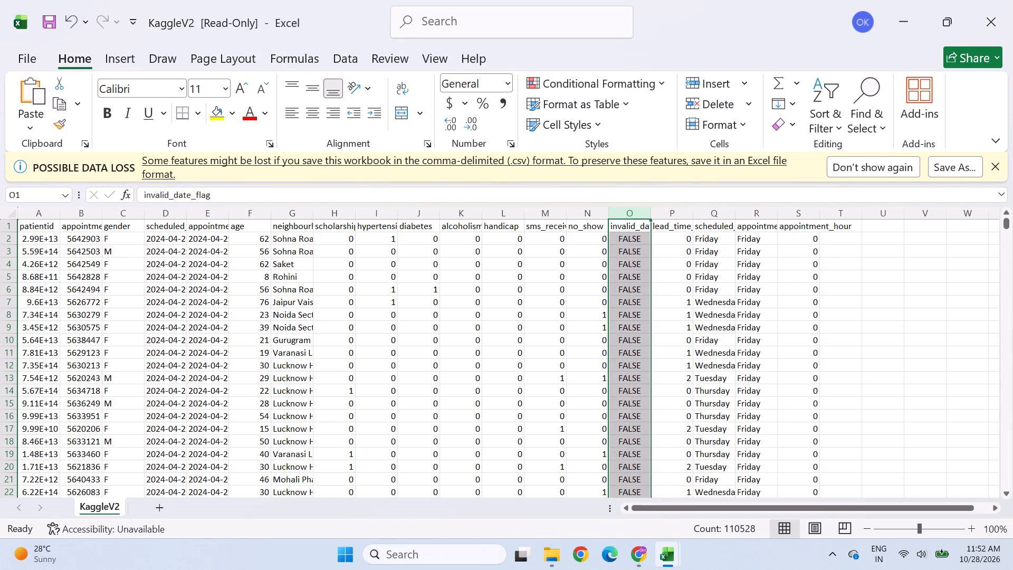
{"action": "right_click", "coordinate": [629, 208]}
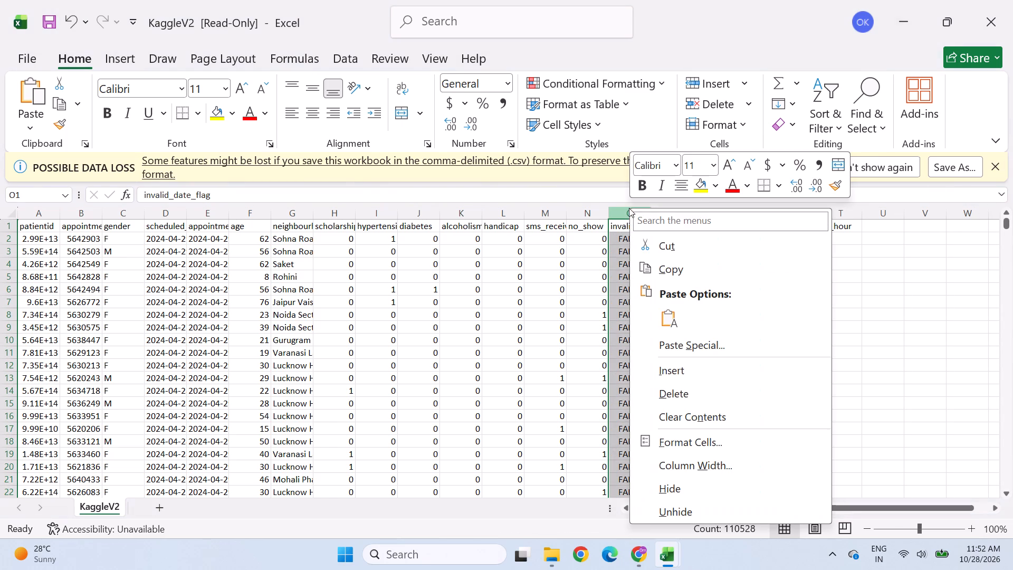
{"action": "left_click", "coordinate": [685, 394]}
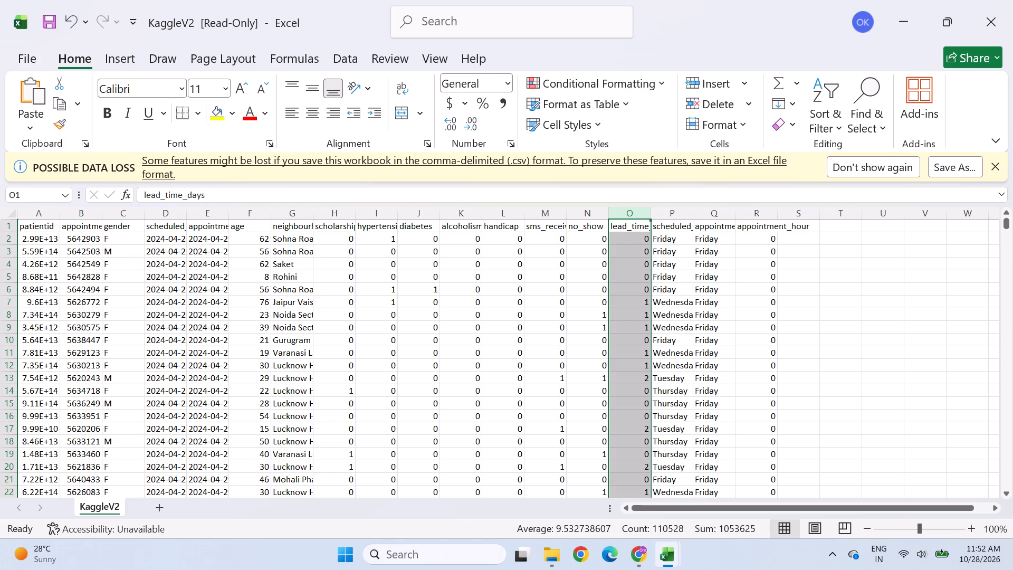
Check the scheduled_weekday and appointment_weekday columns, and delete the whole appointment_weekday column.
{"action": "left_click", "coordinate": [672, 216]}
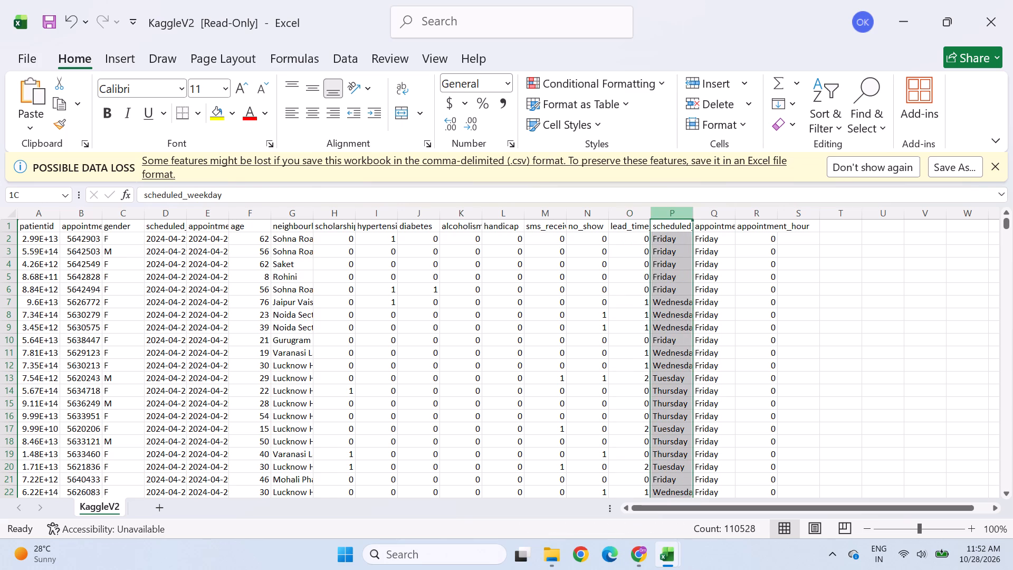
{"action": "left_click", "coordinate": [708, 216]}
{"action": "scroll", "coordinate": [720, 331], "scroll_direction": "down", "scroll_amount": 7}
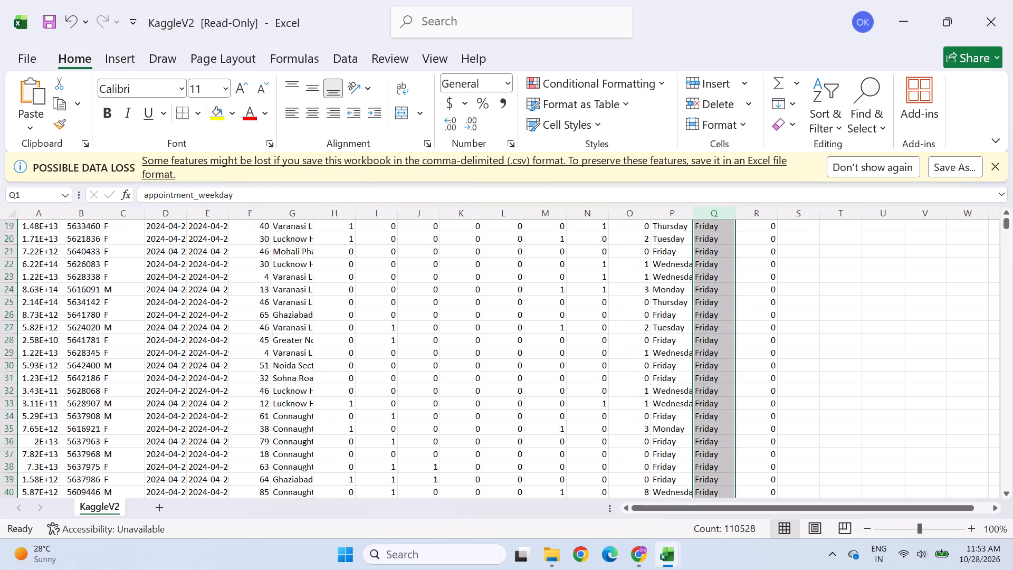
{"action": "scroll", "coordinate": [714, 330], "scroll_direction": "down", "scroll_amount": 8}
{"action": "scroll", "coordinate": [714, 330], "scroll_direction": "up", "scroll_amount": 14}
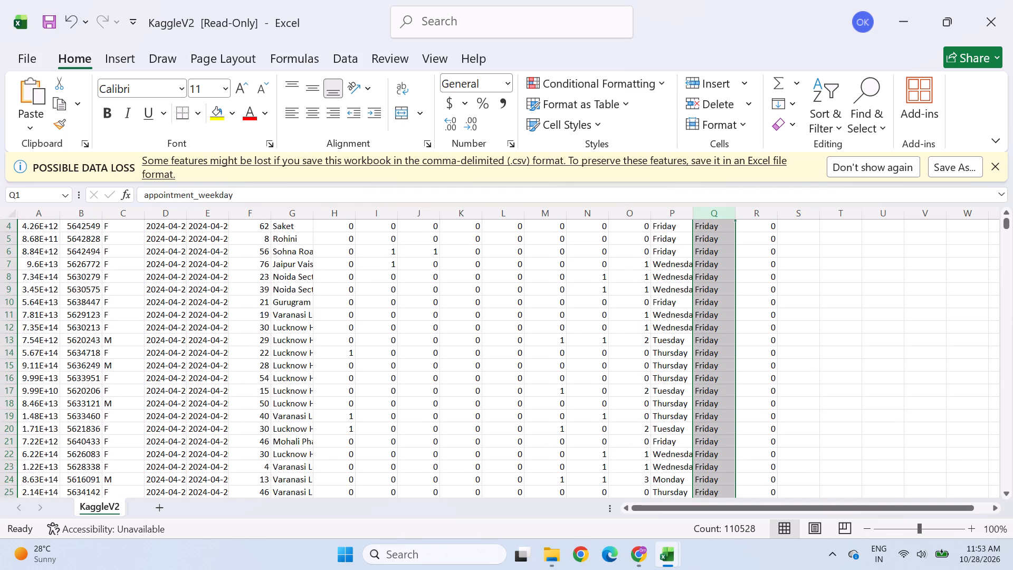
{"action": "scroll", "coordinate": [714, 327], "scroll_direction": "up", "scroll_amount": 15}
{"action": "right_click", "coordinate": [711, 217]}
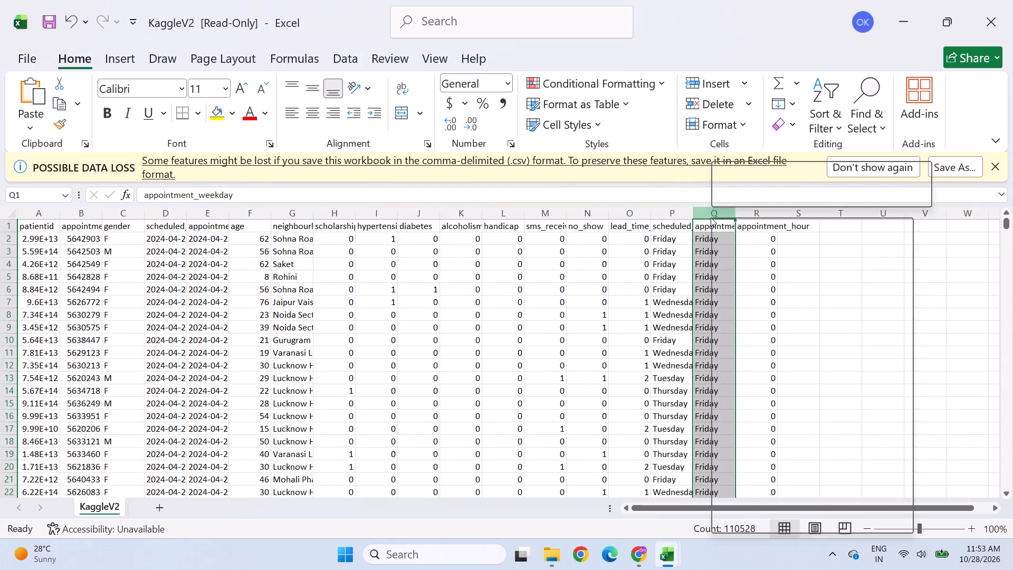
{"action": "left_click", "coordinate": [755, 401]}
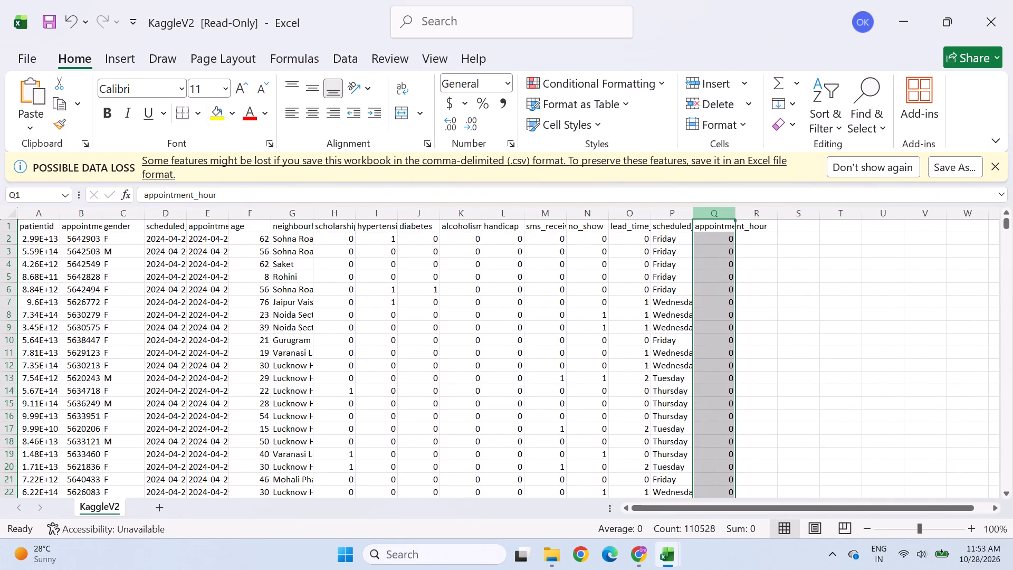
Check the appointment_hour values down through the records and delete the whole appointment_hour column.
{"action": "scroll", "coordinate": [735, 364], "scroll_direction": "down", "scroll_amount": 16}
{"action": "scroll", "coordinate": [730, 358], "scroll_direction": "down", "scroll_amount": 15}
{"action": "scroll", "coordinate": [730, 358], "scroll_direction": "down", "scroll_amount": 16}
{"action": "scroll", "coordinate": [730, 358], "scroll_direction": "down", "scroll_amount": 9}
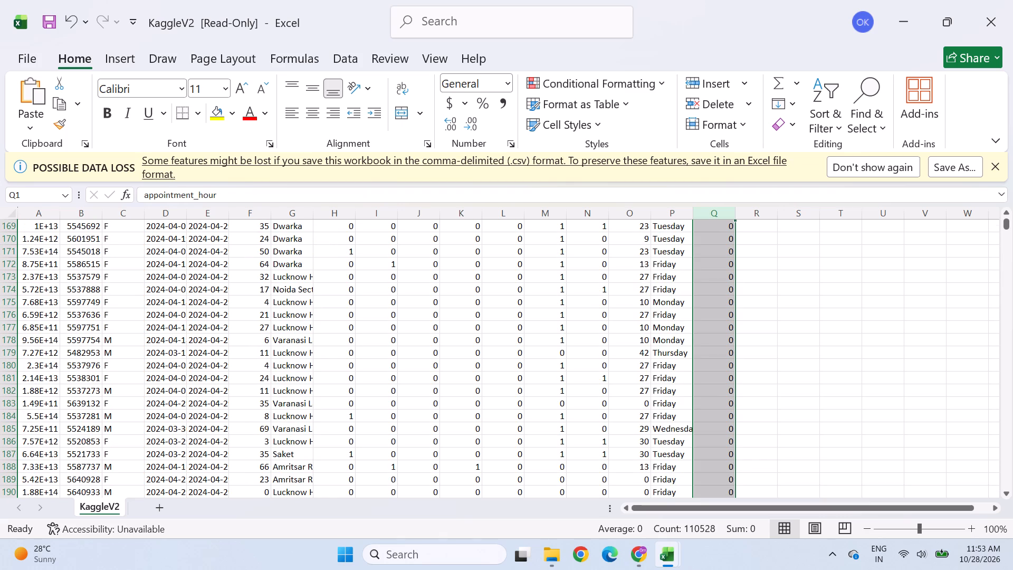
{"action": "left_click_drag", "start_coordinate": [1004, 227], "coordinate": [996, 458]}
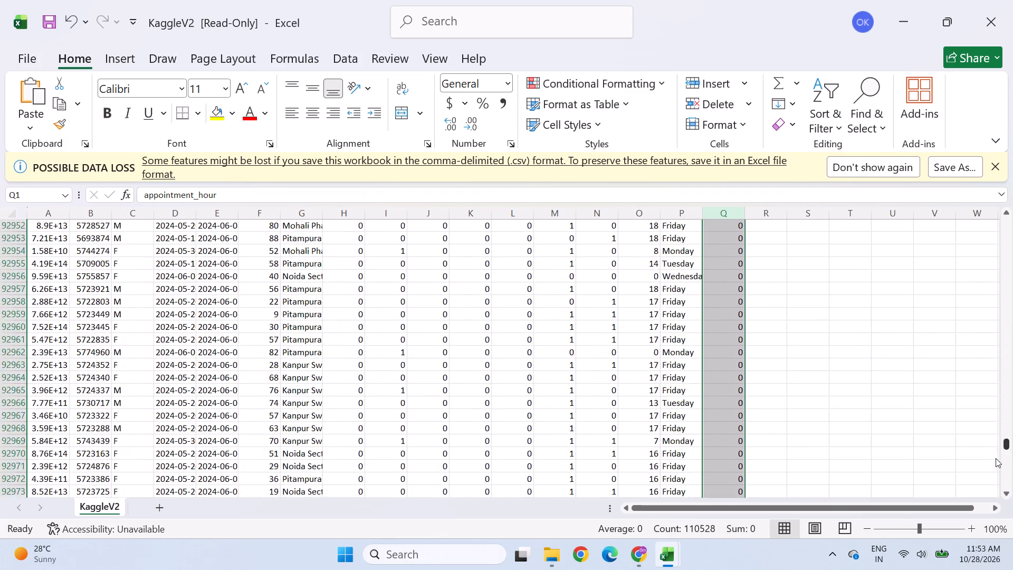
{"action": "left_click_drag", "start_coordinate": [996, 458], "coordinate": [1011, 103]}
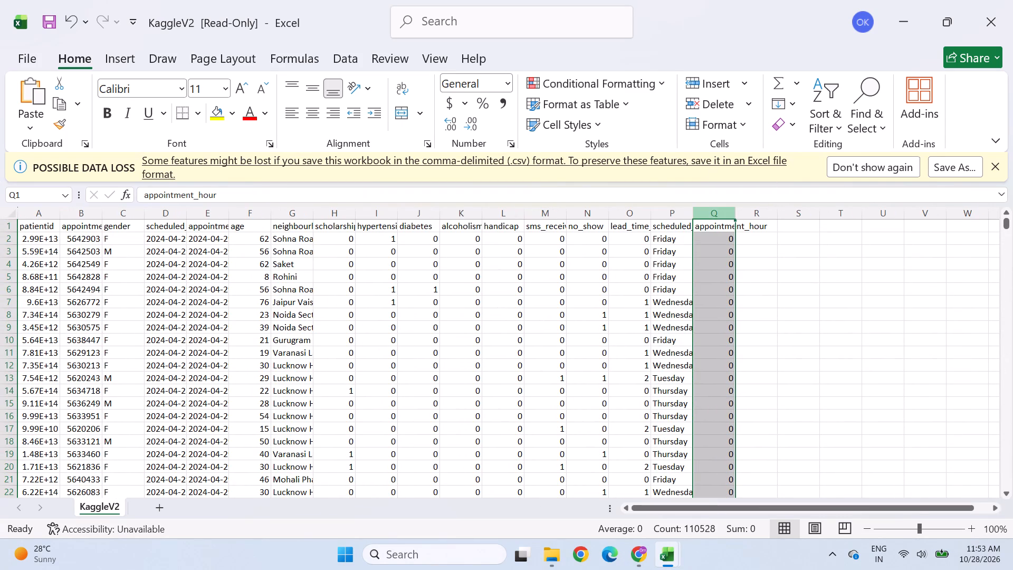
{"action": "right_click", "coordinate": [715, 211]}
{"action": "left_click", "coordinate": [766, 401]}
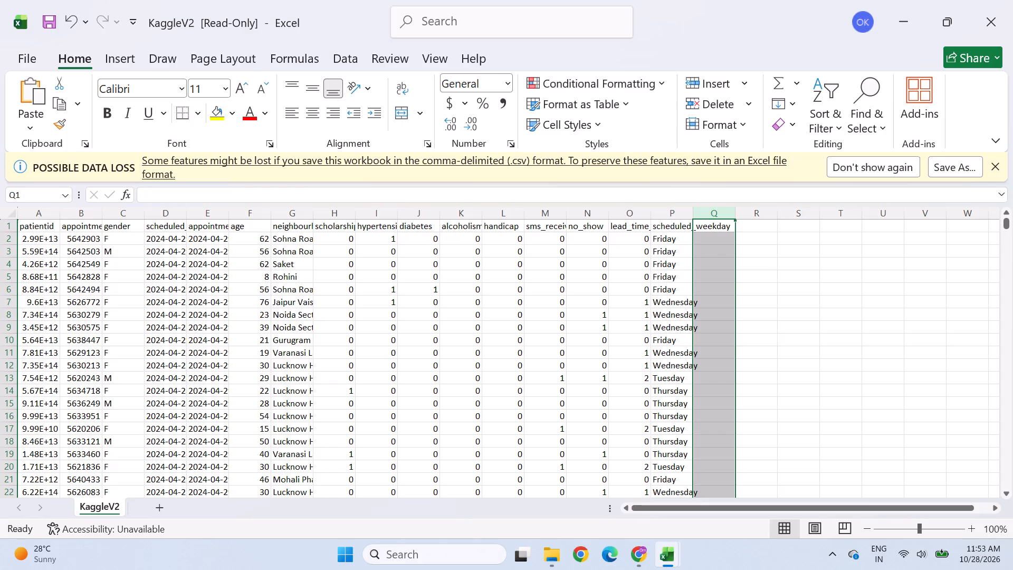
Save the trimmed KaggleV2 workbook as a CSV file named 2 in the BAT end sem folder on the Desktop.
{"action": "key", "text": "ctrl+s"}
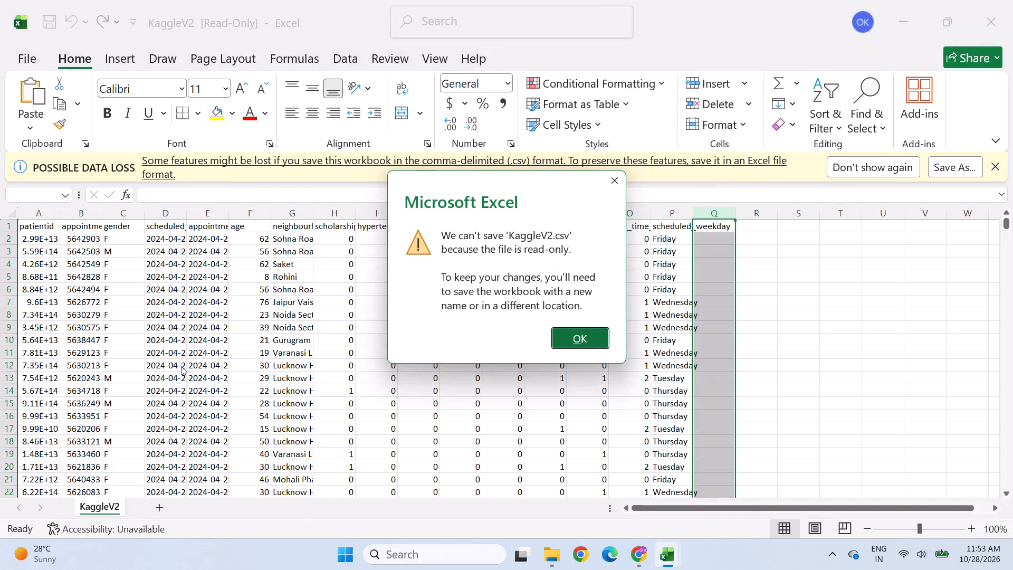
{"action": "left_click", "coordinate": [577, 341]}
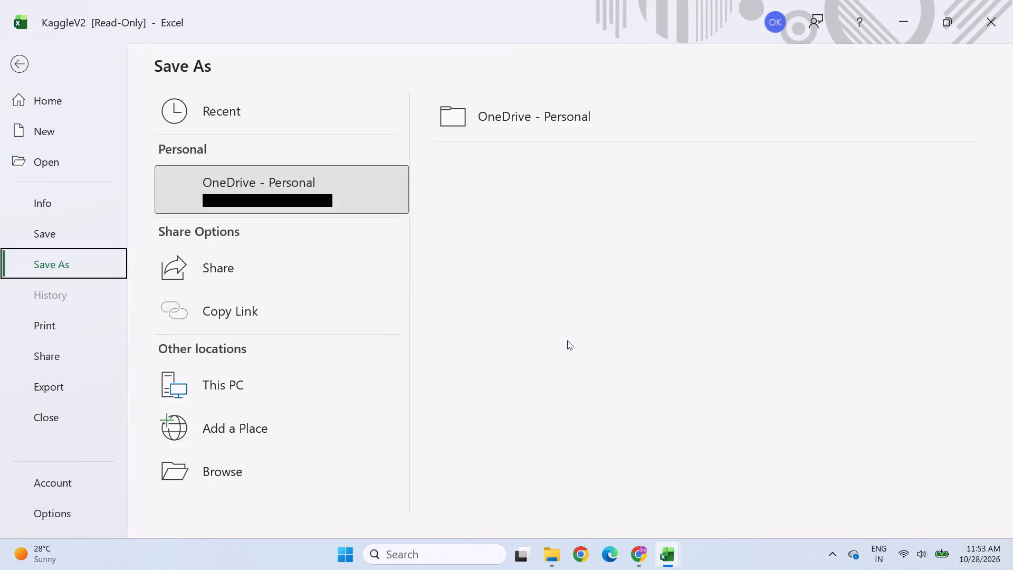
{"action": "left_click", "coordinate": [37, 268]}
{"action": "left_click", "coordinate": [251, 384]}
{"action": "double_click", "coordinate": [485, 281]}
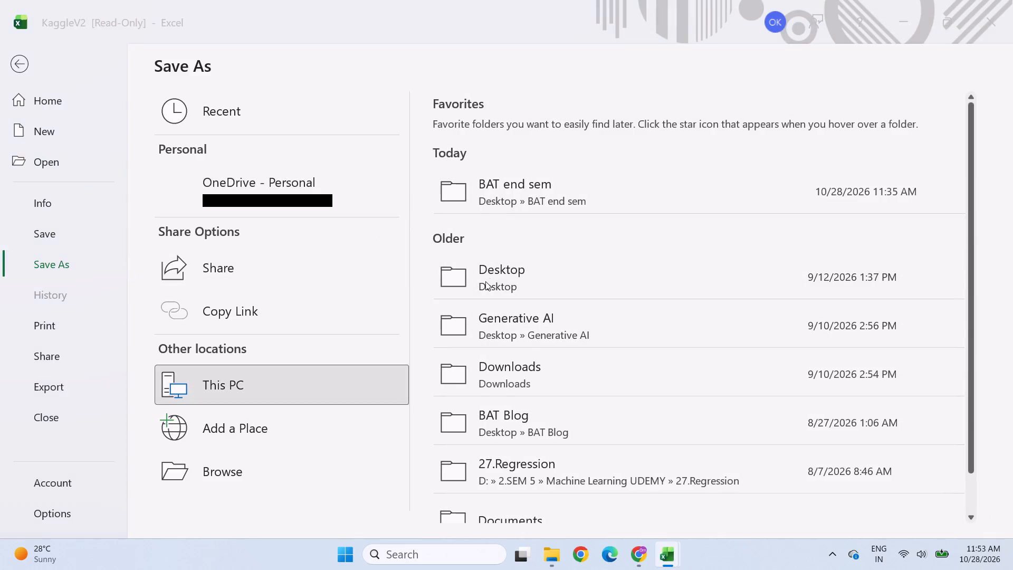
{"action": "scroll", "coordinate": [305, 163], "scroll_direction": "down", "scroll_amount": 3}
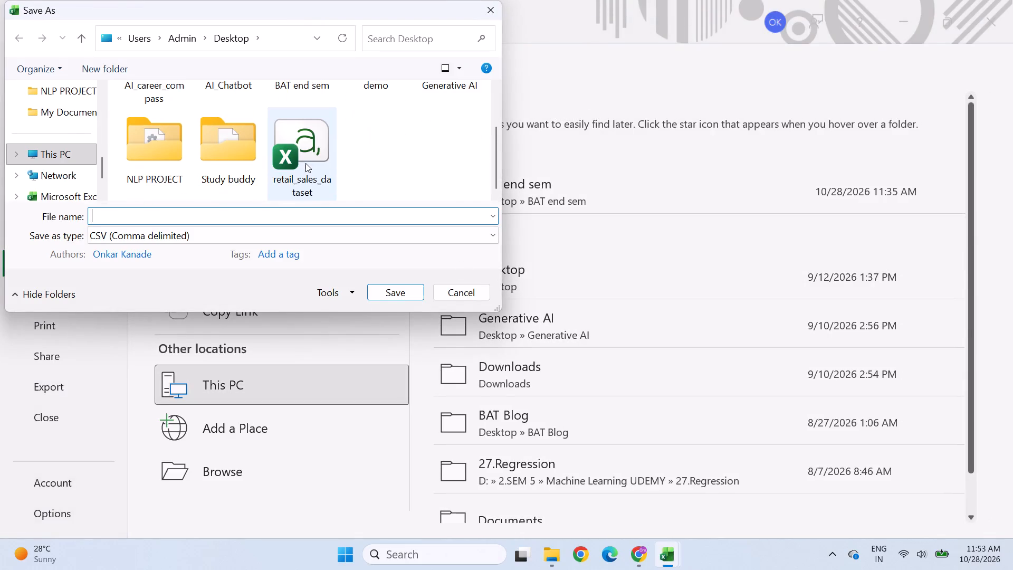
{"action": "scroll", "coordinate": [218, 165], "scroll_direction": "up", "scroll_amount": 1}
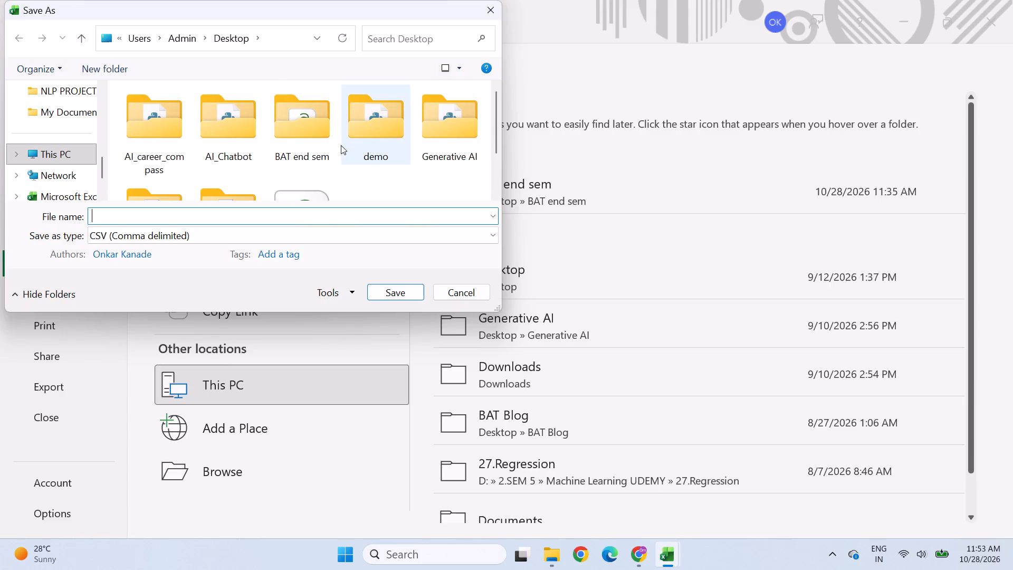
{"action": "double_click", "coordinate": [312, 136]}
{"action": "left_click", "coordinate": [128, 212]}
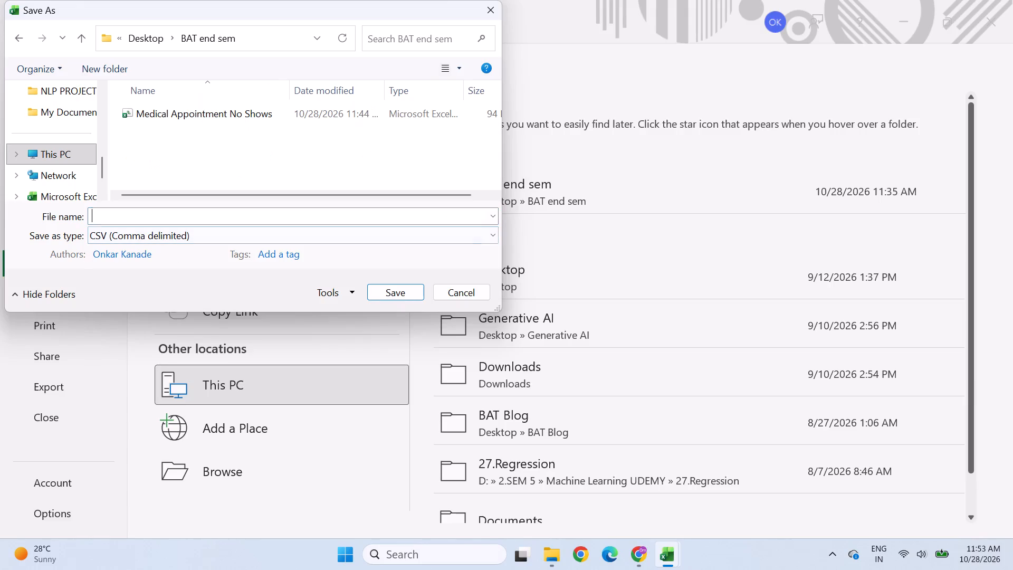
{"action": "key", "text": "2"}
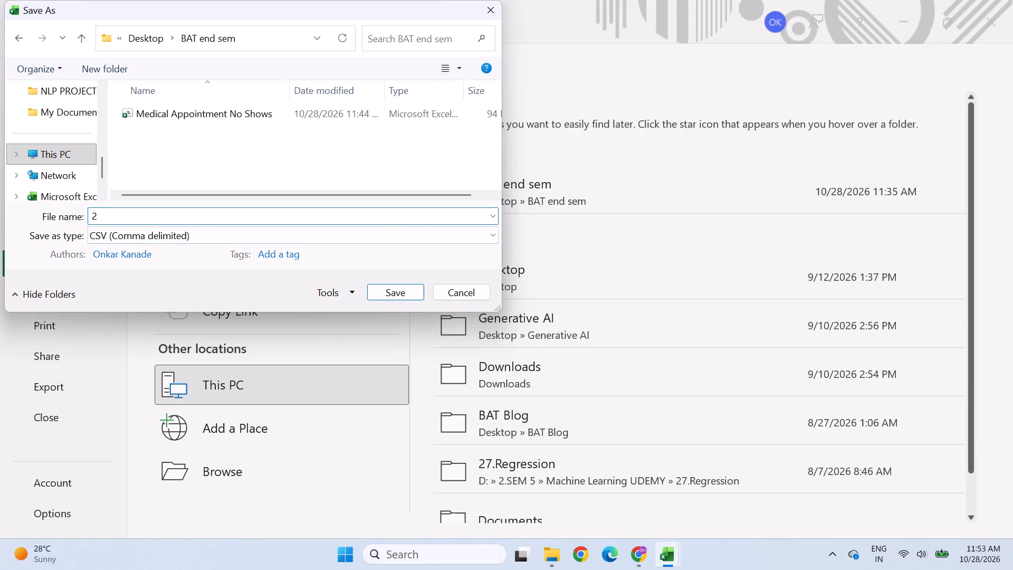
{"action": "key", "text": "Return"}
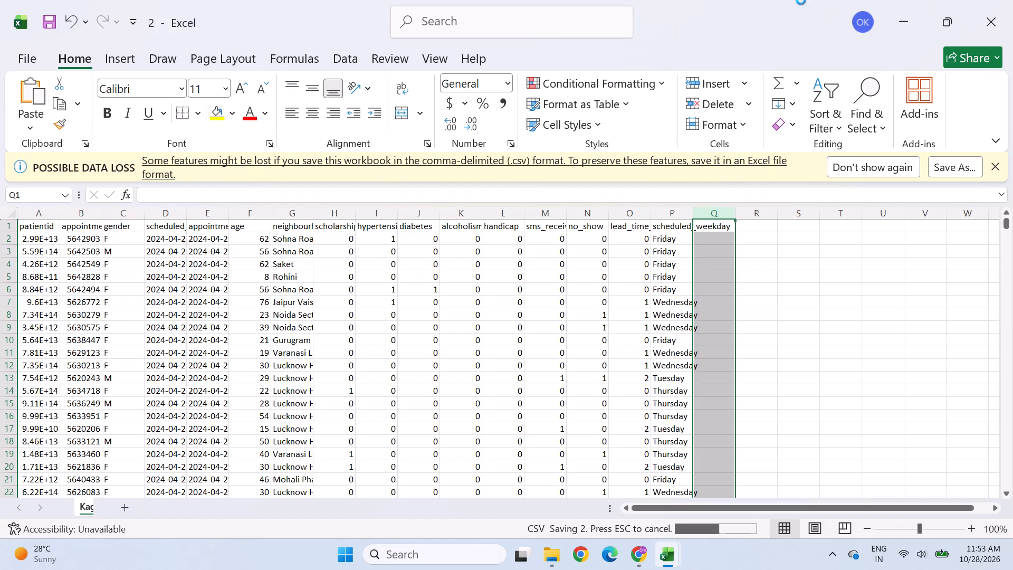
Close the saved workbook, the Medical Appointment No Shows workbook and the File Explorer archive window.
{"action": "left_click", "coordinate": [1006, 25]}
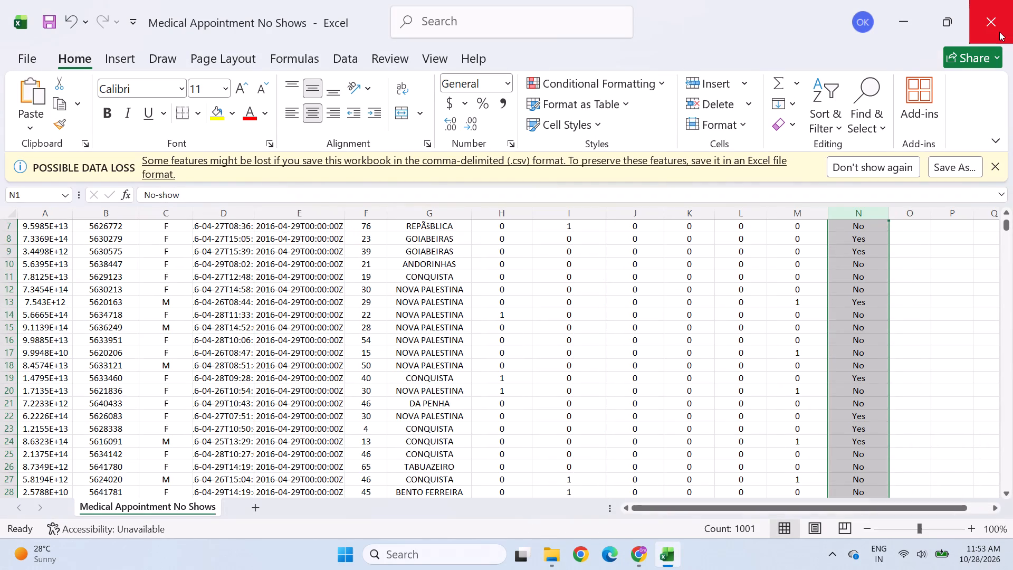
{"action": "scroll", "coordinate": [458, 256], "scroll_direction": "up", "scroll_amount": 15}
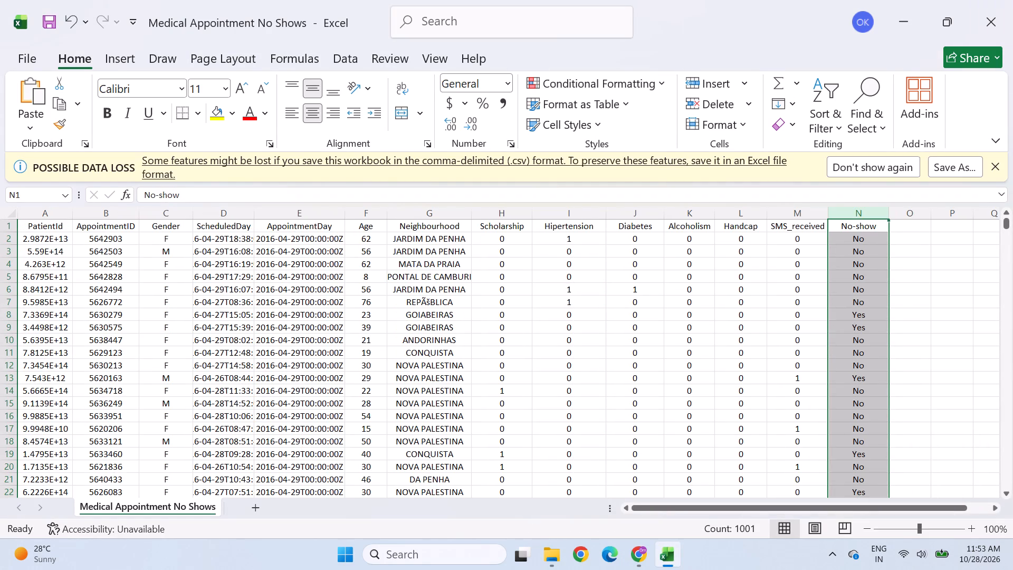
{"action": "left_click", "coordinate": [1012, 0]}
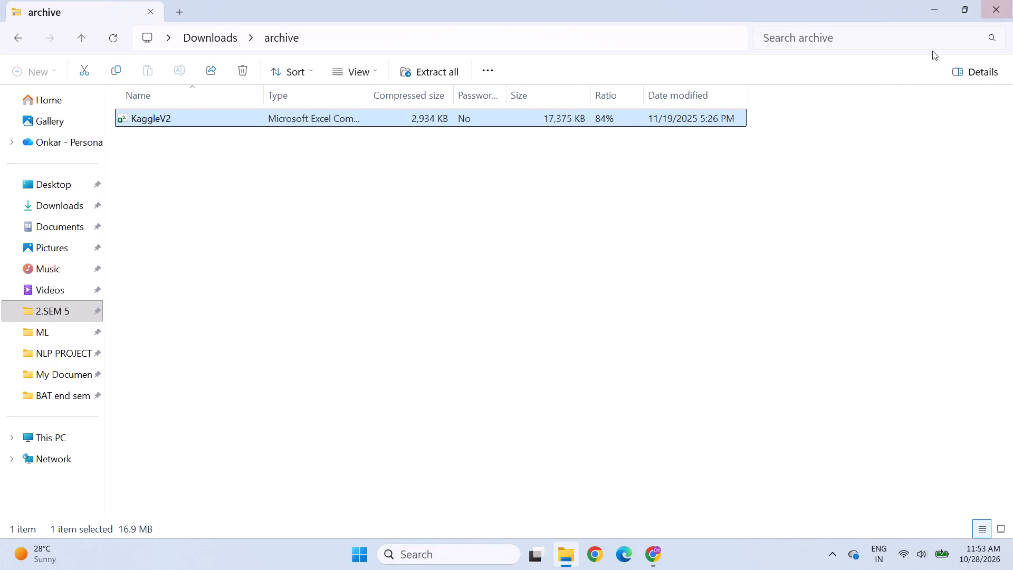
{"action": "left_click", "coordinate": [1009, 0]}
Look over the Kaggle Medical Appointment No-Shows page, including its description and the KaggleV2.csv data preview.
{"action": "scroll", "coordinate": [243, 227], "scroll_direction": "up", "scroll_amount": 5}
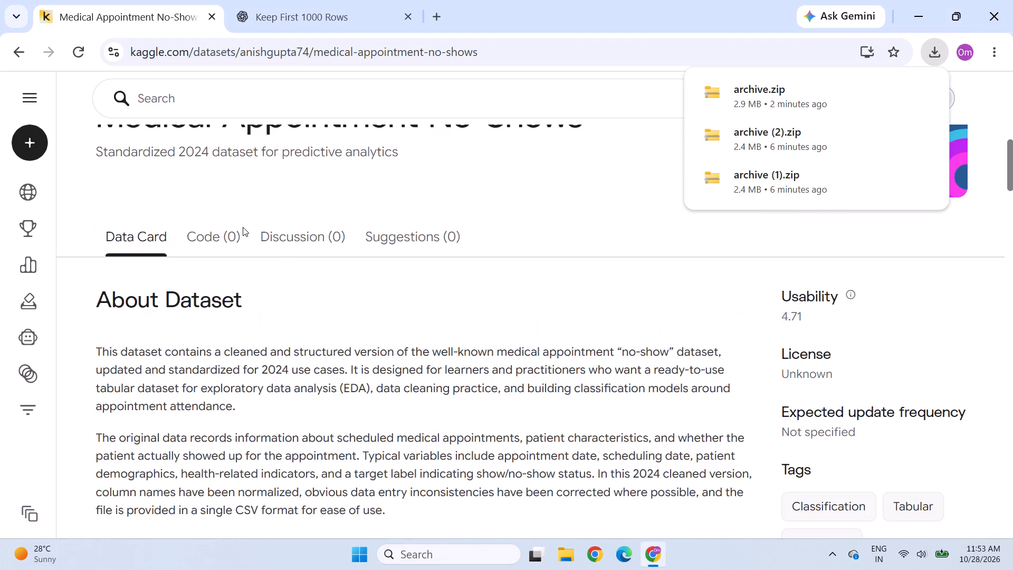
{"action": "scroll", "coordinate": [243, 227], "scroll_direction": "up", "scroll_amount": 14}
{"action": "left_click", "coordinate": [611, 277]}
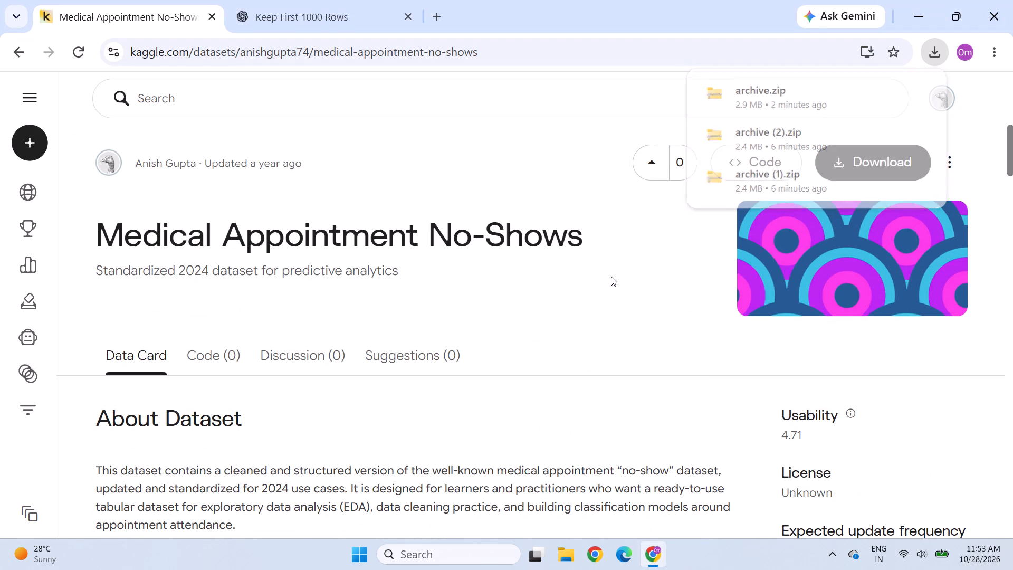
{"action": "scroll", "coordinate": [610, 271], "scroll_direction": "down", "scroll_amount": 10}
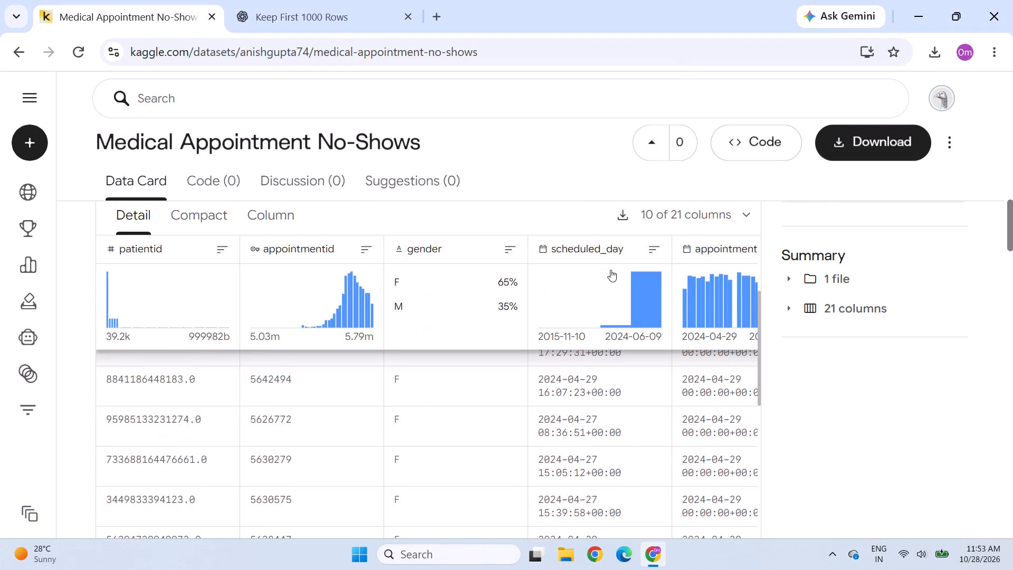
{"action": "scroll", "coordinate": [615, 392], "scroll_direction": "up", "scroll_amount": 11}
{"action": "scroll", "coordinate": [678, 318], "scroll_direction": "down", "scroll_amount": 6}
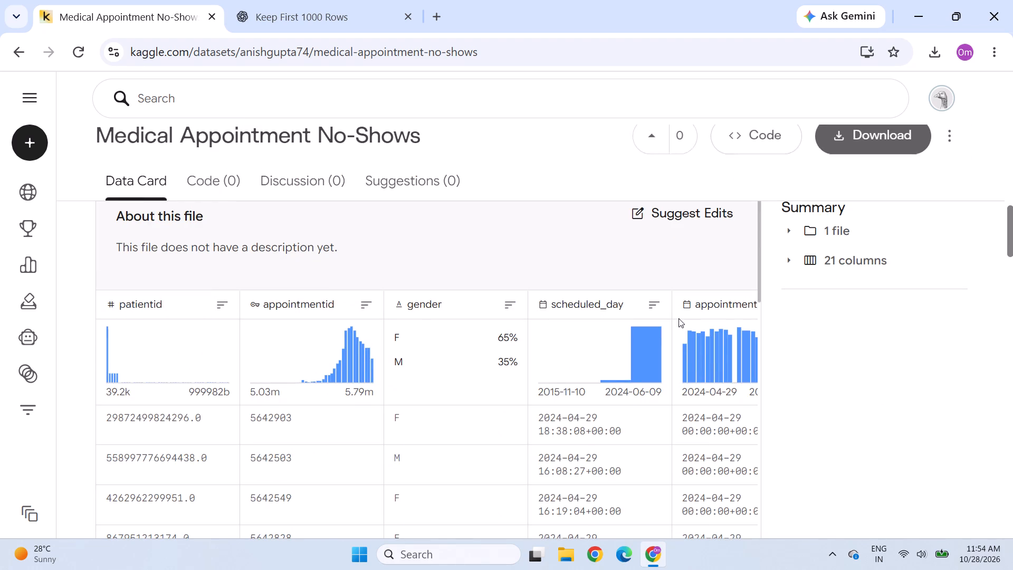
{"action": "scroll", "coordinate": [769, 273], "scroll_direction": "up", "scroll_amount": 3}
Look through the full list of KaggleV2.csv columns in the data preview, leaving the column selection as it is.
{"action": "left_click", "coordinate": [678, 412]}
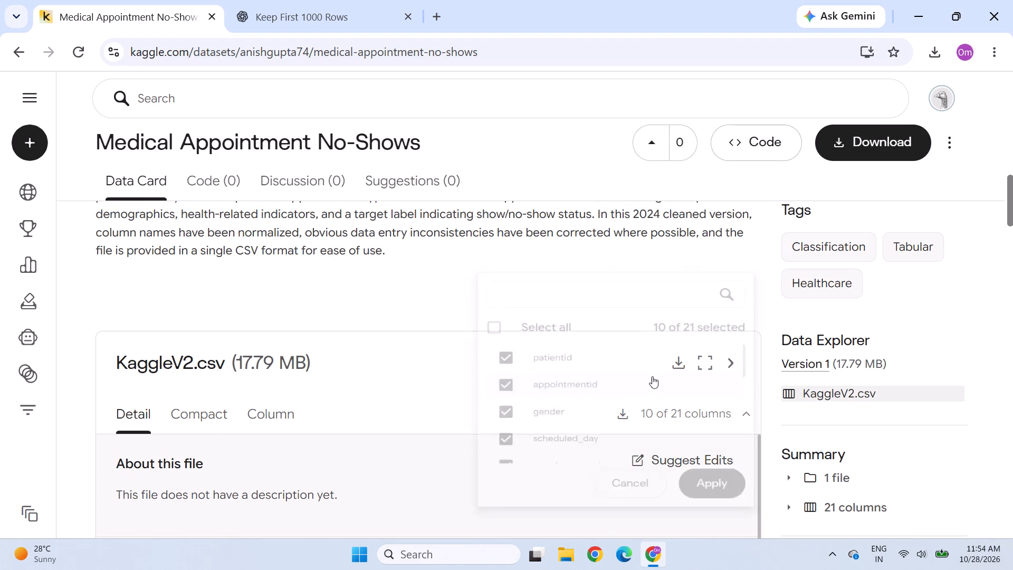
{"action": "scroll", "coordinate": [651, 372], "scroll_direction": "down", "scroll_amount": 3}
{"action": "scroll", "coordinate": [651, 372], "scroll_direction": "up", "scroll_amount": 4}
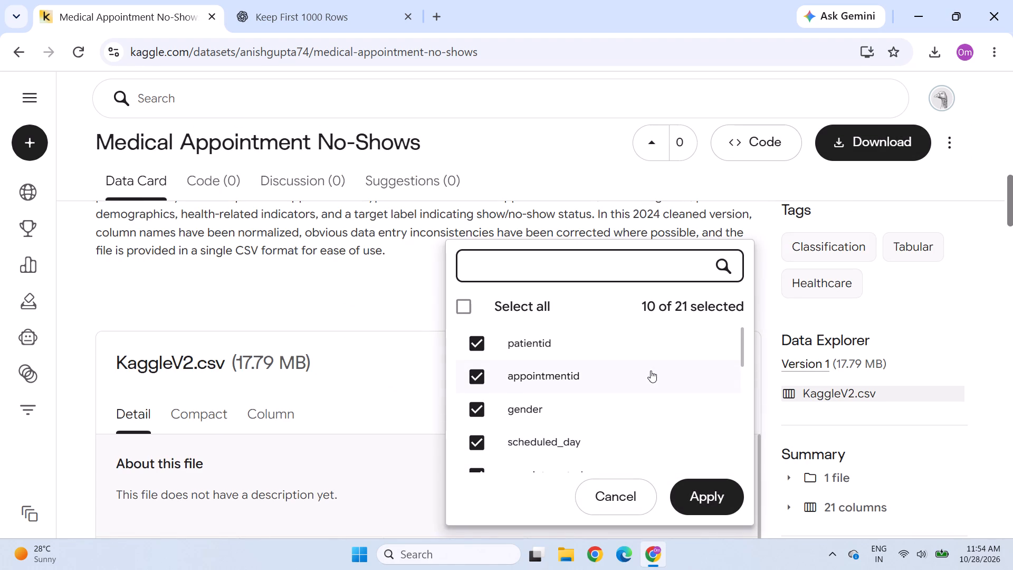
{"action": "scroll", "coordinate": [651, 370], "scroll_direction": "down", "scroll_amount": 3}
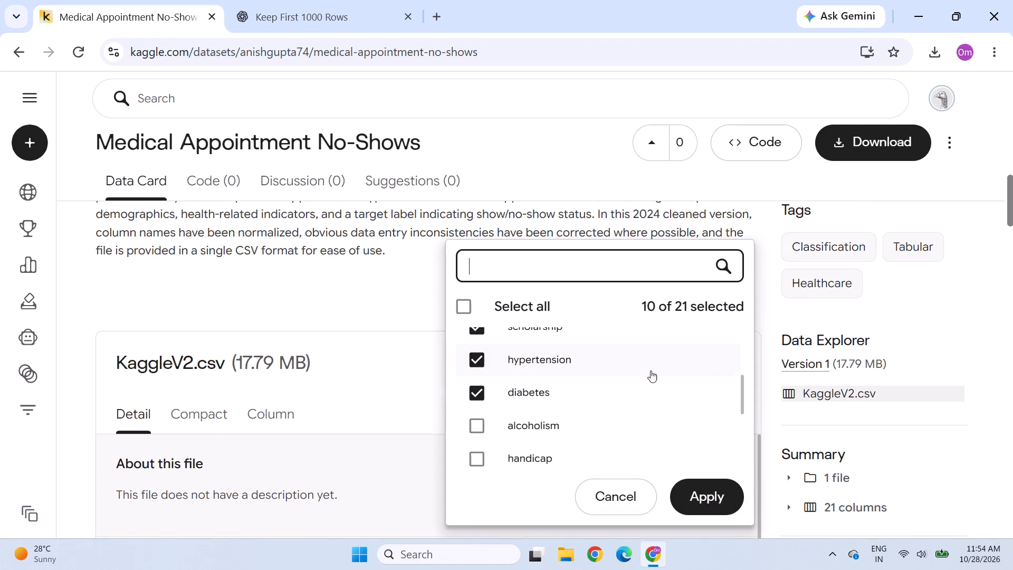
{"action": "scroll", "coordinate": [651, 370], "scroll_direction": "down", "scroll_amount": 9}
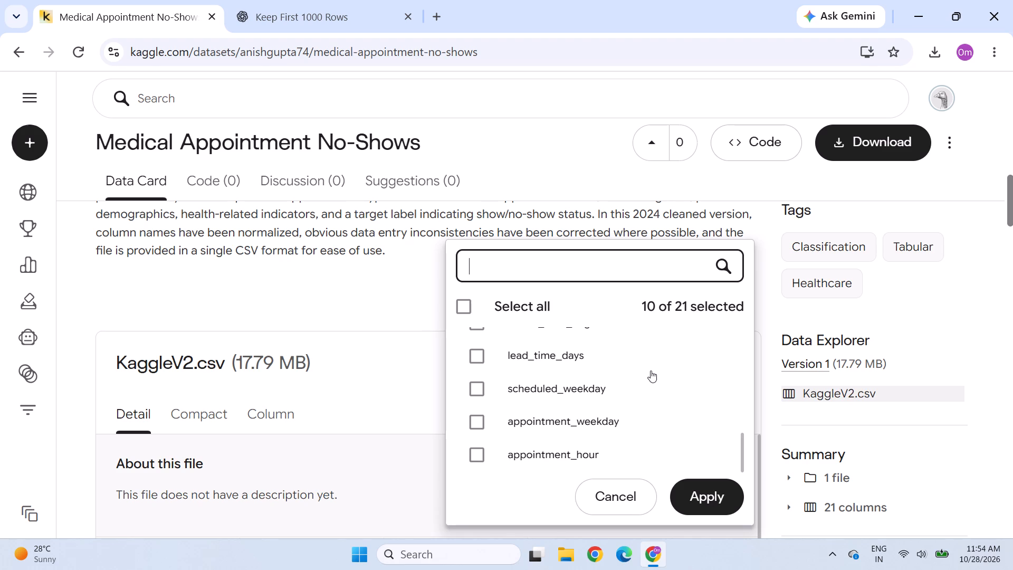
{"action": "left_click", "coordinate": [327, 308]}
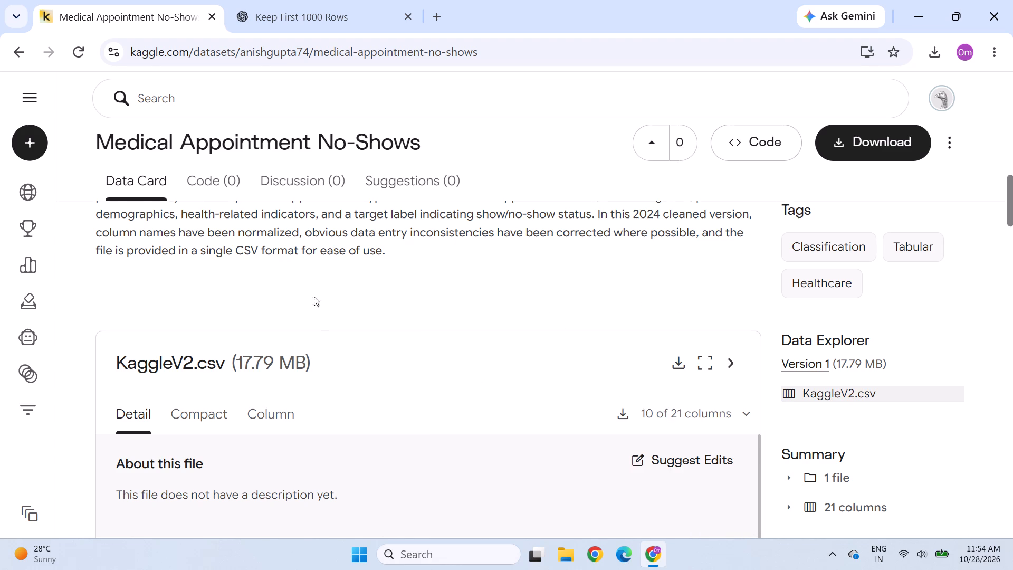
Copy the web address of the Kaggle Medical Appointment No-Shows dataset page.
{"action": "scroll", "coordinate": [284, 290], "scroll_direction": "up", "scroll_amount": 12}
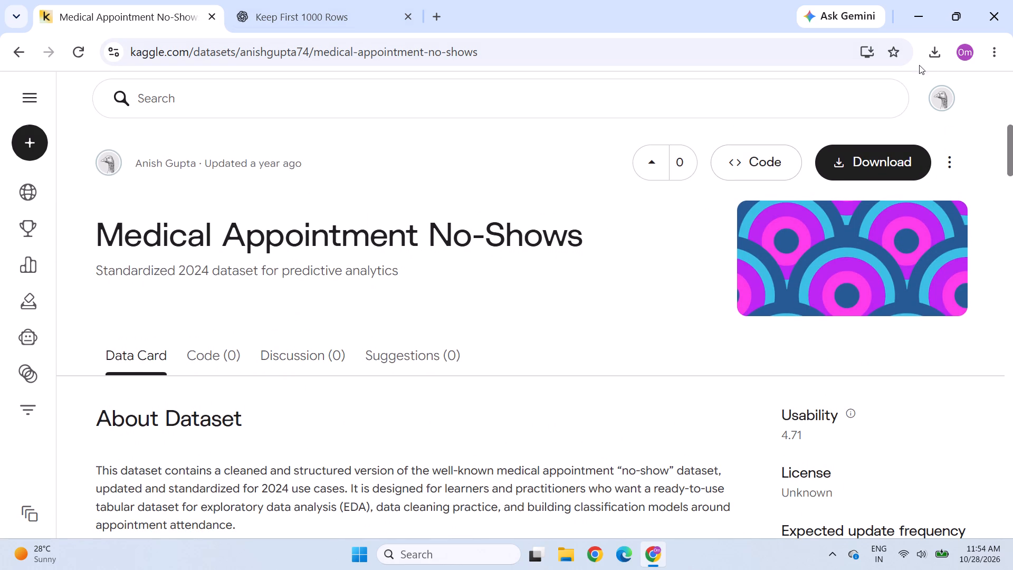
{"action": "left_click", "coordinate": [261, 56]}
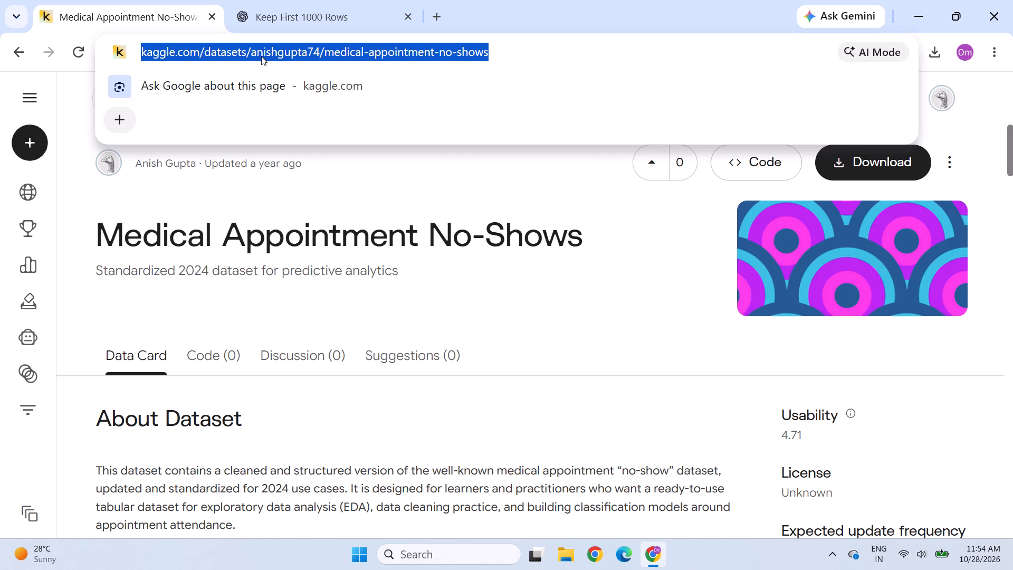
{"action": "key", "text": "ctrl+c"}
Switch to WhatsApp.
{"action": "left_click", "coordinate": [365, 549]}
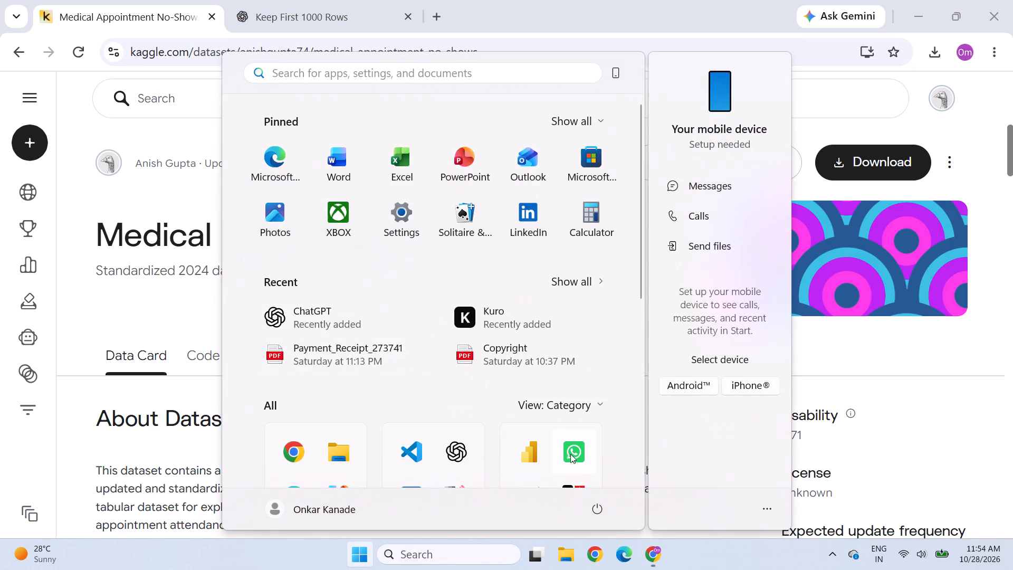
{"action": "left_click", "coordinate": [570, 454]}
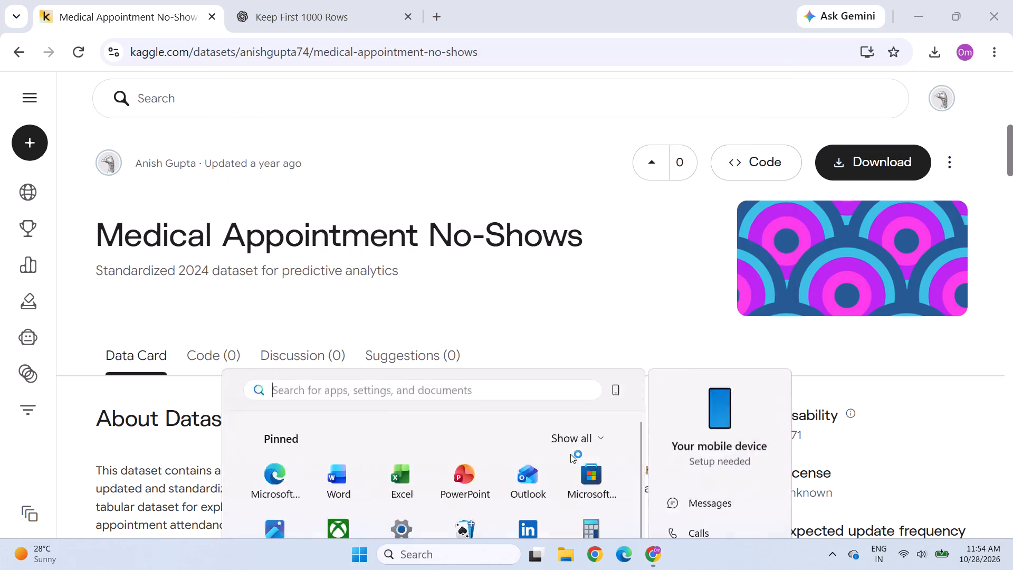
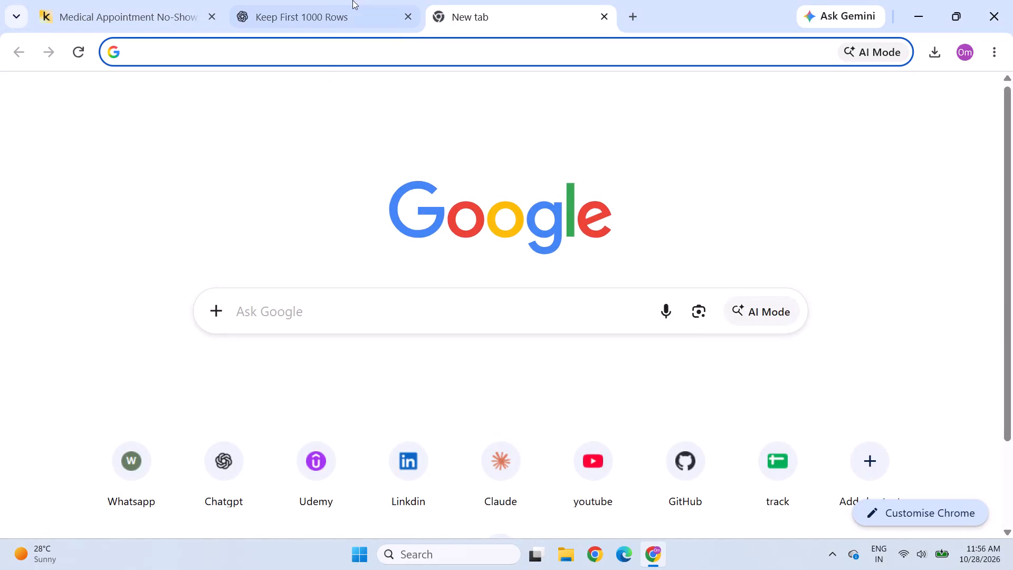
Return to the Medical Appointment No-Shows dataset page on Kaggle and copy its web address again.
{"action": "left_click", "coordinate": [312, 0]}
{"action": "left_click", "coordinate": [134, 5]}
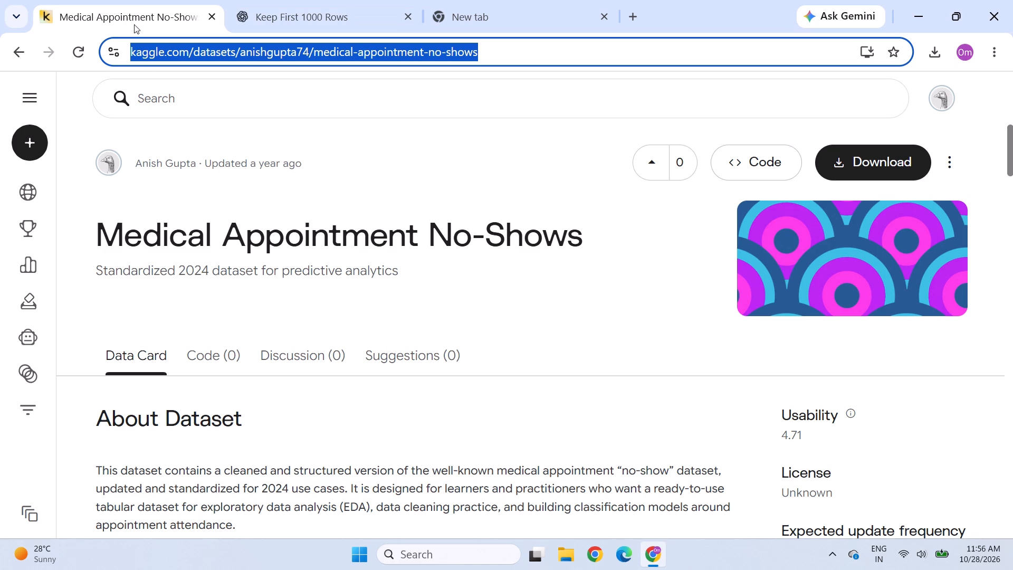
{"action": "right_click", "coordinate": [331, 43]}
{"action": "left_click", "coordinate": [384, 205]}
Open the WhatsApp desktop app.
{"action": "left_click", "coordinate": [353, 560]}
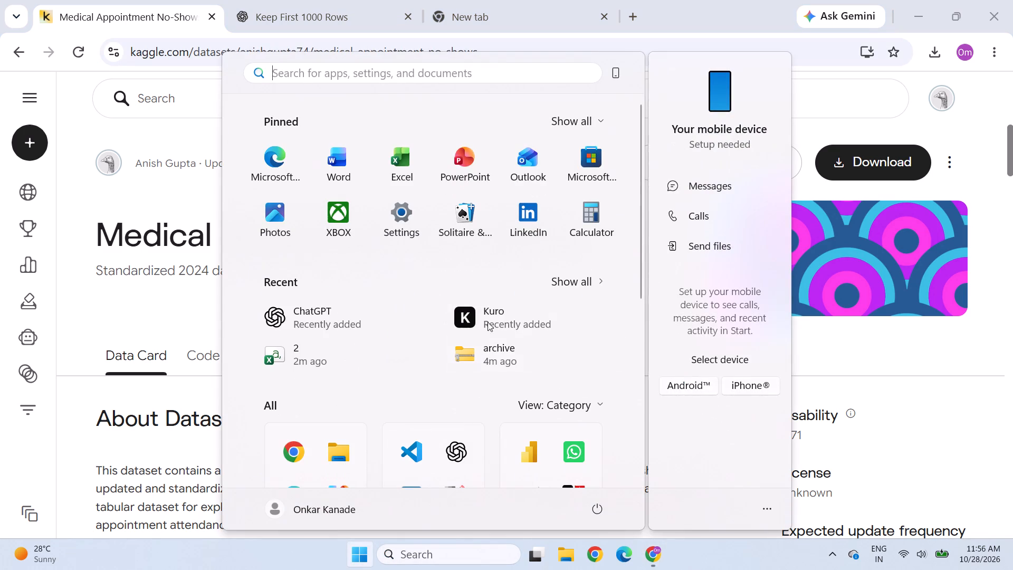
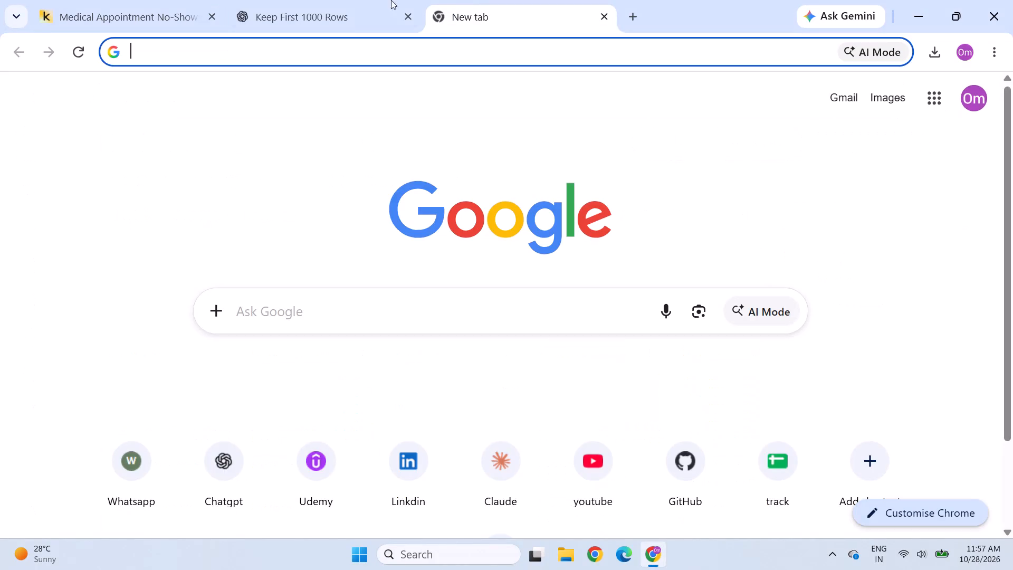
Leave the browser and open dataset file 2 from its folder in Excel.
{"action": "left_click", "coordinate": [335, 0]}
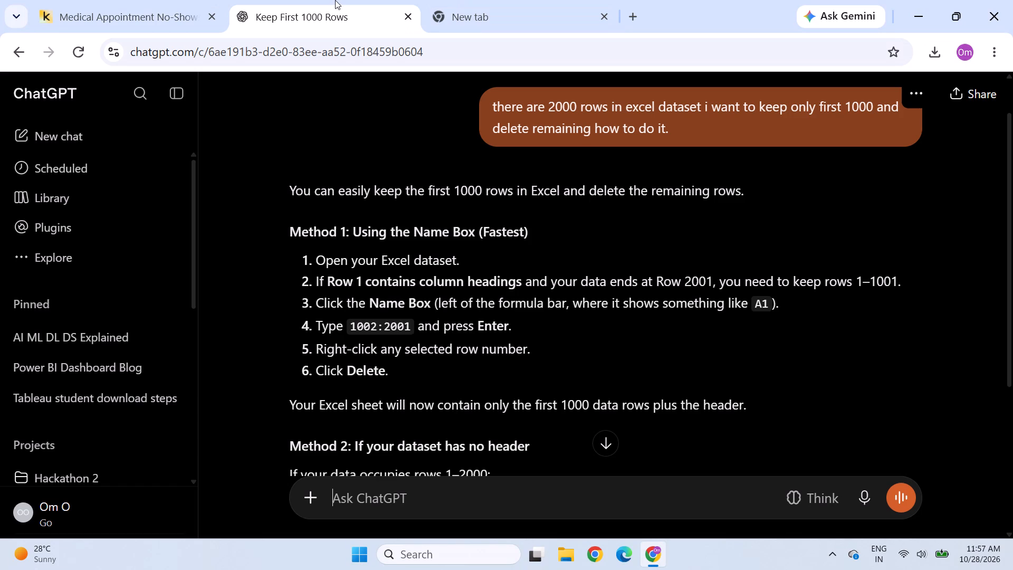
{"action": "left_click", "coordinate": [89, 21]}
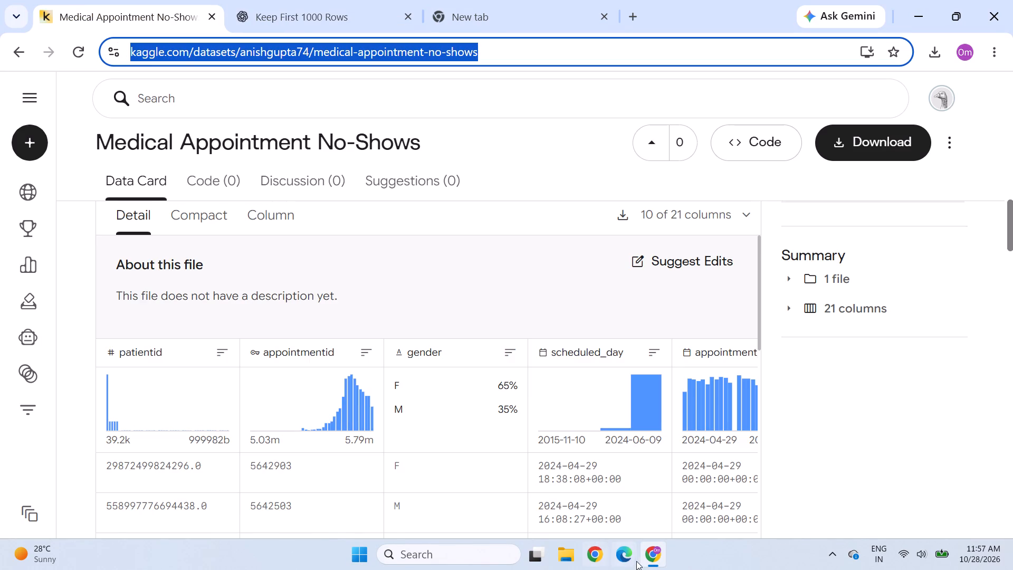
{"action": "left_click", "coordinate": [899, 9]}
{"action": "left_click", "coordinate": [914, 5]}
{"action": "double_click", "coordinate": [723, 134]}
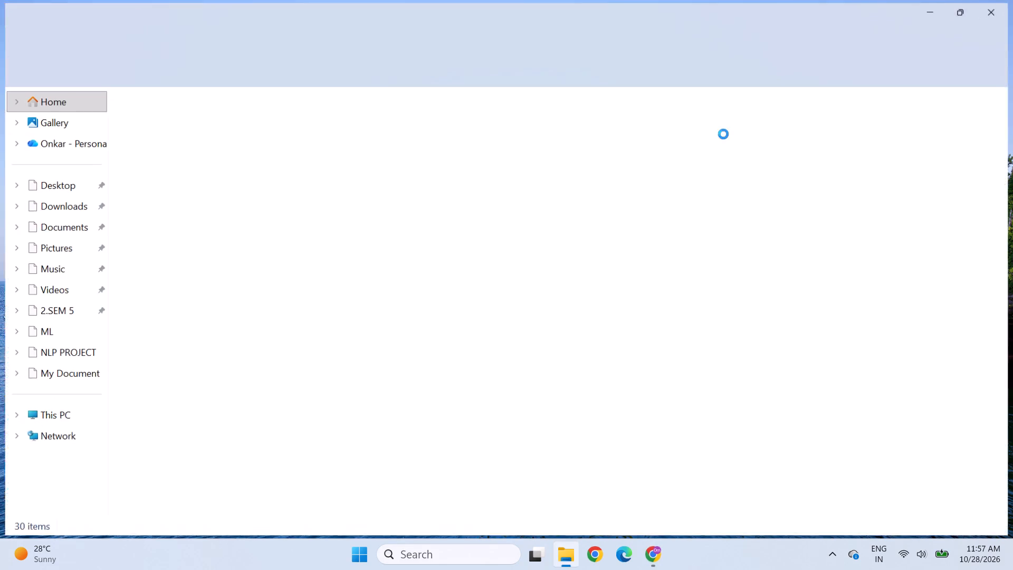
{"action": "double_click", "coordinate": [260, 124]}
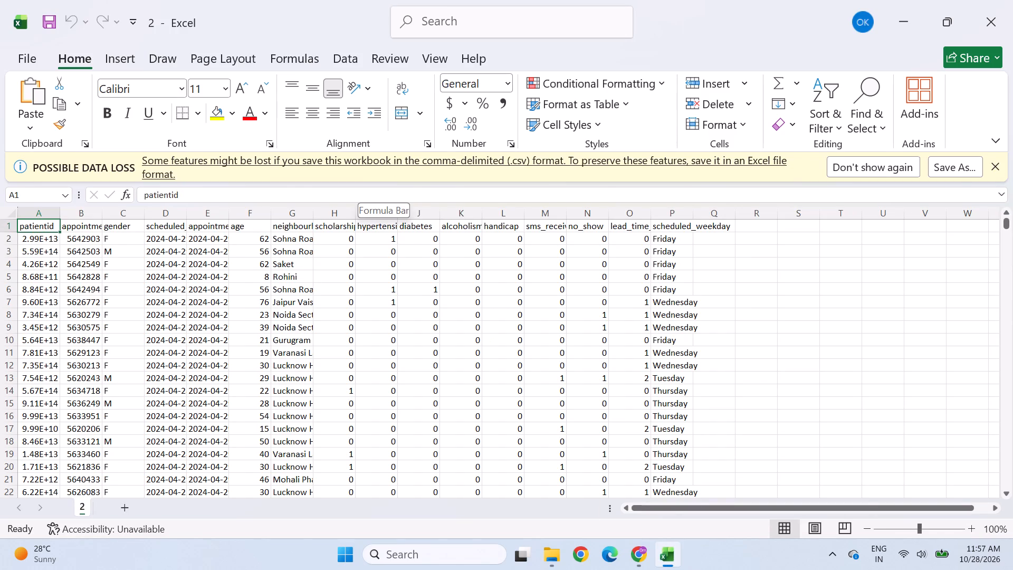
Examine the dataset's column headers from appointmentid to scholarship and the first records.
{"action": "left_click", "coordinate": [86, 227]}
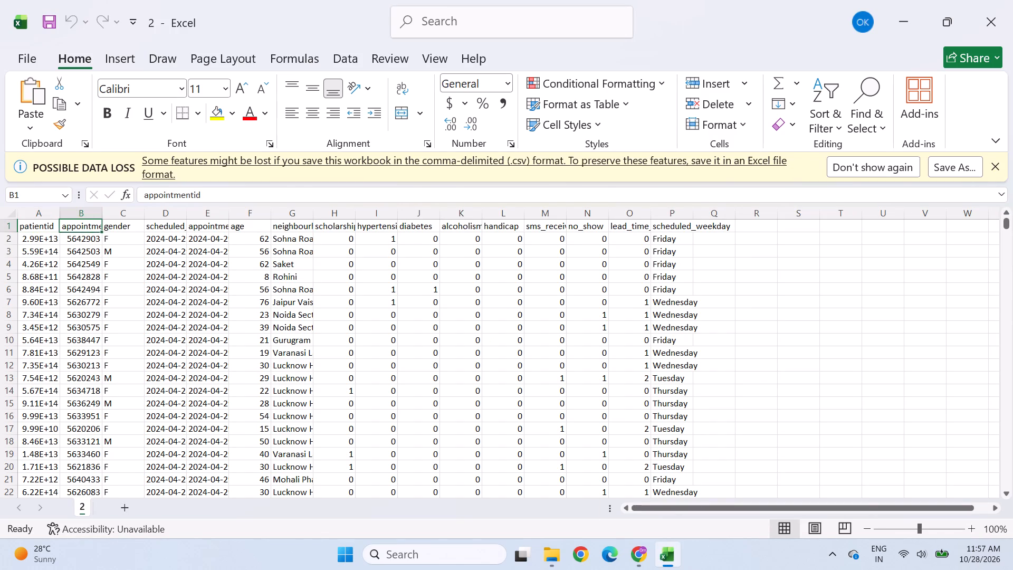
{"action": "left_click", "coordinate": [125, 225]}
{"action": "left_click", "coordinate": [183, 230]}
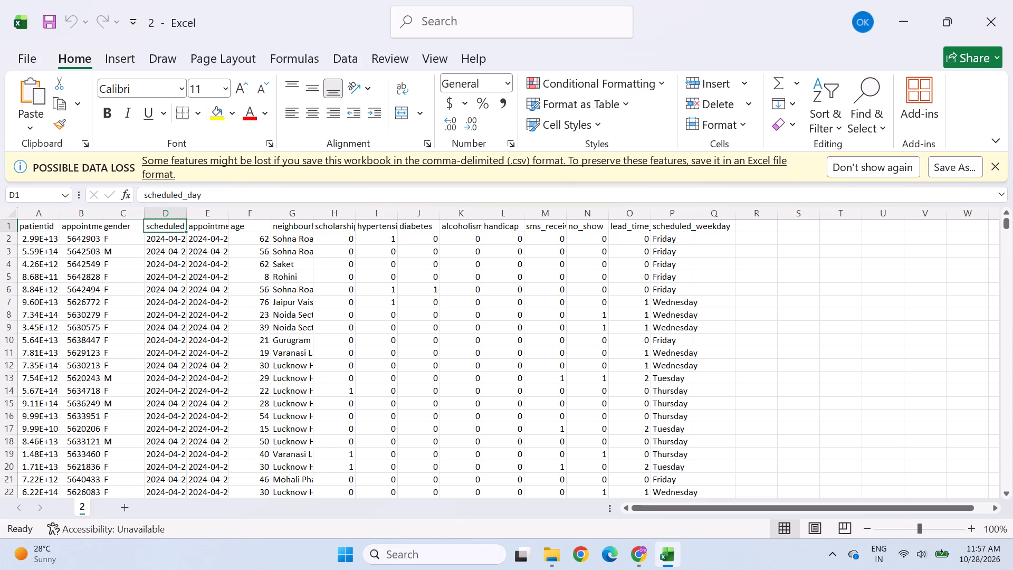
{"action": "left_click", "coordinate": [205, 227]}
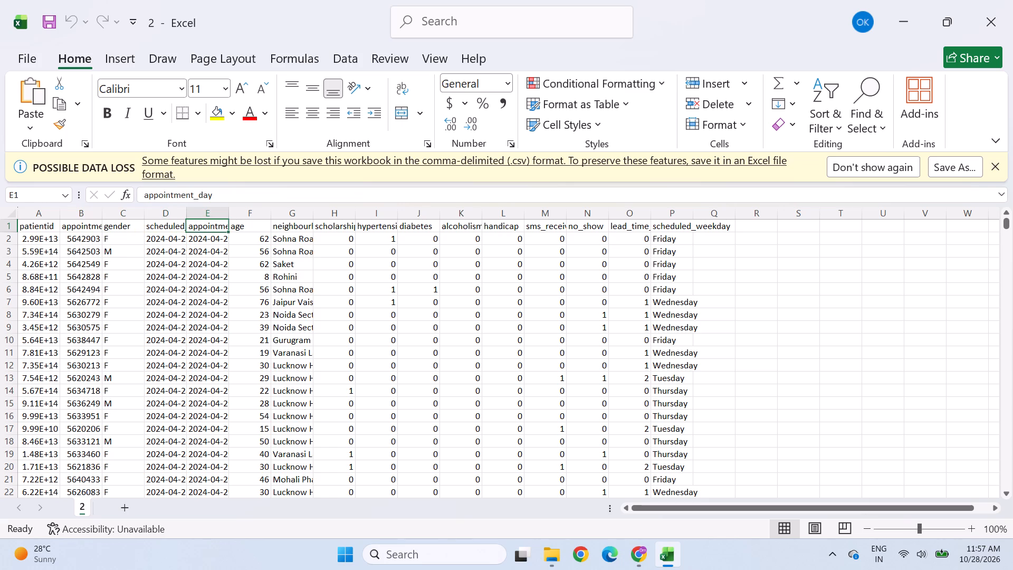
{"action": "left_click", "coordinate": [249, 224]}
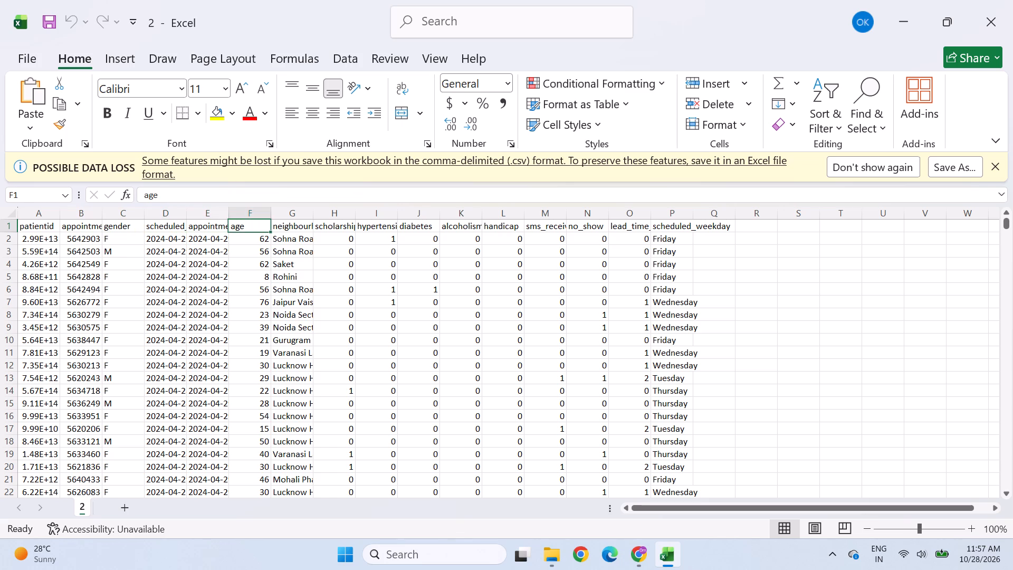
{"action": "left_click", "coordinate": [295, 229]}
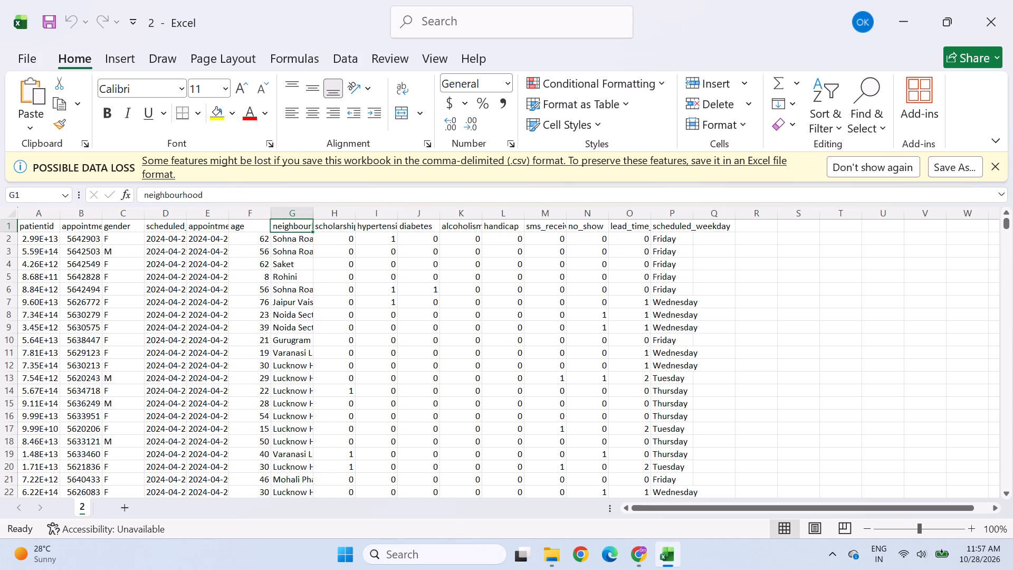
{"action": "left_click", "coordinate": [326, 224]}
{"action": "scroll", "coordinate": [328, 259], "scroll_direction": "down", "scroll_amount": 1}
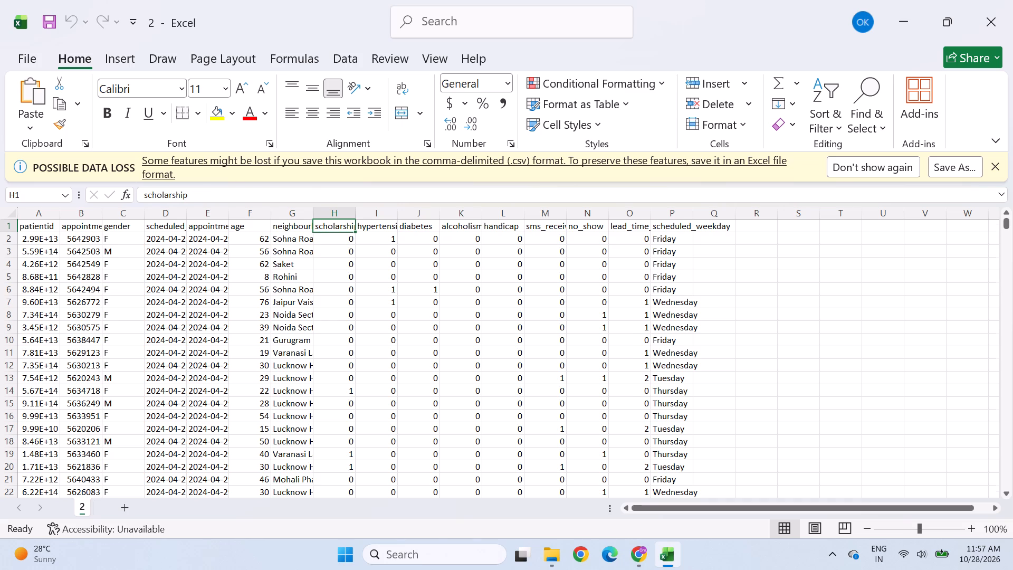
{"action": "scroll", "coordinate": [328, 259], "scroll_direction": "down", "scroll_amount": 9}
{"action": "scroll", "coordinate": [328, 258], "scroll_direction": "up", "scroll_amount": 11}
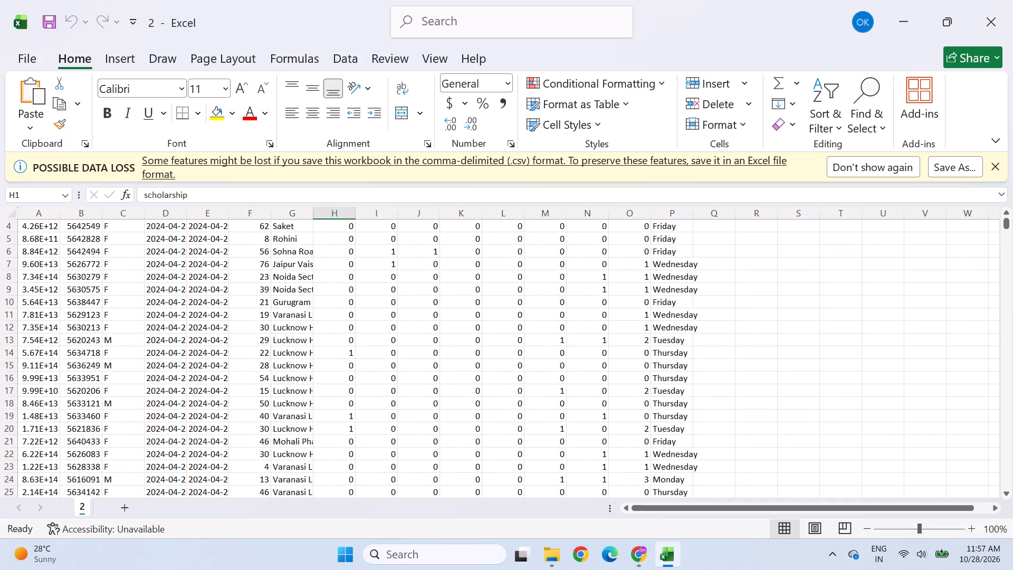
{"action": "scroll", "coordinate": [958, 275], "scroll_direction": "down", "scroll_amount": 7}
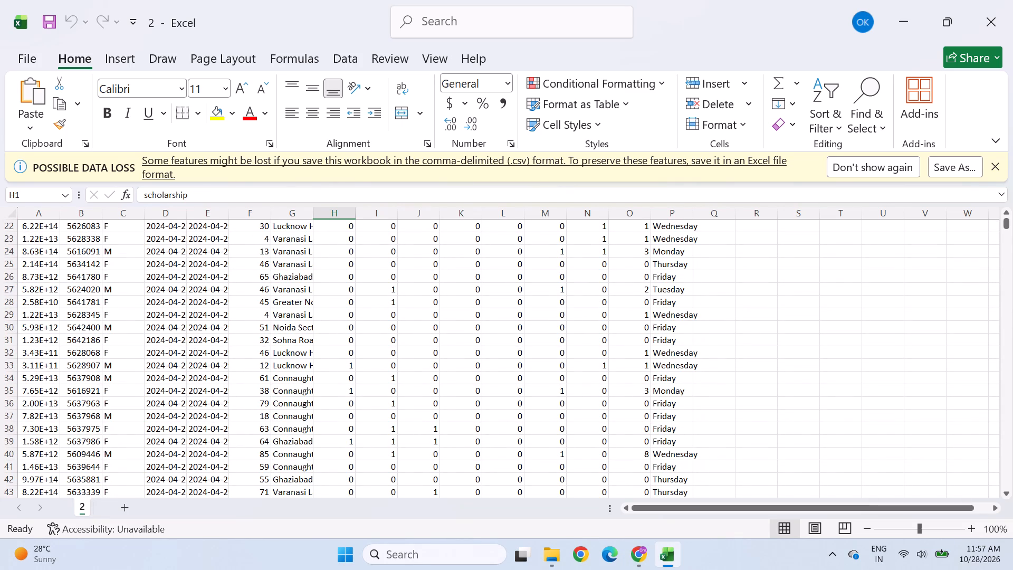
Go to the end of the dataset and check which row holds the last record.
{"action": "left_click_drag", "start_coordinate": [1006, 225], "coordinate": [1005, 511]}
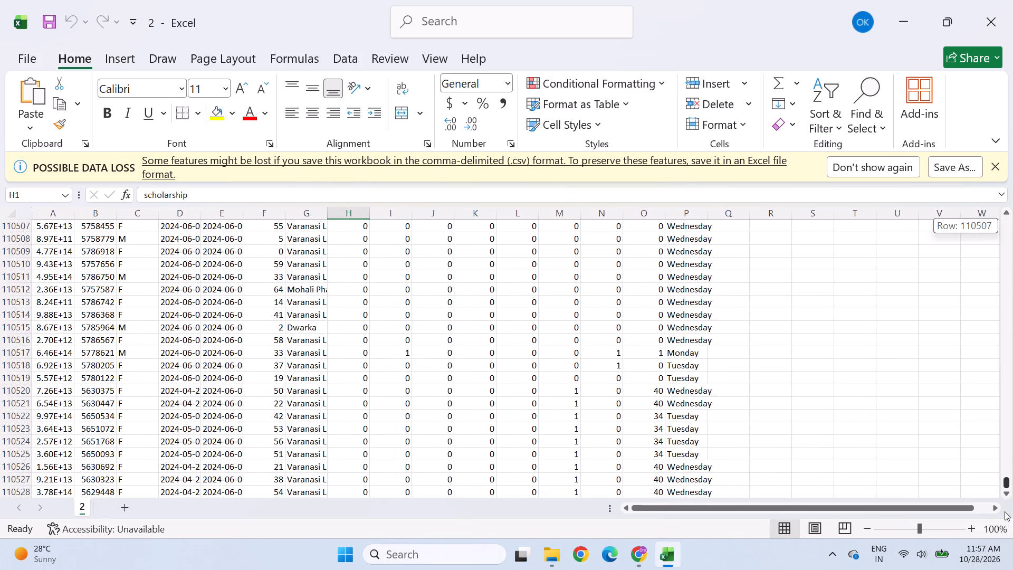
{"action": "left_click_drag", "start_coordinate": [1005, 511], "coordinate": [992, 551]}
{"action": "scroll", "coordinate": [331, 386], "scroll_direction": "down", "scroll_amount": 7}
{"action": "scroll", "coordinate": [331, 386], "scroll_direction": "up", "scroll_amount": 3}
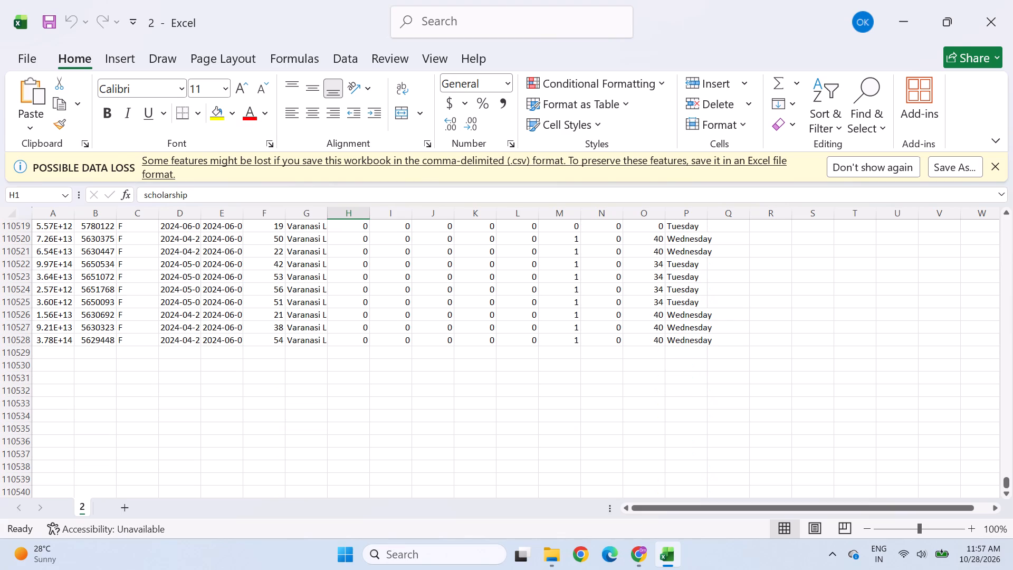
{"action": "scroll", "coordinate": [332, 328], "scroll_direction": "up", "scroll_amount": 5}
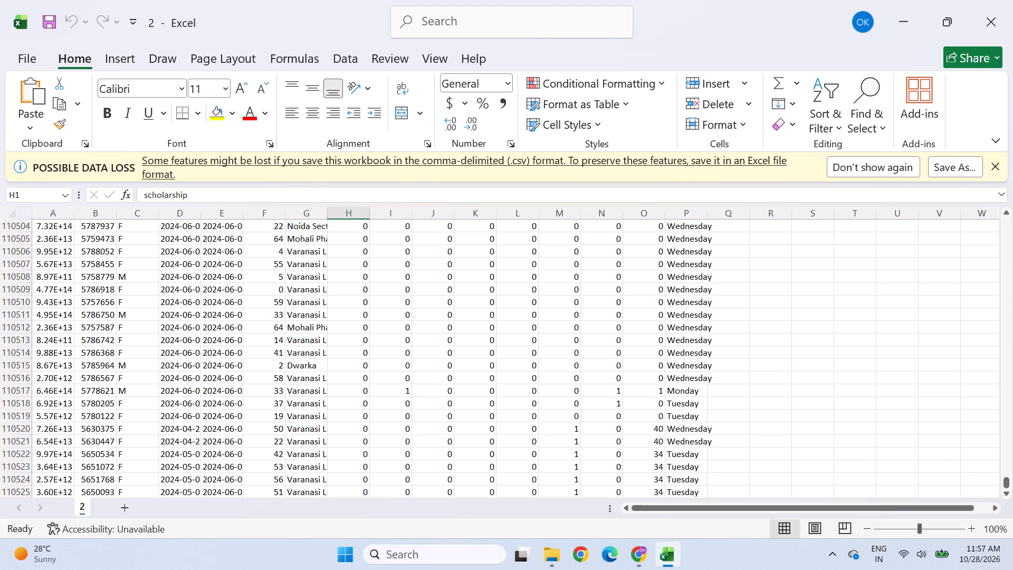
{"action": "scroll", "coordinate": [329, 373], "scroll_direction": "up", "scroll_amount": 18}
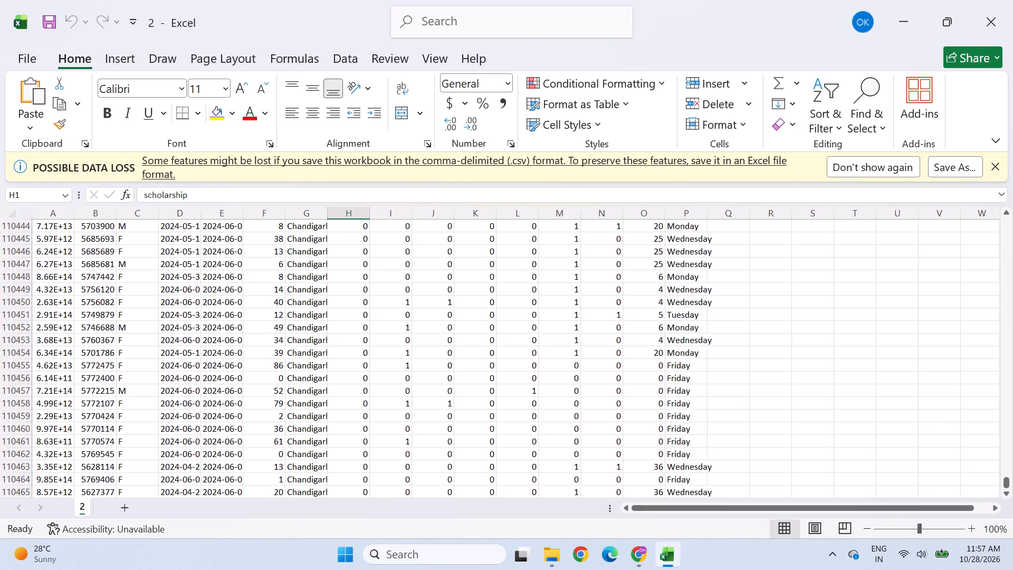
{"action": "scroll", "coordinate": [329, 373], "scroll_direction": "up", "scroll_amount": 15}
{"action": "scroll", "coordinate": [329, 373], "scroll_direction": "up", "scroll_amount": 6}
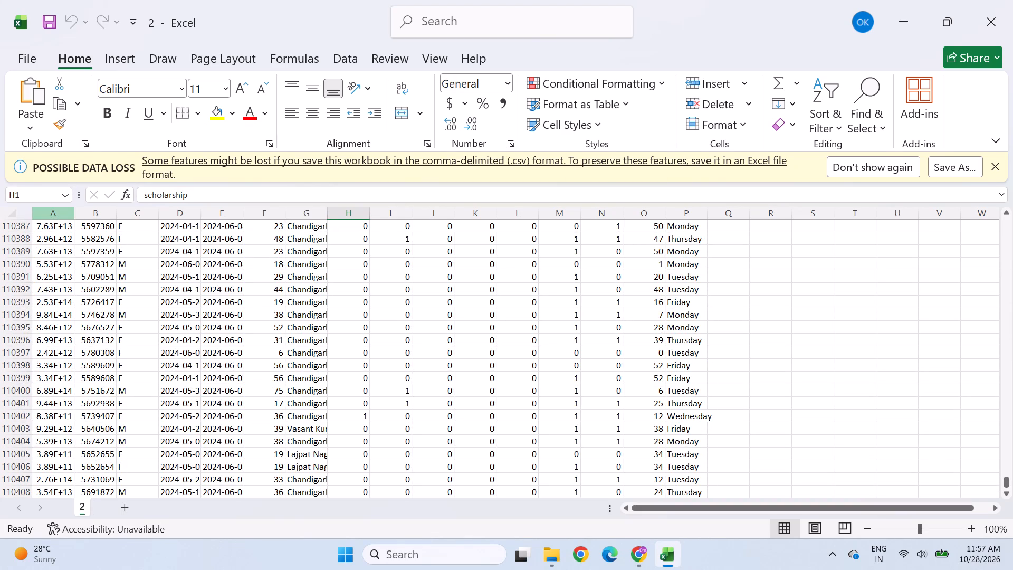
Select rows 1002:110528 and delete them, keeping only the header and the first 1000 records.
{"action": "left_click", "coordinate": [31, 194]}
{"action": "key", "text": "BackSpace"}
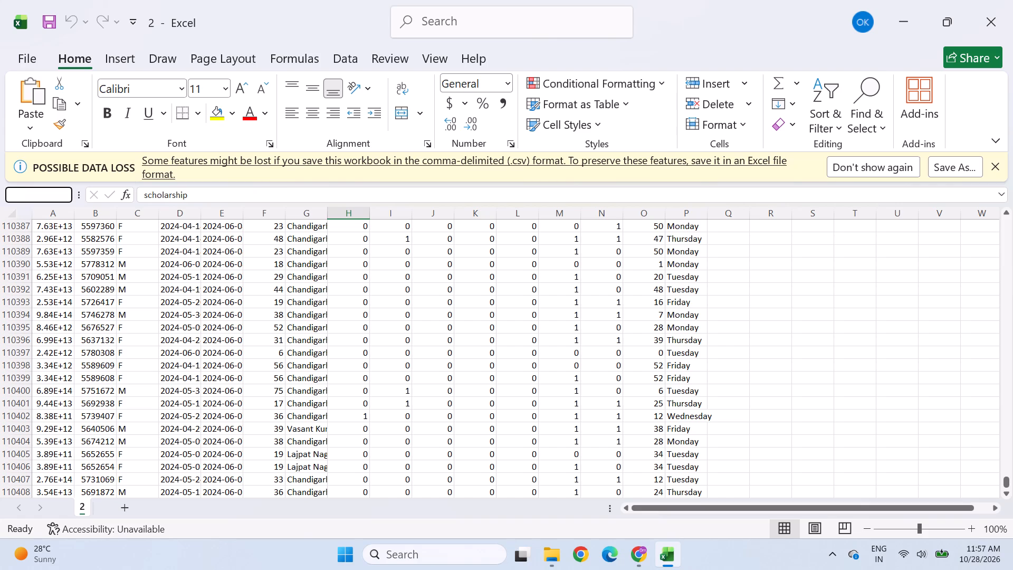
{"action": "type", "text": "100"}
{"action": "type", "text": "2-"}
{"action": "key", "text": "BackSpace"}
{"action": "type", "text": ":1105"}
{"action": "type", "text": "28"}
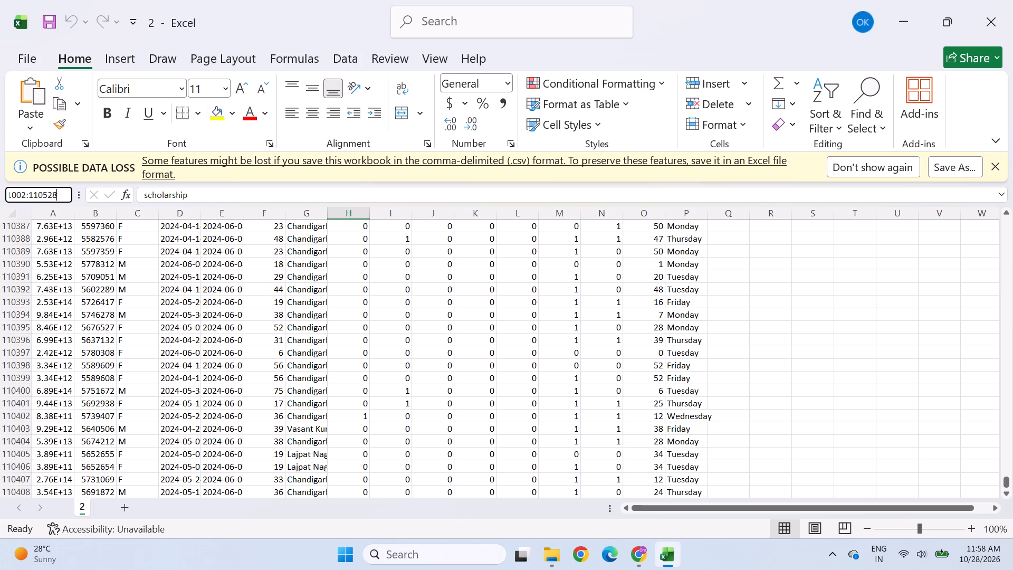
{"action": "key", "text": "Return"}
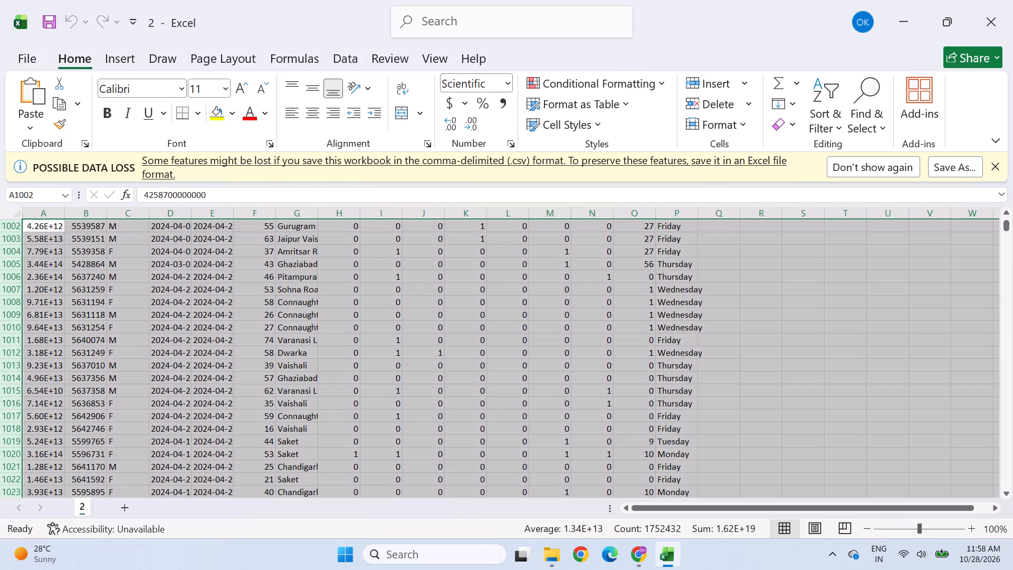
{"action": "right_click", "coordinate": [466, 339]}
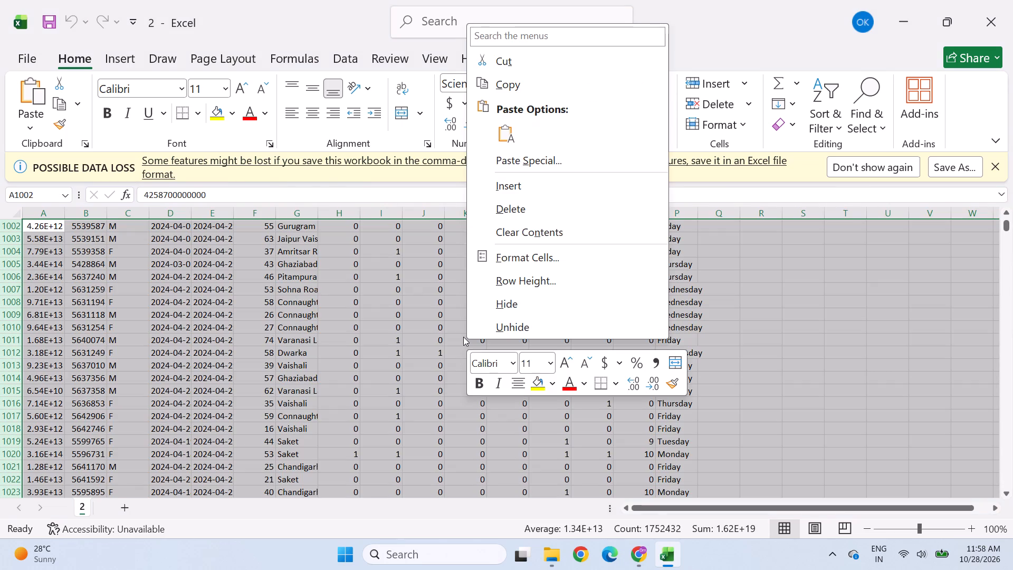
{"action": "left_click", "coordinate": [520, 213]}
{"action": "scroll", "coordinate": [235, 334], "scroll_direction": "up", "scroll_amount": 5}
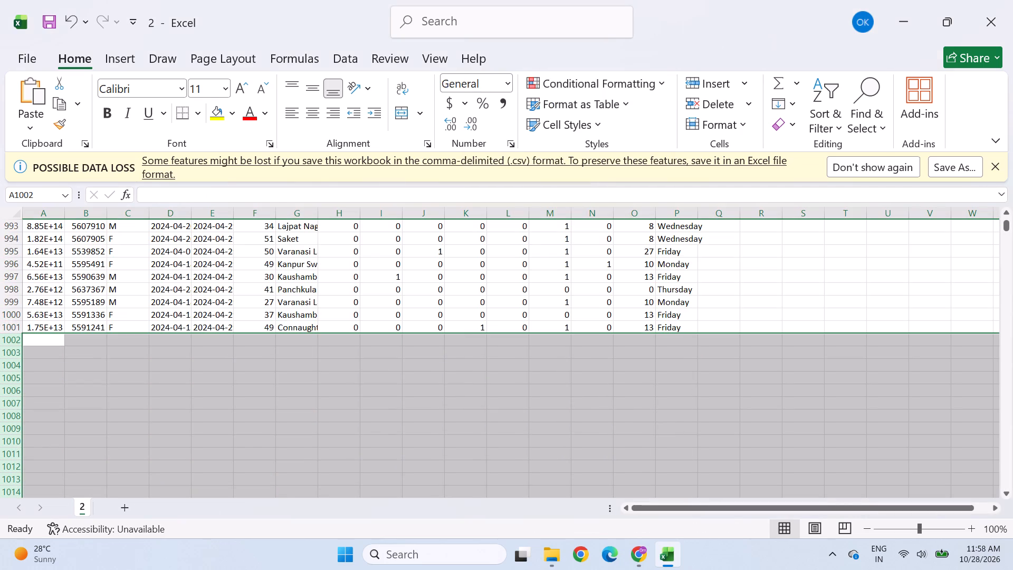
{"action": "left_click", "coordinate": [161, 433]}
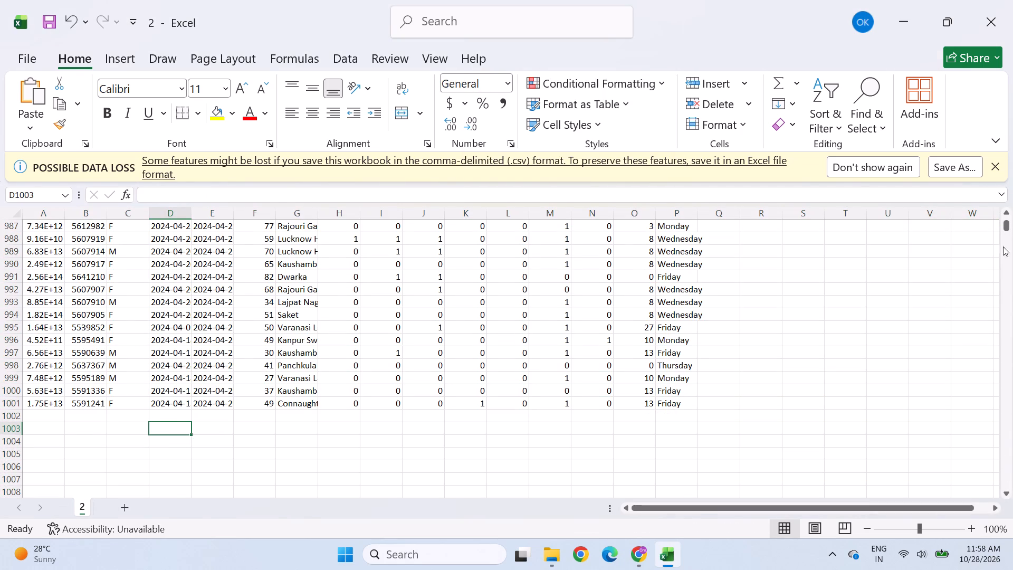
Save the trimmed dataset under its existing name 2 in CSV format.
{"action": "left_click_drag", "start_coordinate": [1008, 226], "coordinate": [1008, 205]}
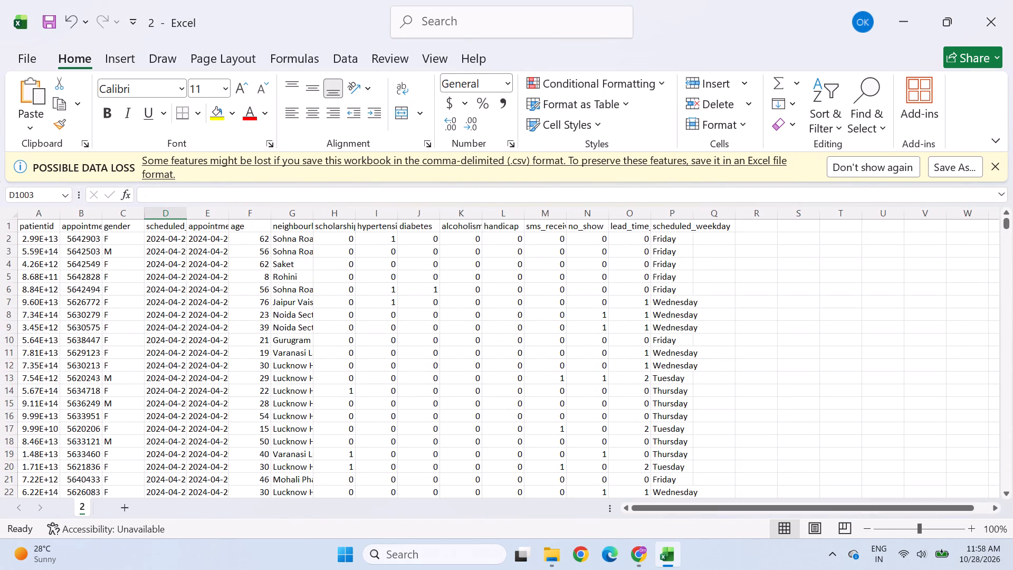
{"action": "key", "text": "ctrl+s"}
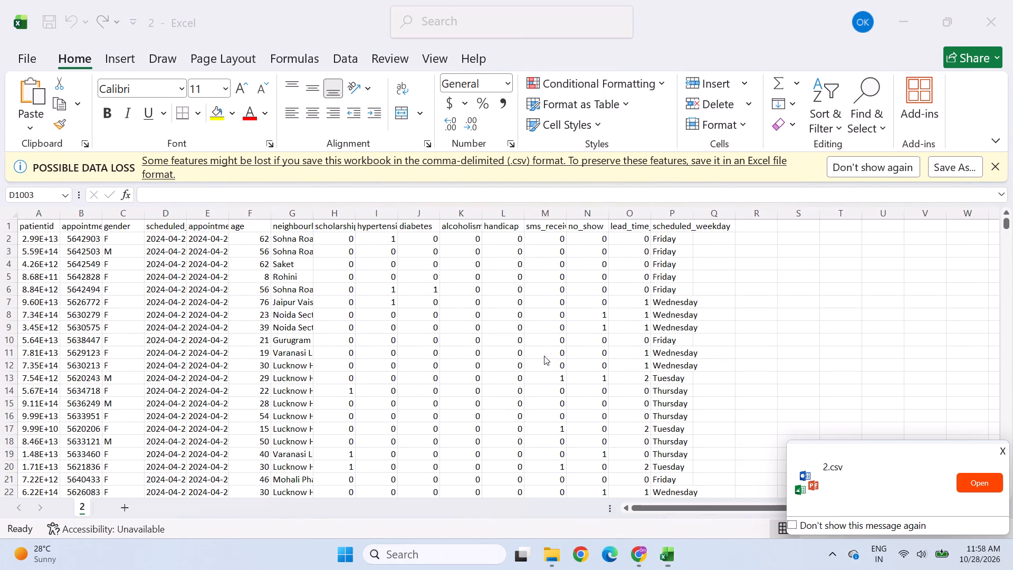
{"action": "left_click", "coordinate": [1004, 451]}
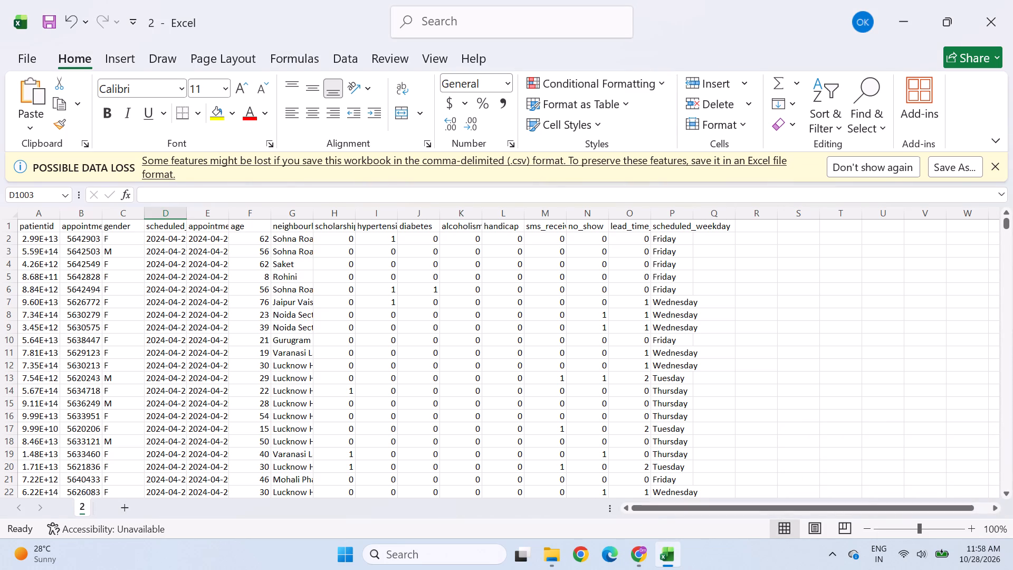
{"action": "key", "text": "ctrl+s"}
{"action": "left_click", "coordinate": [980, 480]}
{"action": "key", "text": "ctrl+s"}
{"action": "left_click", "coordinate": [974, 480]}
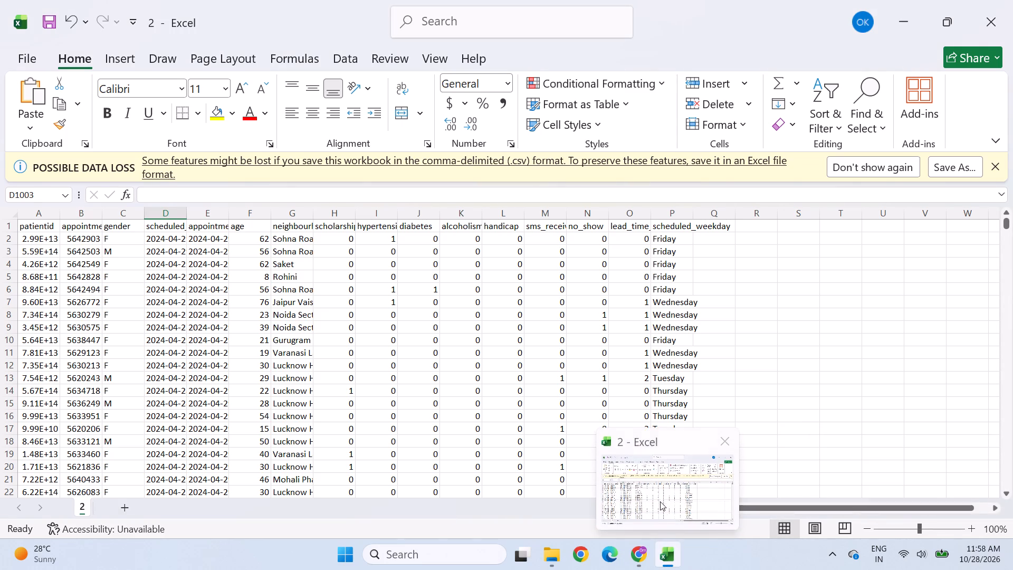
{"action": "left_click", "coordinate": [659, 495]}
{"action": "scroll", "coordinate": [540, 407], "scroll_direction": "up", "scroll_amount": 6}
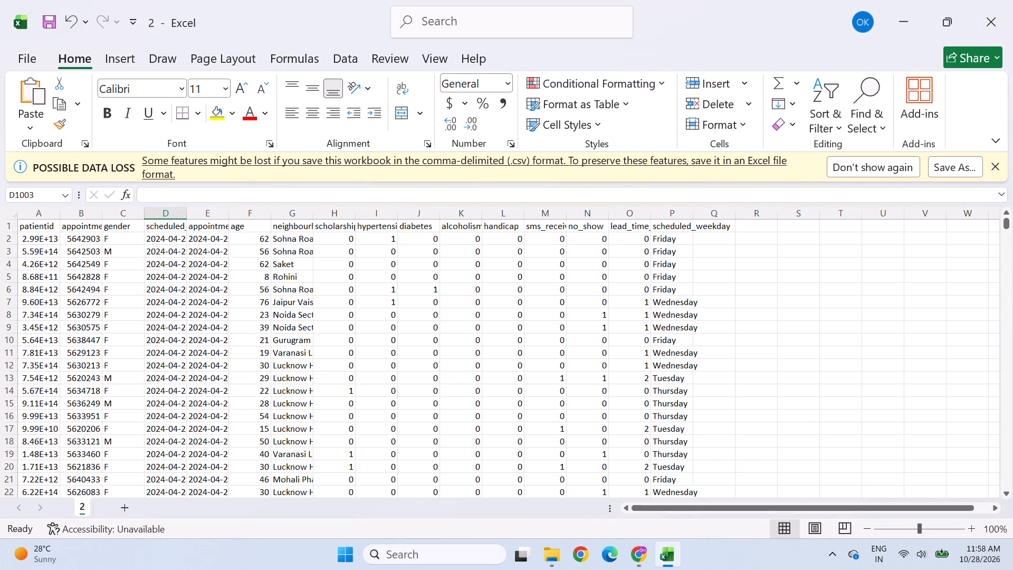
Widen the patientid column slightly and the appointmentid column enough to show its full header.
{"action": "left_click", "coordinate": [37, 210]}
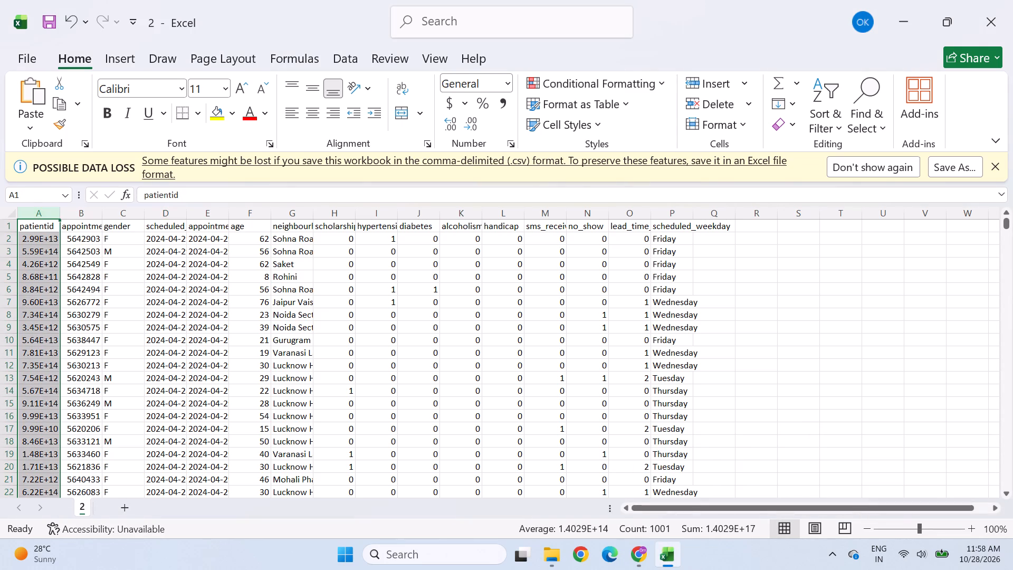
{"action": "left_click_drag", "start_coordinate": [61, 214], "coordinate": [68, 214]}
{"action": "left_click", "coordinate": [70, 213]}
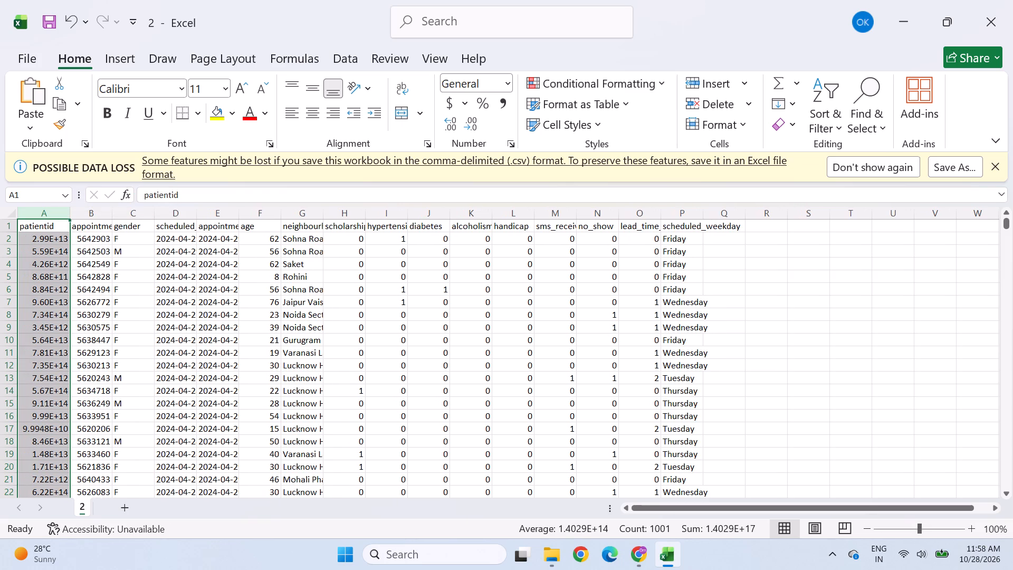
{"action": "left_click", "coordinate": [95, 213]}
{"action": "left_click_drag", "start_coordinate": [113, 213], "coordinate": [131, 211]}
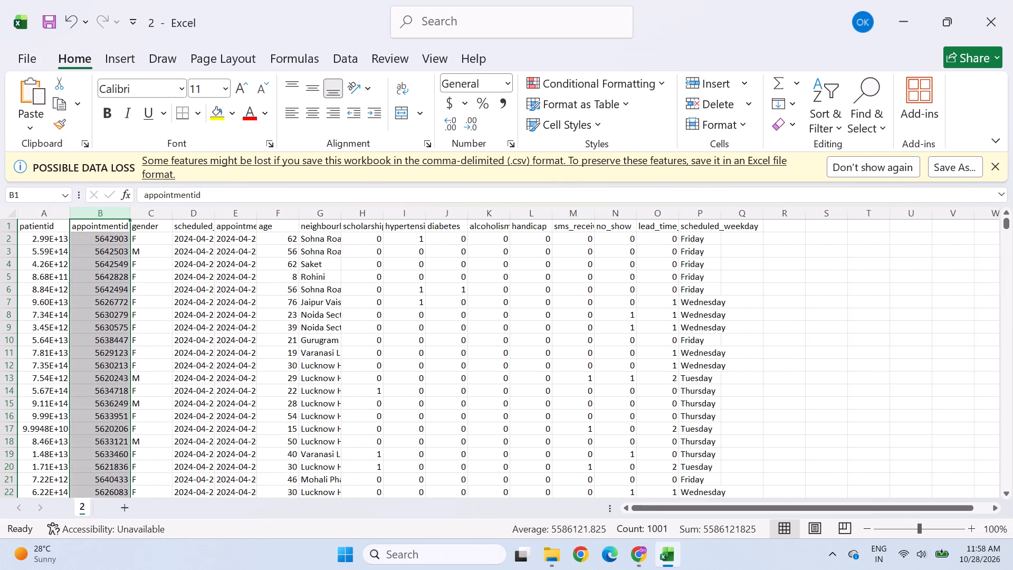
Centre the contents of all cells in the sheet horizontally.
{"action": "key", "text": "ctrl+a"}
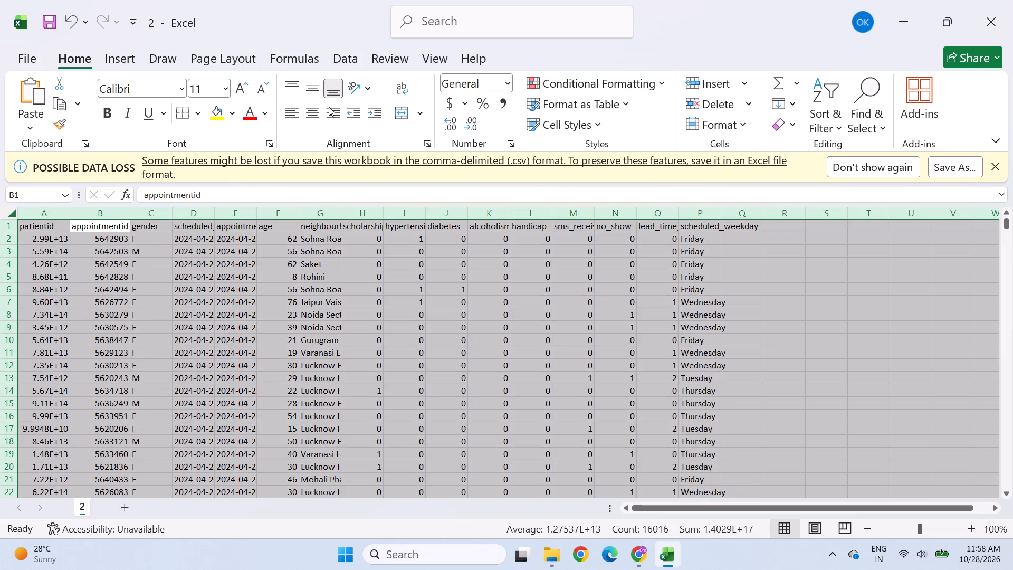
{"action": "left_click", "coordinate": [309, 118]}
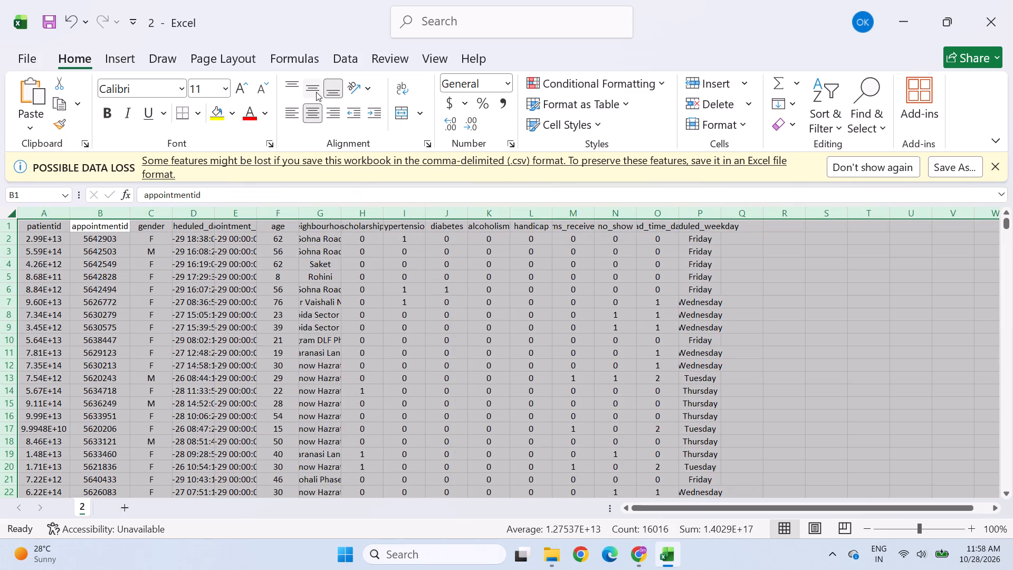
{"action": "left_click", "coordinate": [150, 227]}
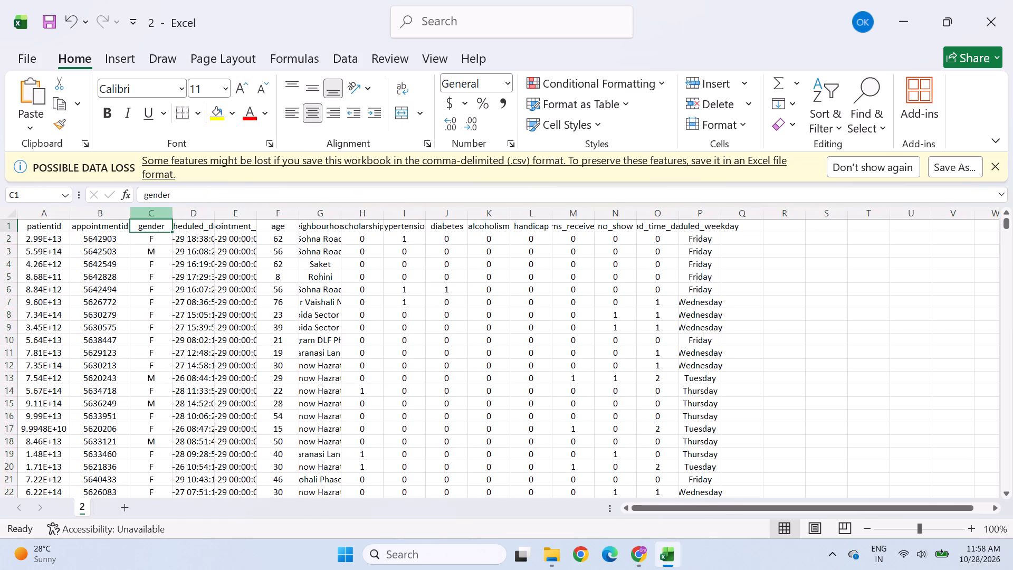
Widen the scheduled_day column until its full date and time values fit.
{"action": "left_click", "coordinate": [193, 213]}
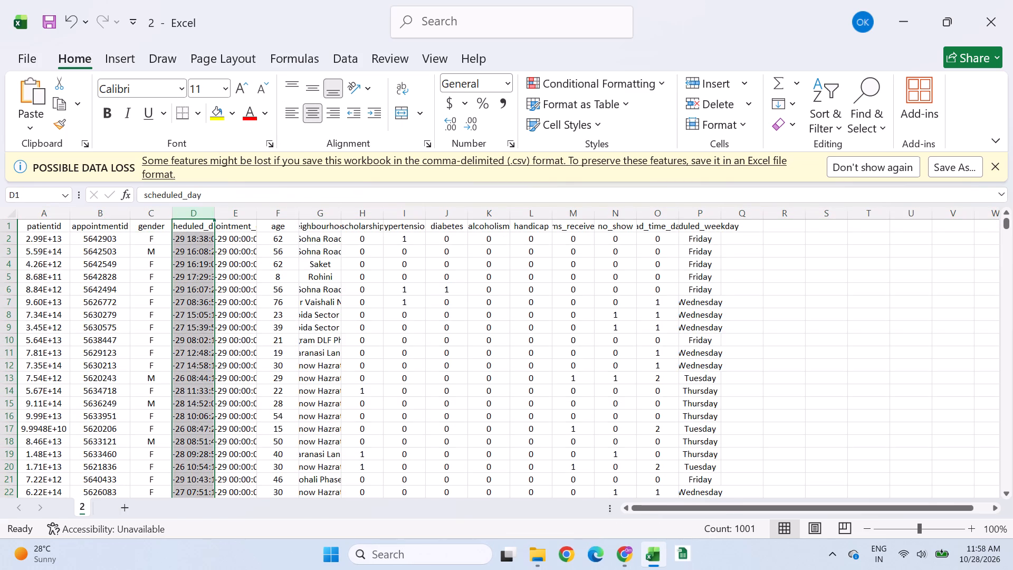
{"action": "left_click_drag", "start_coordinate": [213, 214], "coordinate": [228, 215]}
{"action": "left_click_drag", "start_coordinate": [229, 212], "coordinate": [239, 212]}
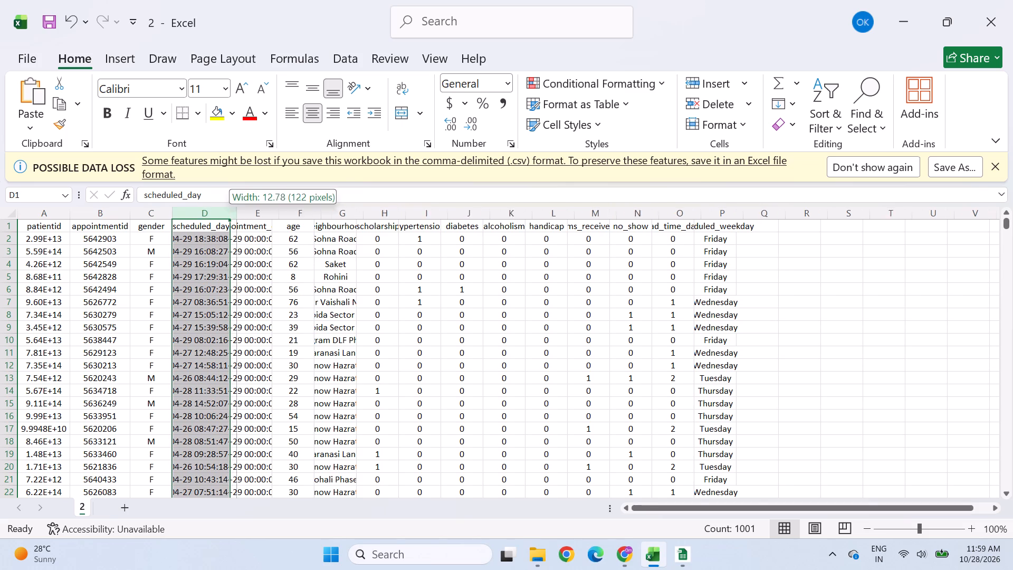
{"action": "left_click_drag", "start_coordinate": [239, 212], "coordinate": [246, 211]}
{"action": "left_click_drag", "start_coordinate": [246, 210], "coordinate": [261, 211]}
{"action": "left_click_drag", "start_coordinate": [260, 211], "coordinate": [277, 211]}
{"action": "left_click_drag", "start_coordinate": [276, 210], "coordinate": [328, 216]}
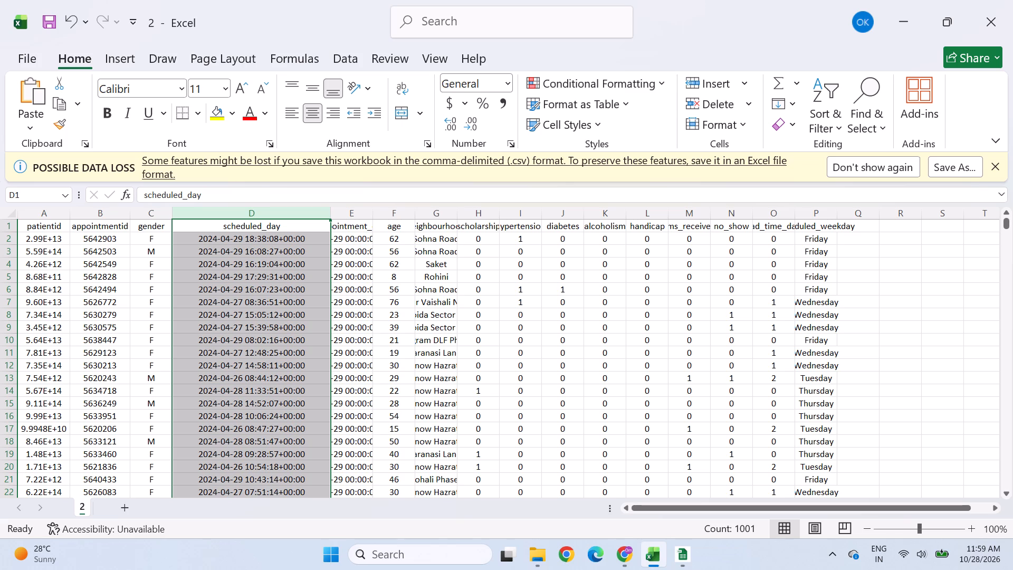
Widen the appointment_day and neighbourhood columns enough to show their full headers.
{"action": "left_click", "coordinate": [358, 224]}
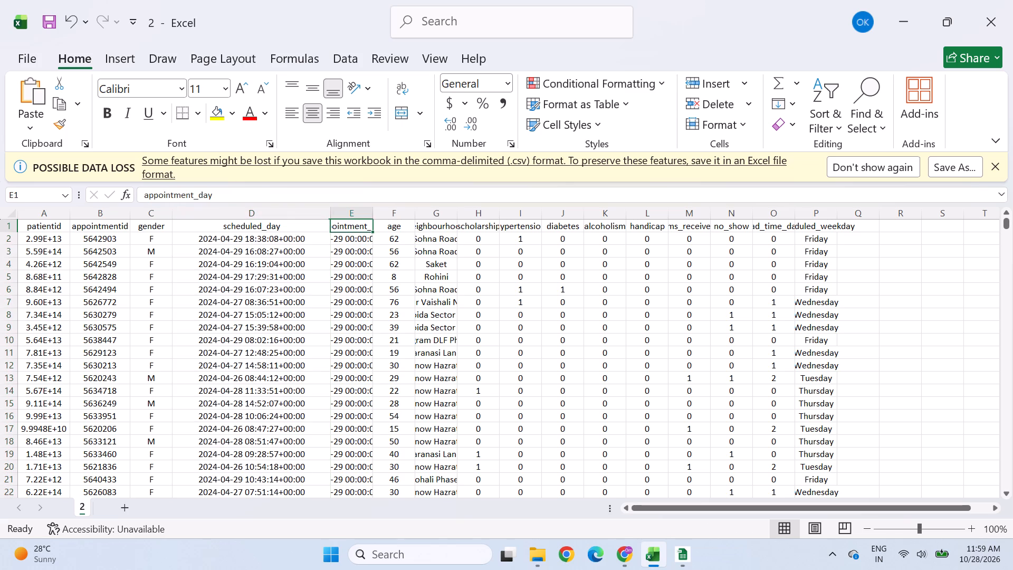
{"action": "left_click", "coordinate": [363, 225]}
{"action": "left_click_drag", "start_coordinate": [372, 216], "coordinate": [399, 219]}
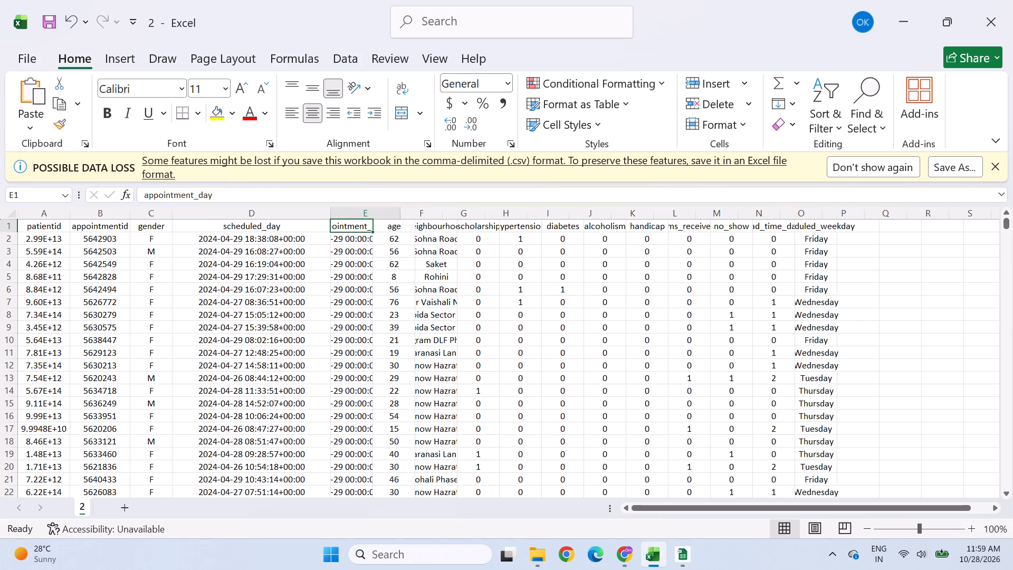
{"action": "left_click", "coordinate": [431, 214]}
{"action": "left_click", "coordinate": [442, 217]}
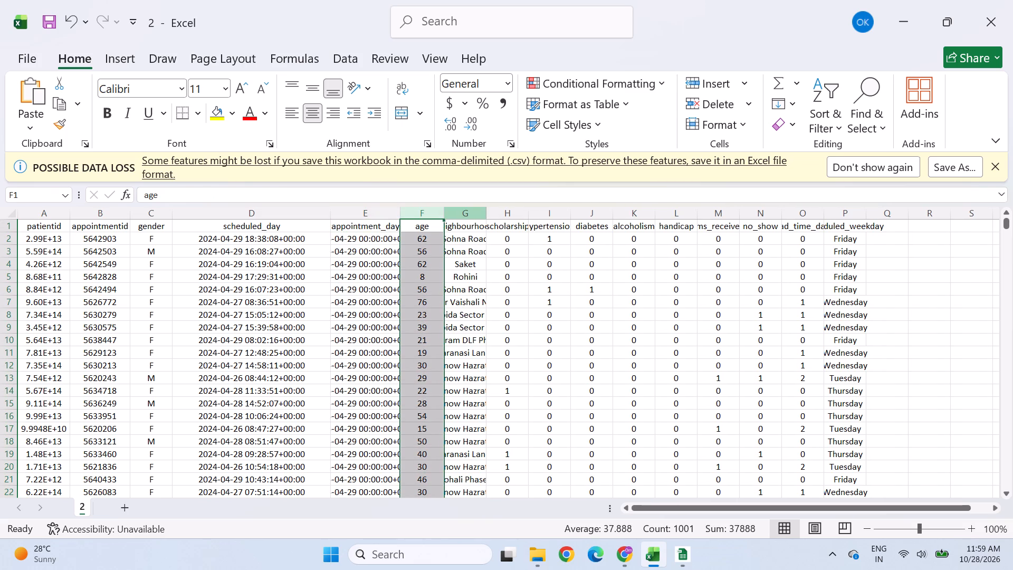
{"action": "left_click", "coordinate": [465, 216]}
{"action": "left_click_drag", "start_coordinate": [485, 214], "coordinate": [507, 219]}
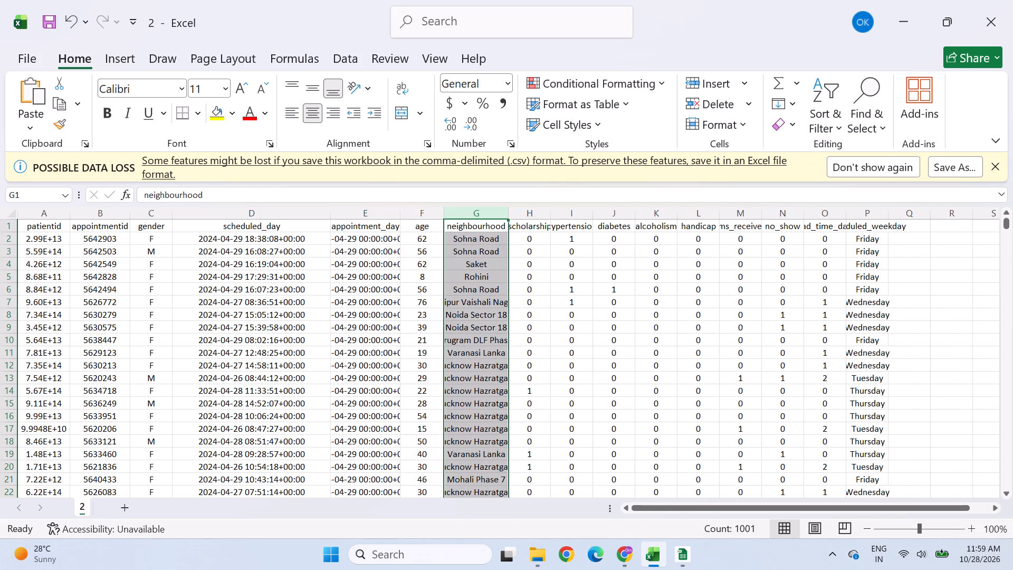
Save the formatted dataset 2 in its existing CSV file and close the workbook.
{"action": "left_click", "coordinate": [1012, 0]}
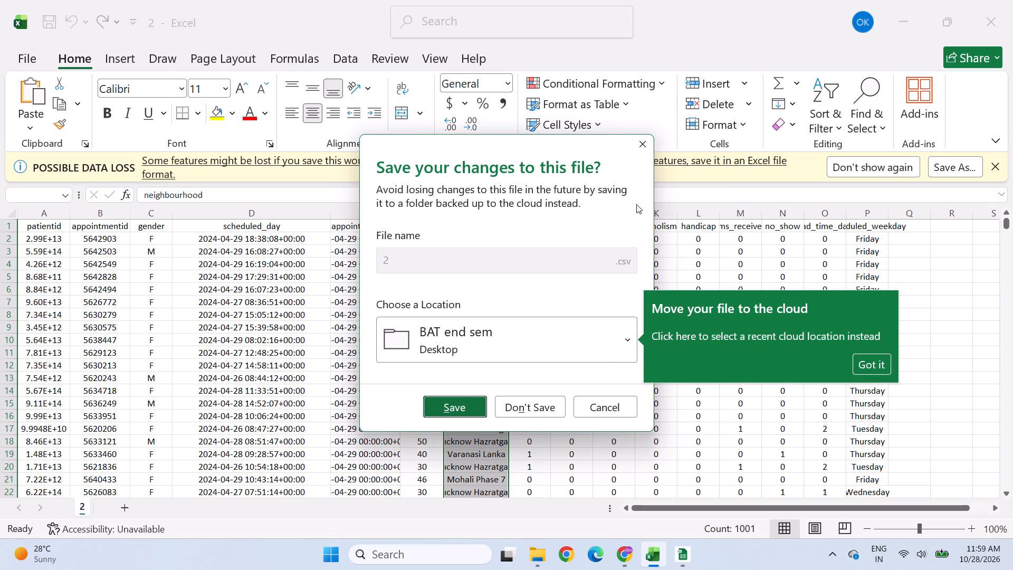
{"action": "left_click", "coordinate": [644, 142]}
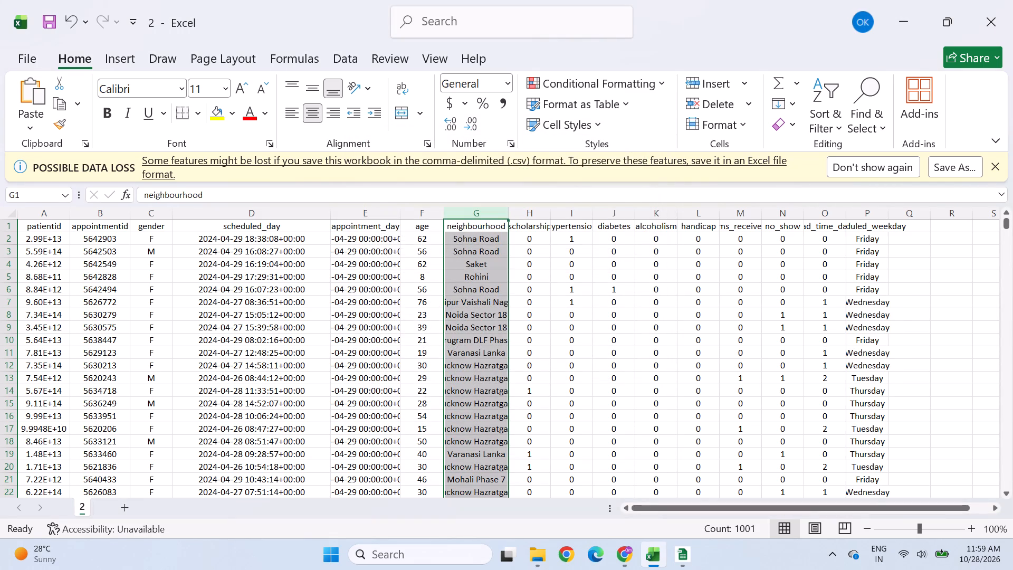
{"action": "key", "text": "ctrl+s"}
{"action": "left_click", "coordinate": [1012, 0]}
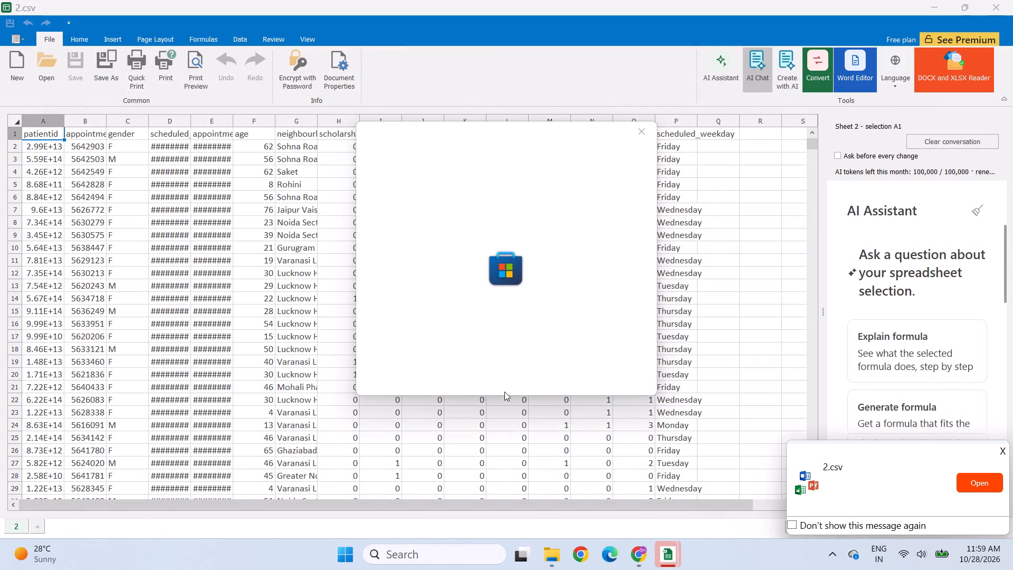
{"action": "scroll", "coordinate": [178, 263], "scroll_direction": "up", "scroll_amount": 4}
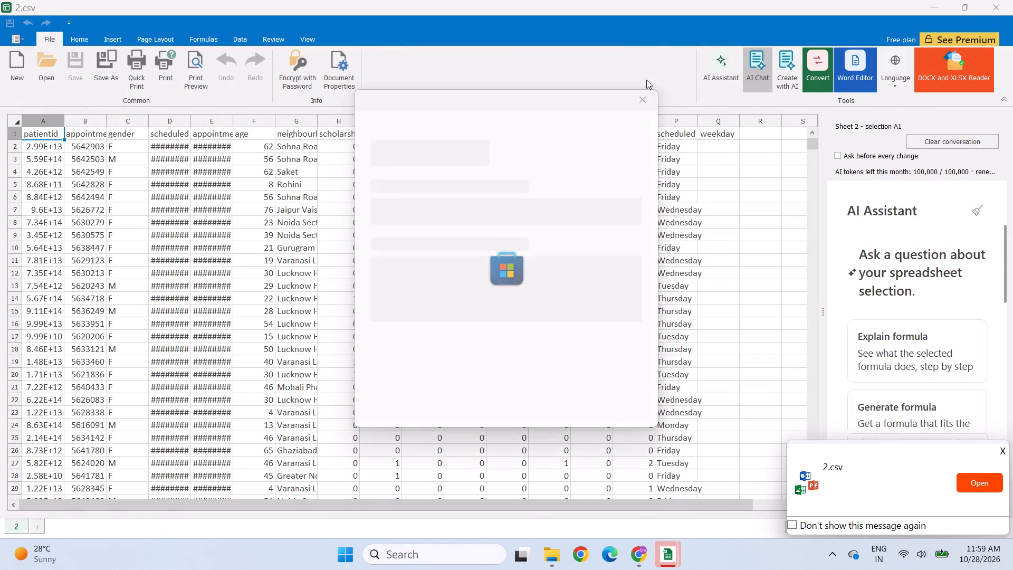
{"action": "left_click", "coordinate": [991, 14]}
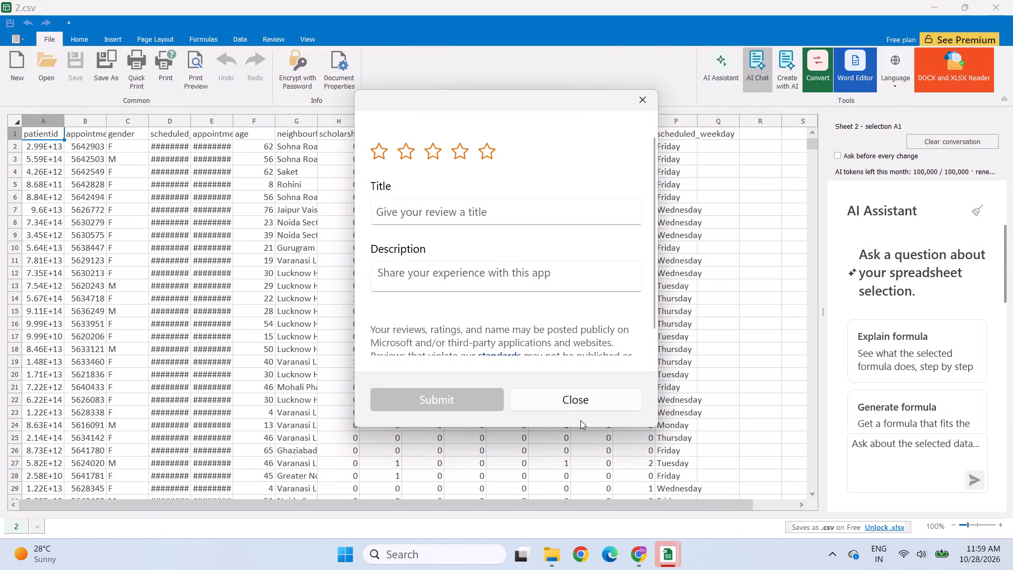
{"action": "left_click", "coordinate": [583, 397]}
{"action": "scroll", "coordinate": [411, 267], "scroll_direction": "up", "scroll_amount": 5}
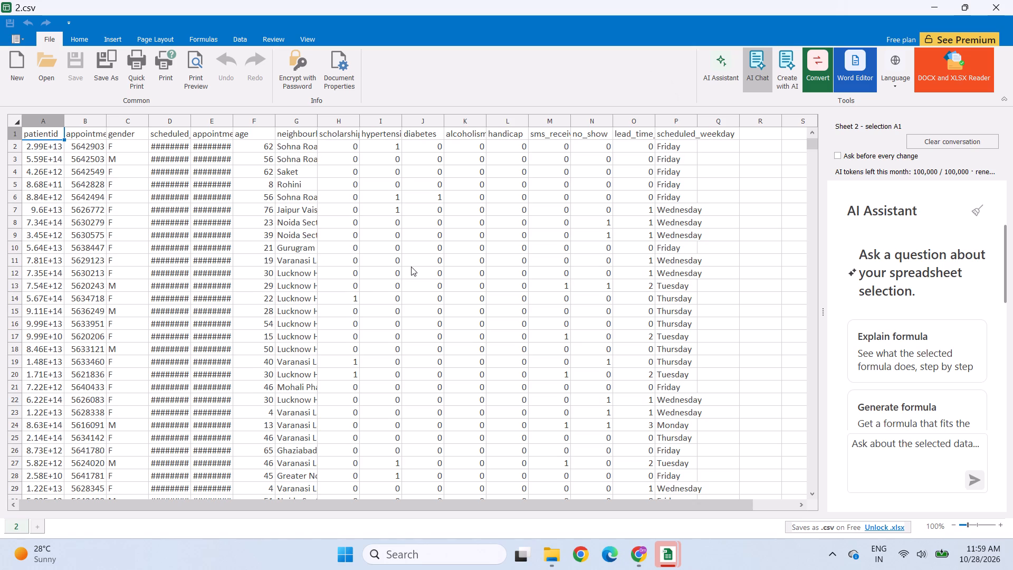
{"action": "scroll", "coordinate": [411, 267], "scroll_direction": "down", "scroll_amount": 13}
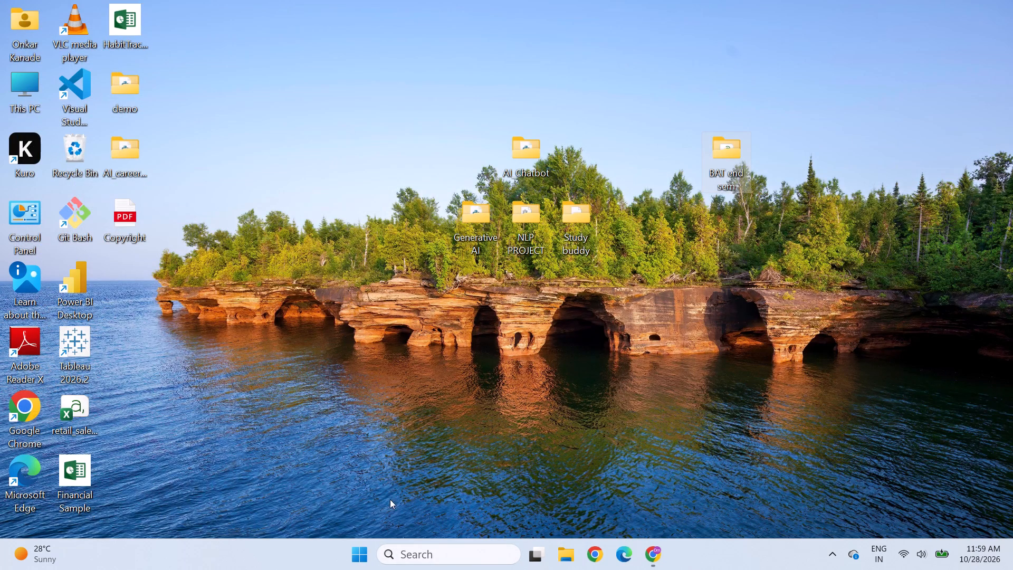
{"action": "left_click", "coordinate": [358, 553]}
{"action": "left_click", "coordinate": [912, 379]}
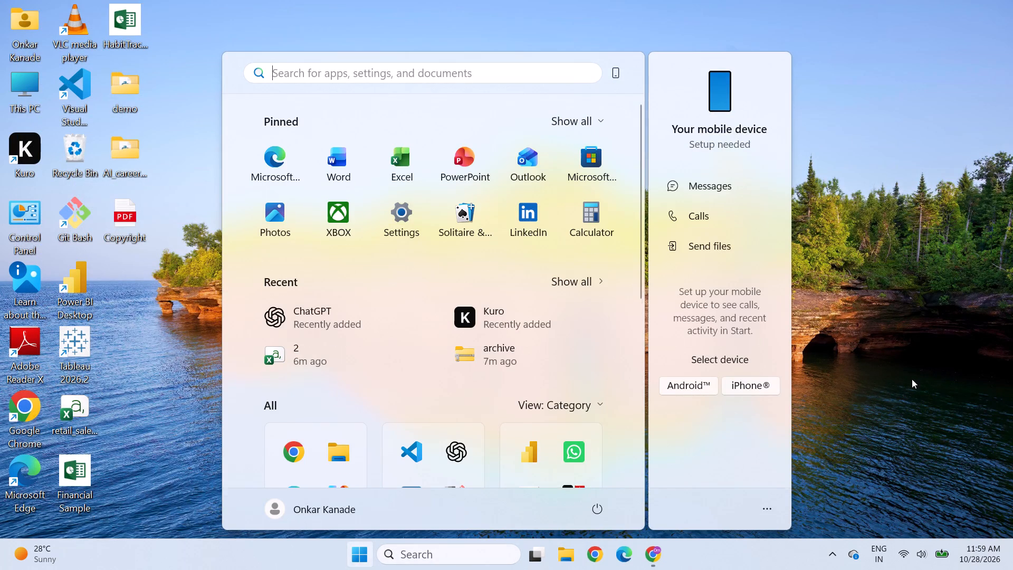
Switch to Chrome and search the web for "excel to csv" in the empty new tab.
{"action": "left_click", "coordinate": [659, 558]}
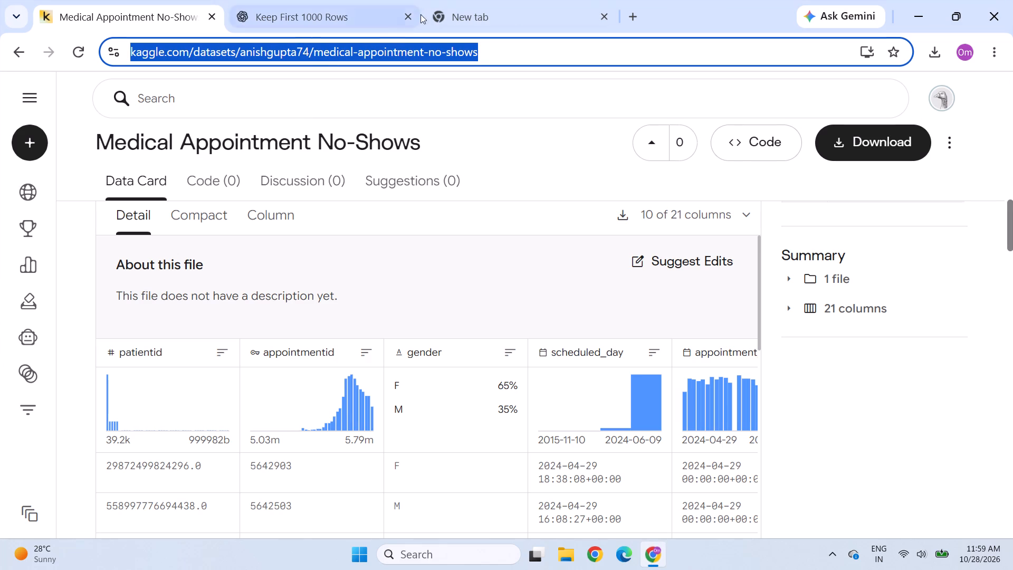
{"action": "left_click", "coordinate": [555, 8]}
{"action": "key", "text": "w"}
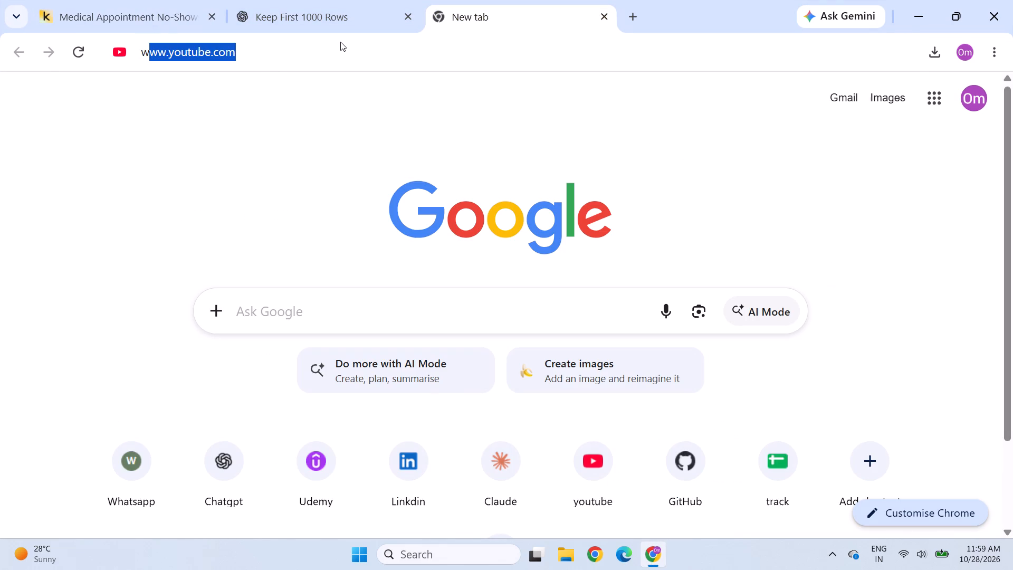
{"action": "key", "text": "BackSpace"}
{"action": "type", "text": "ec"}
{"action": "key", "text": "BackSpace"}
{"action": "key", "text": "x"}
{"action": "key", "text": "BackSpace"}
{"action": "key", "text": "BackSpace"}
{"action": "key", "text": "BackSpace"}
{"action": "key", "text": "BackSpace"}
{"action": "type", "text": "exce"}
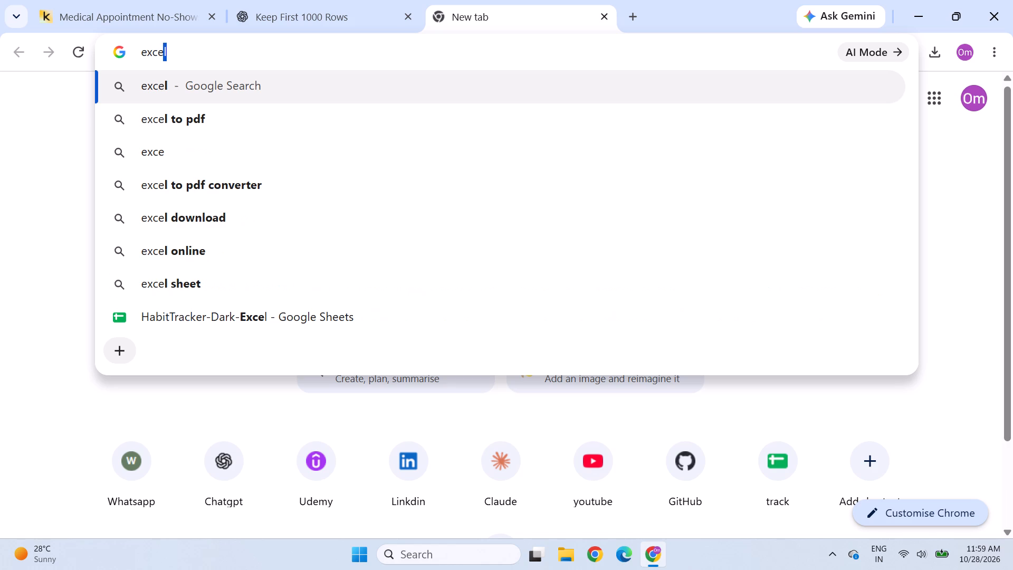
{"action": "type", "text": "l to csv"}
{"action": "key", "text": "Return"}
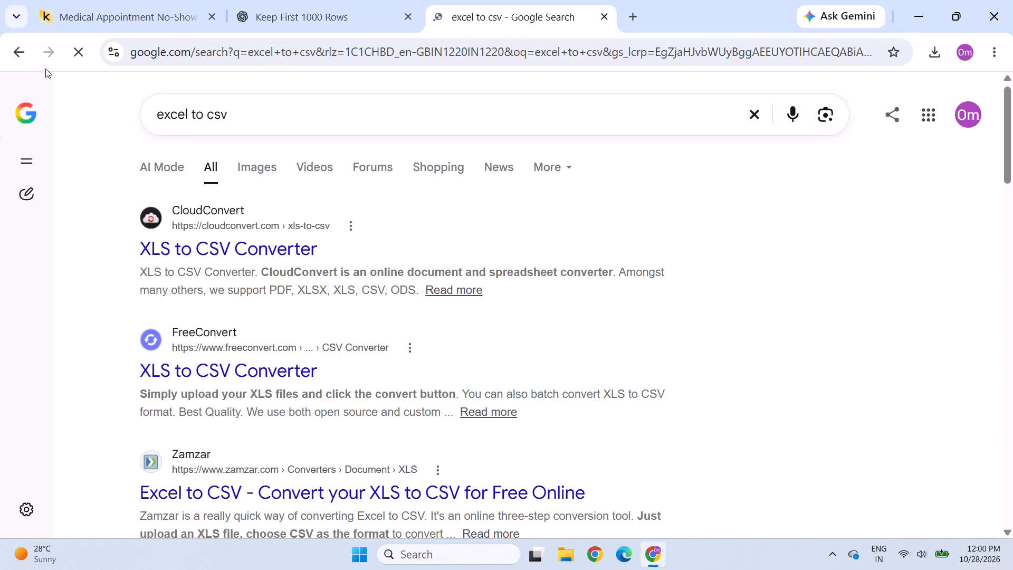
Check CloudConvert's converter briefly, and open FreeConvert's XLS to CSV Converter from the search results instead.
{"action": "left_click", "coordinate": [251, 256]}
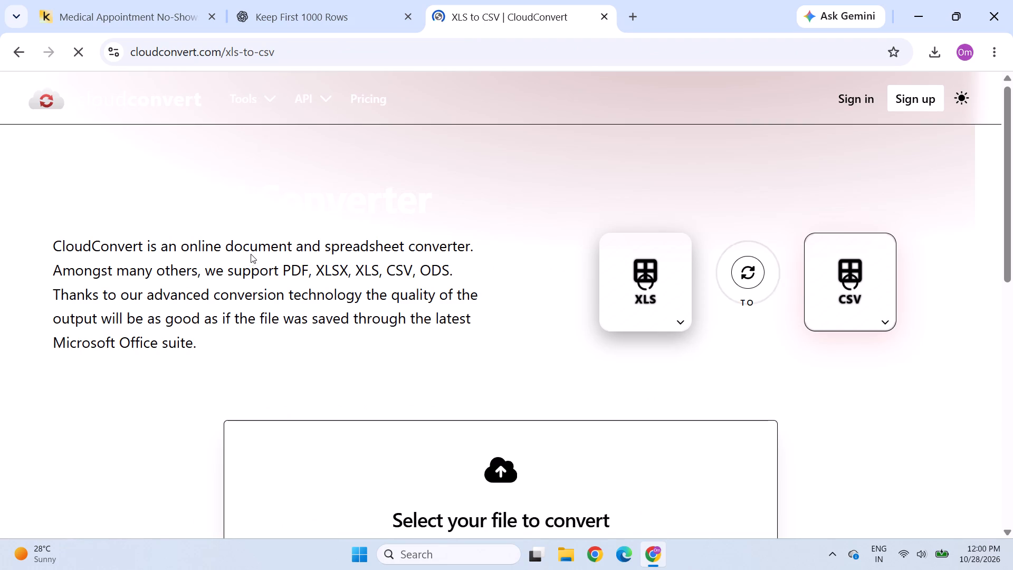
{"action": "left_click", "coordinate": [22, 50]}
{"action": "left_click", "coordinate": [261, 349]}
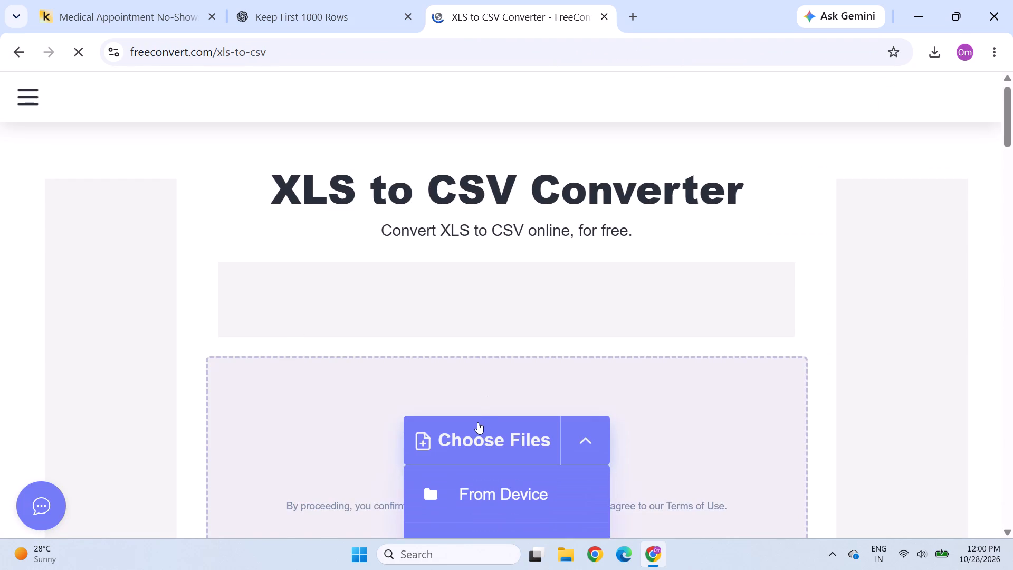
Upload file 2 from the BAT end sem folder on the Desktop to the XLS to CSV Converter.
{"action": "left_click", "coordinate": [477, 422]}
{"action": "scroll", "coordinate": [473, 410], "scroll_direction": "down", "scroll_amount": 2}
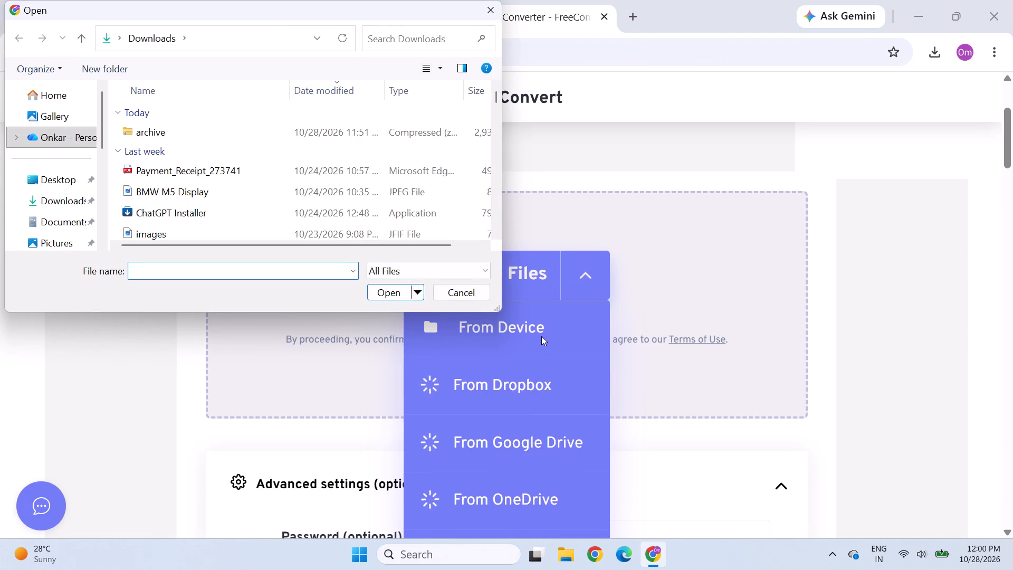
{"action": "left_click", "coordinate": [541, 336]}
{"action": "left_click", "coordinate": [70, 178]}
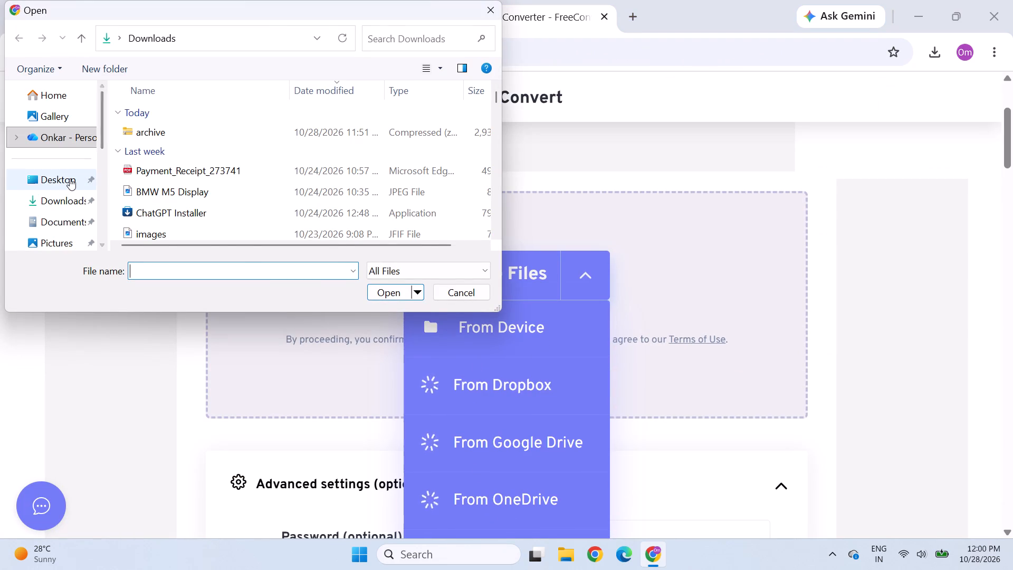
{"action": "double_click", "coordinate": [316, 128]}
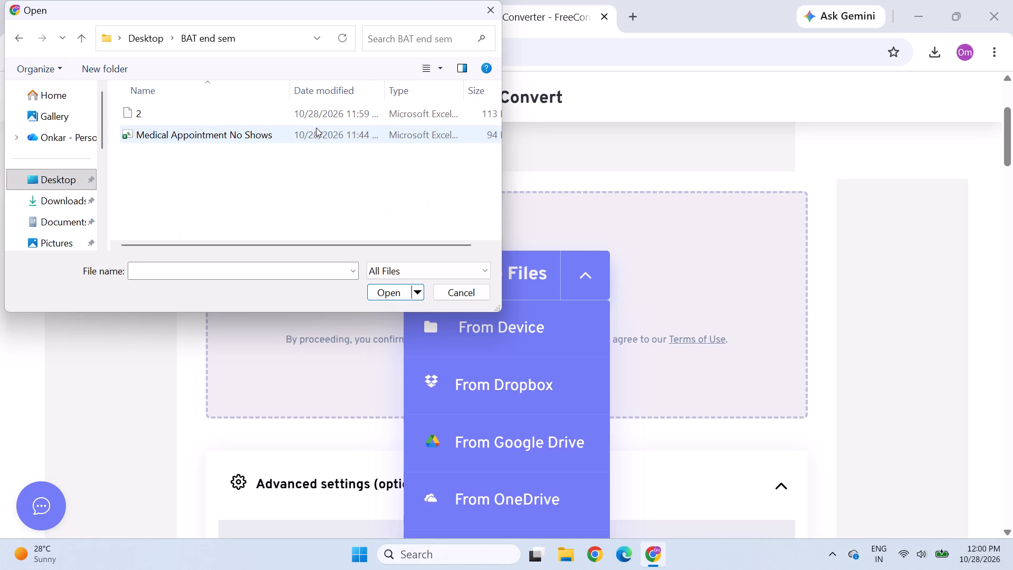
{"action": "left_click", "coordinate": [169, 111]}
{"action": "left_click", "coordinate": [385, 291]}
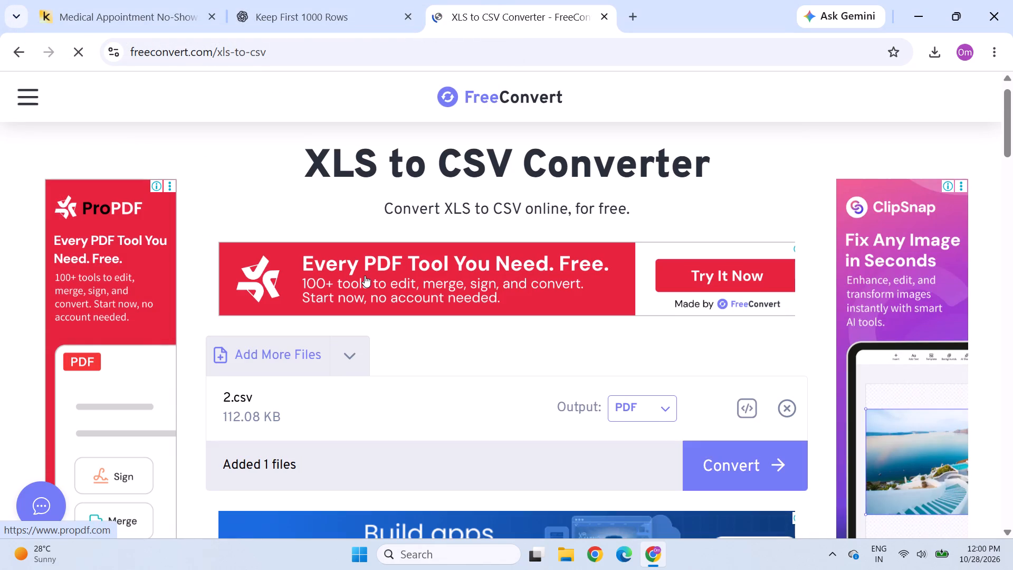
Set the output format of the uploaded 2.csv to CSV and convert it.
{"action": "scroll", "coordinate": [365, 275], "scroll_direction": "down", "scroll_amount": 1}
{"action": "left_click", "coordinate": [657, 325]}
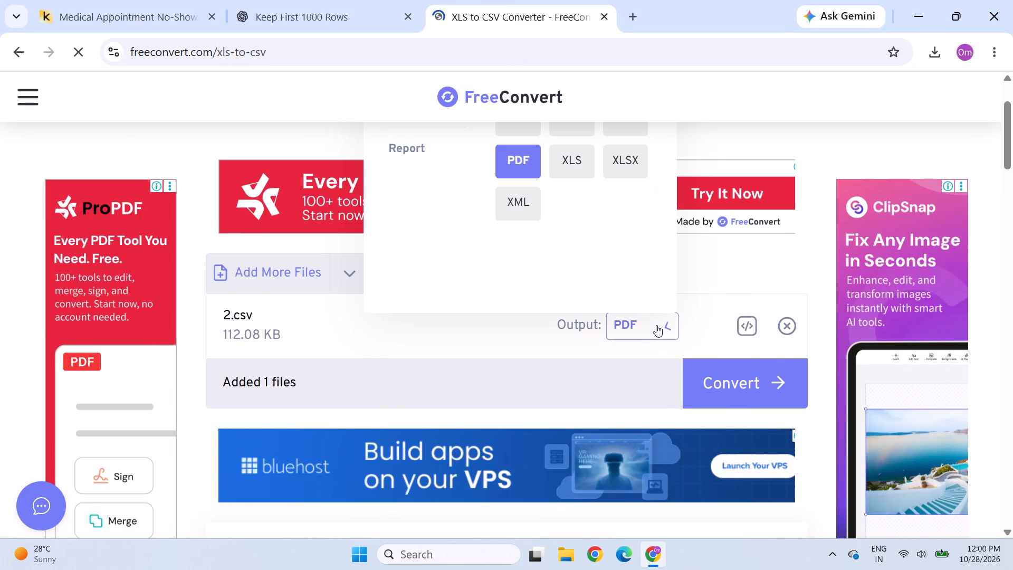
{"action": "scroll", "coordinate": [564, 187], "scroll_direction": "up", "scroll_amount": 1}
{"action": "left_click", "coordinate": [509, 201]}
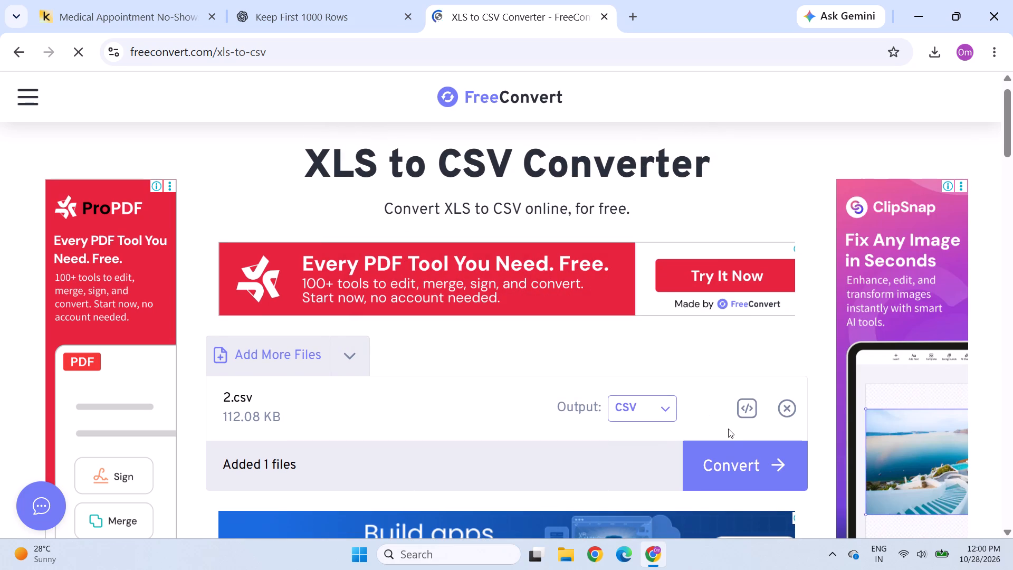
{"action": "left_click", "coordinate": [730, 459]}
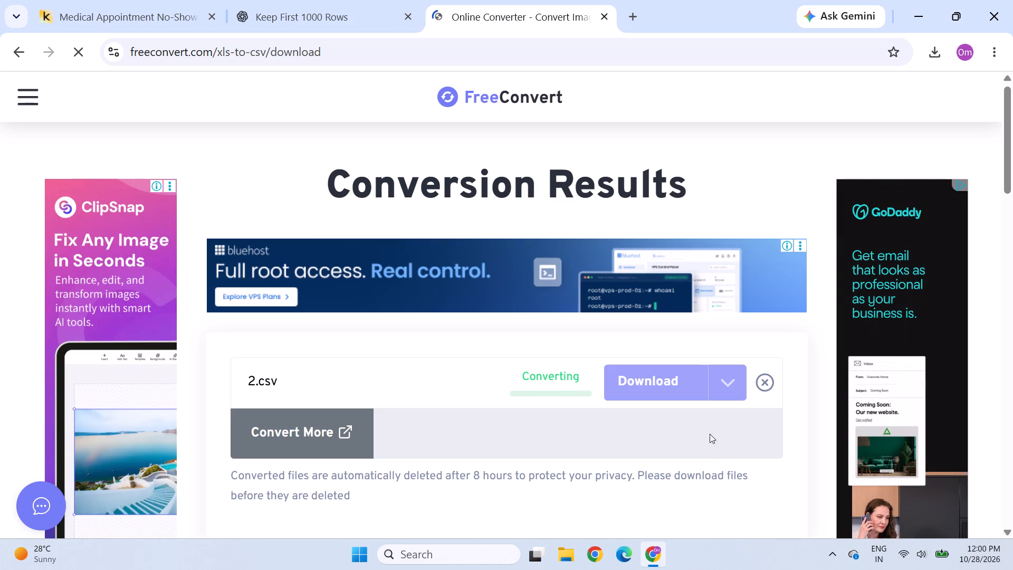
Download the converted 2.csv and minimize the browser window.
{"action": "left_click", "coordinate": [557, 383]}
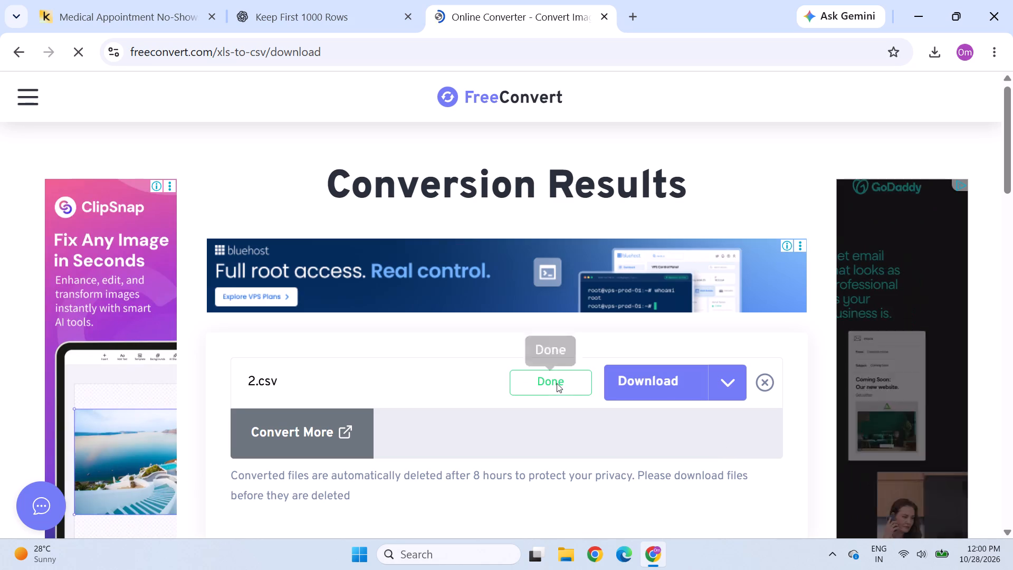
{"action": "left_click", "coordinate": [629, 383]}
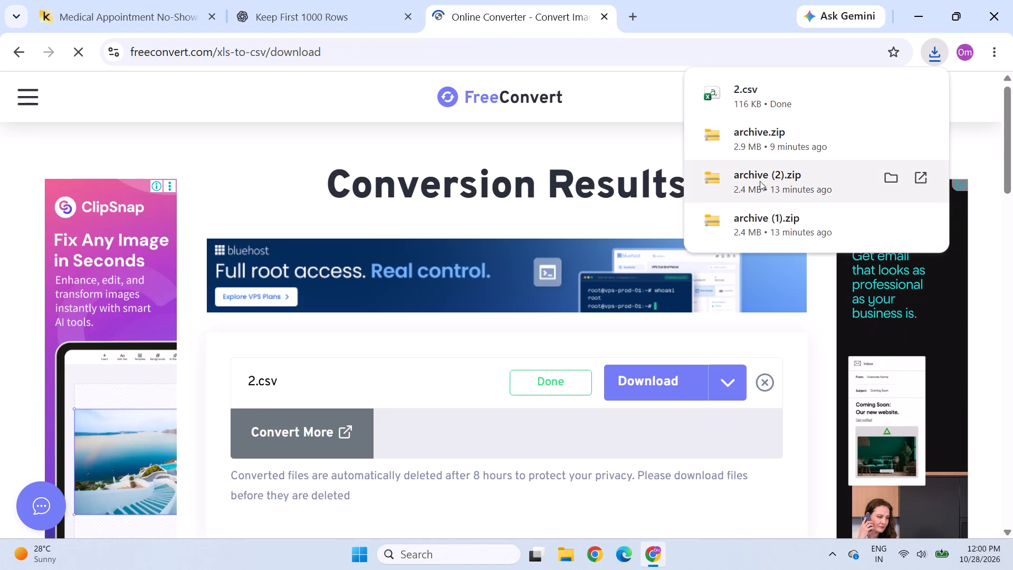
{"action": "left_click", "coordinate": [603, 14]}
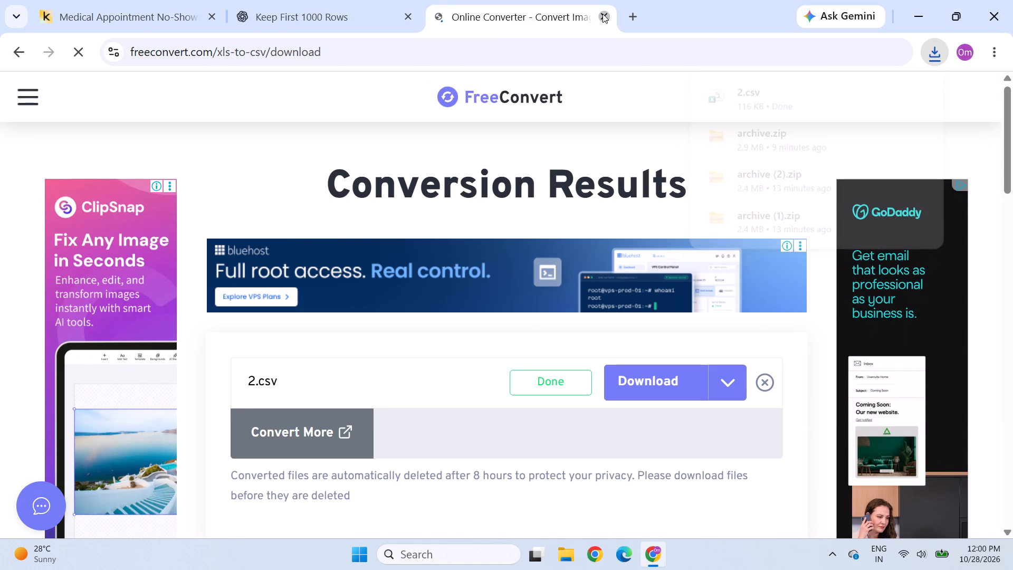
{"action": "left_click", "coordinate": [916, 2]}
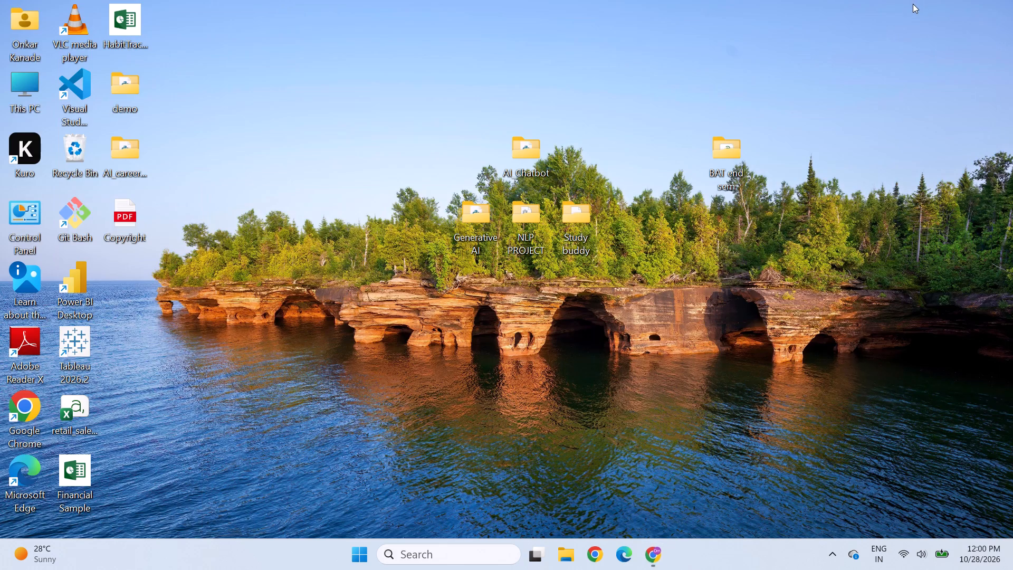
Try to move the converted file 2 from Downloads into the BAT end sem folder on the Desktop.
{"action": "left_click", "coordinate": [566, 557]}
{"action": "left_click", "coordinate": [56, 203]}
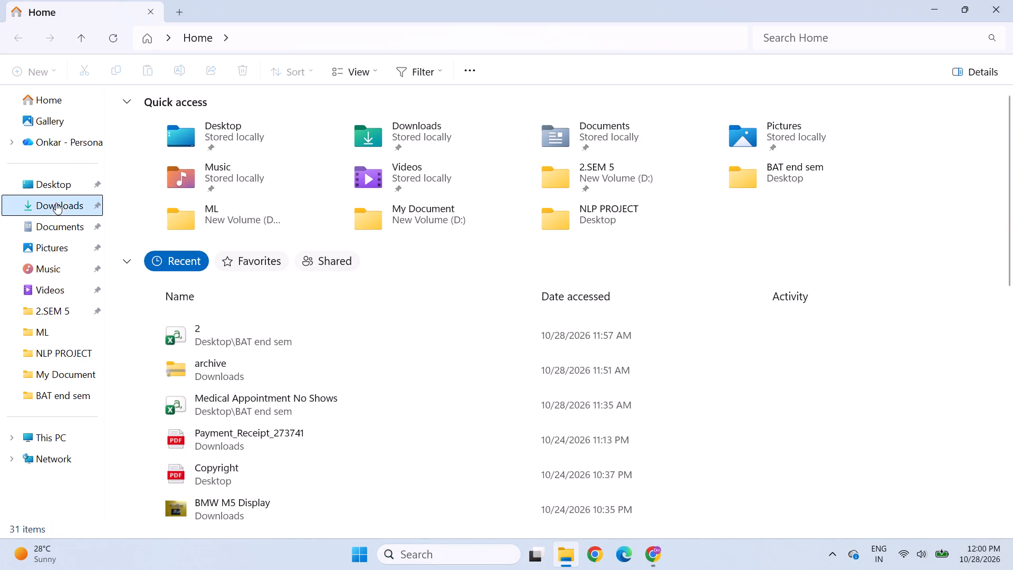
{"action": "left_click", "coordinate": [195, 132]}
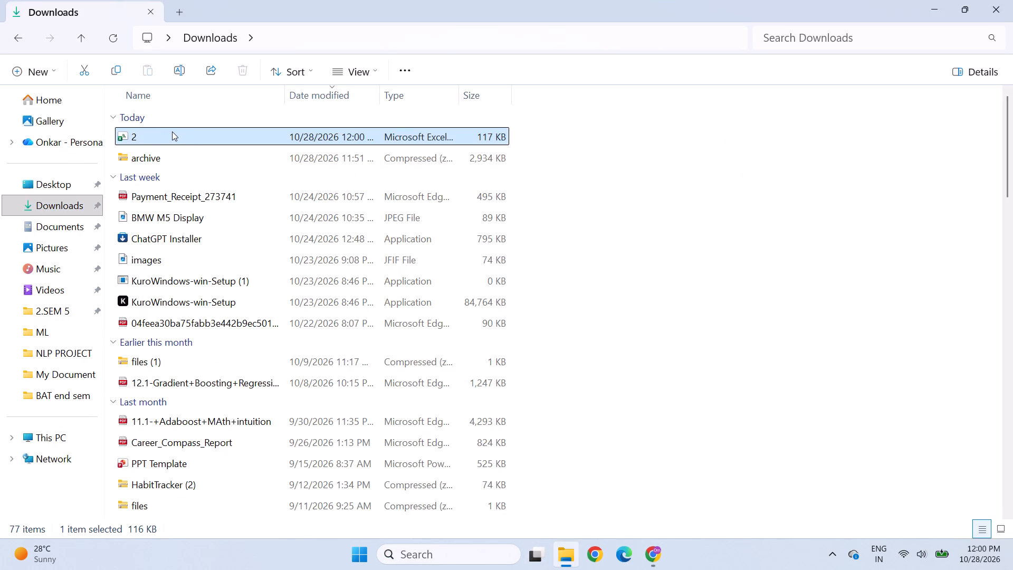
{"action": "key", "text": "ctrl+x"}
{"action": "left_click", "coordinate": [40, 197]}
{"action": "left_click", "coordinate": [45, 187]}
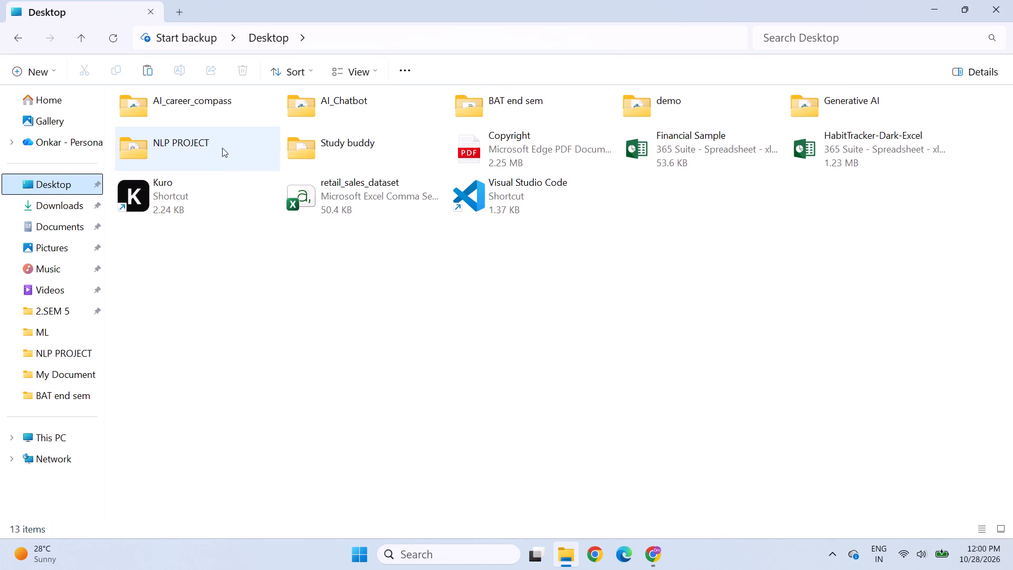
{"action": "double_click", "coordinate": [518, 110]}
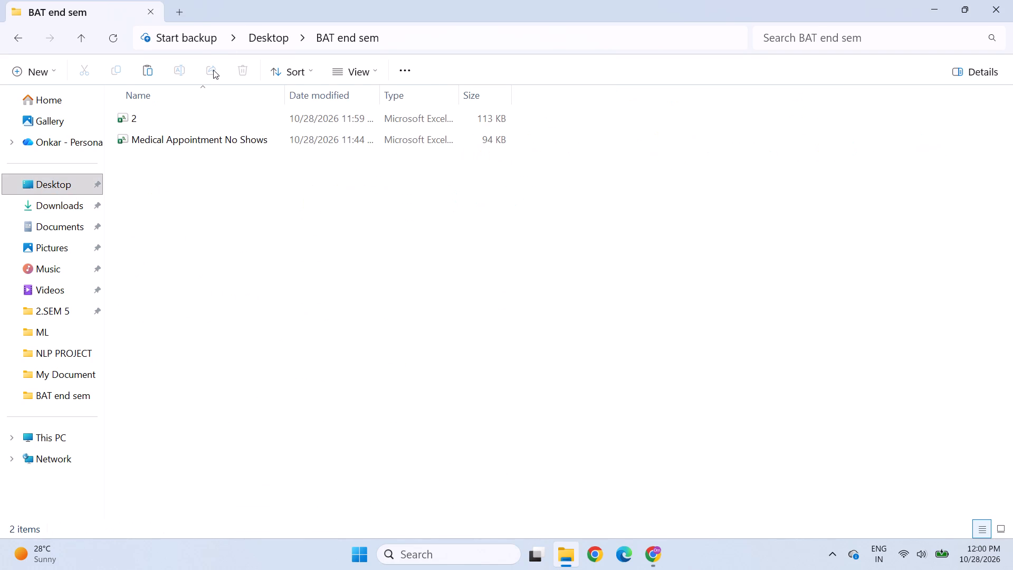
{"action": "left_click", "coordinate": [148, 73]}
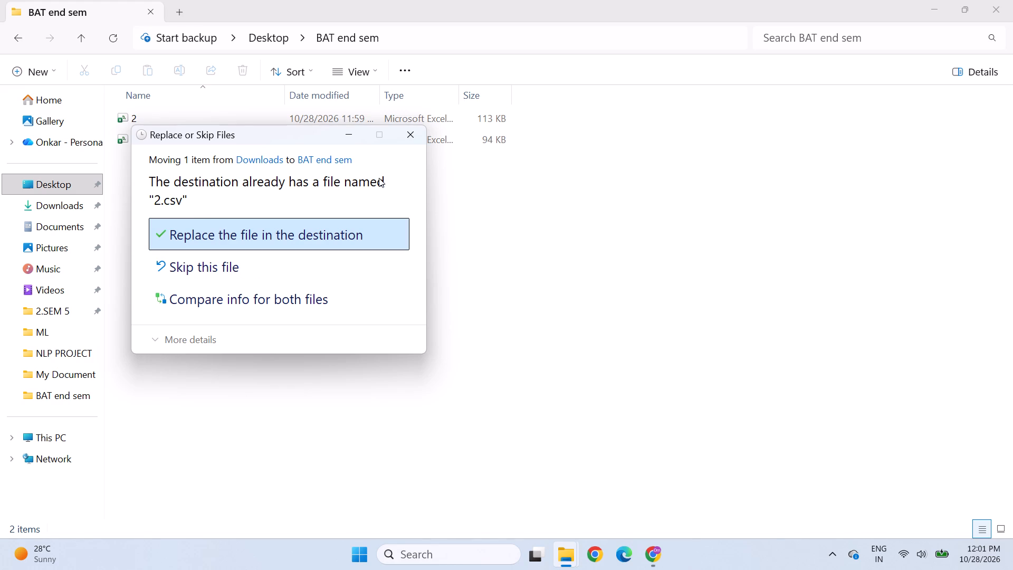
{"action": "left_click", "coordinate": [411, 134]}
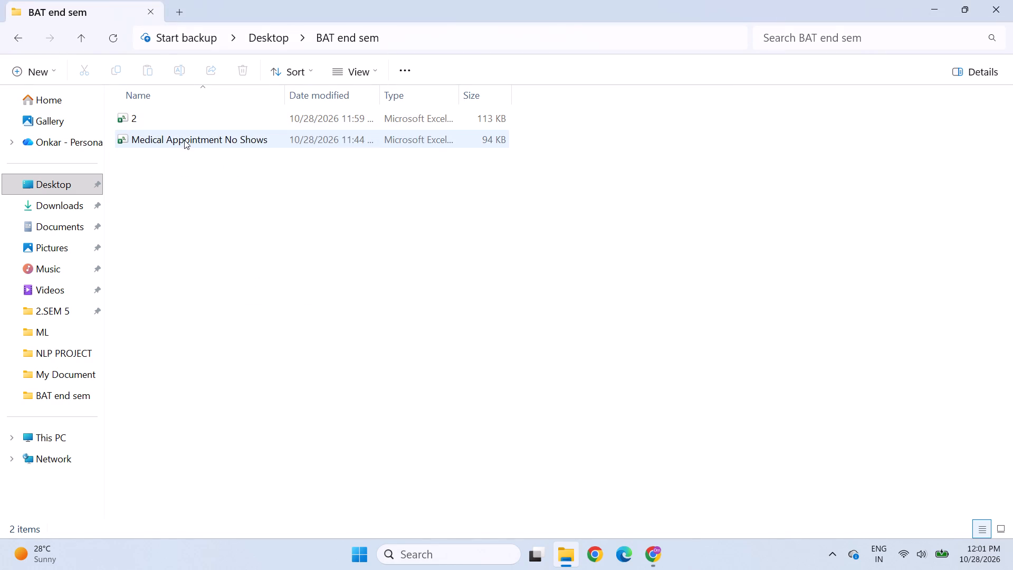
Rename the existing file 2 in the BAT end sem folder as "new india".
{"action": "left_click", "coordinate": [166, 125]}
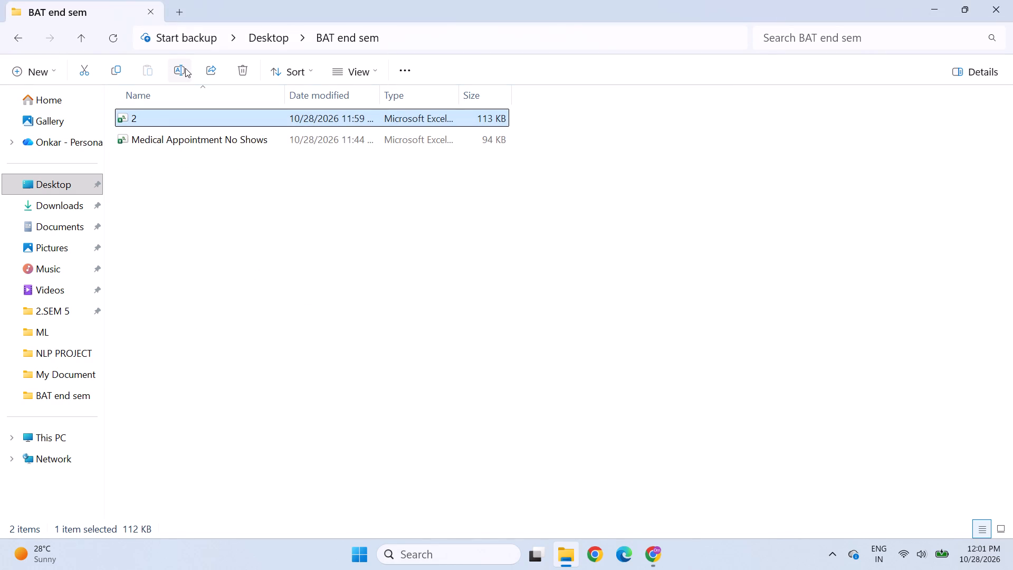
{"action": "left_click", "coordinate": [184, 68]}
{"action": "key", "text": "BackSpace"}
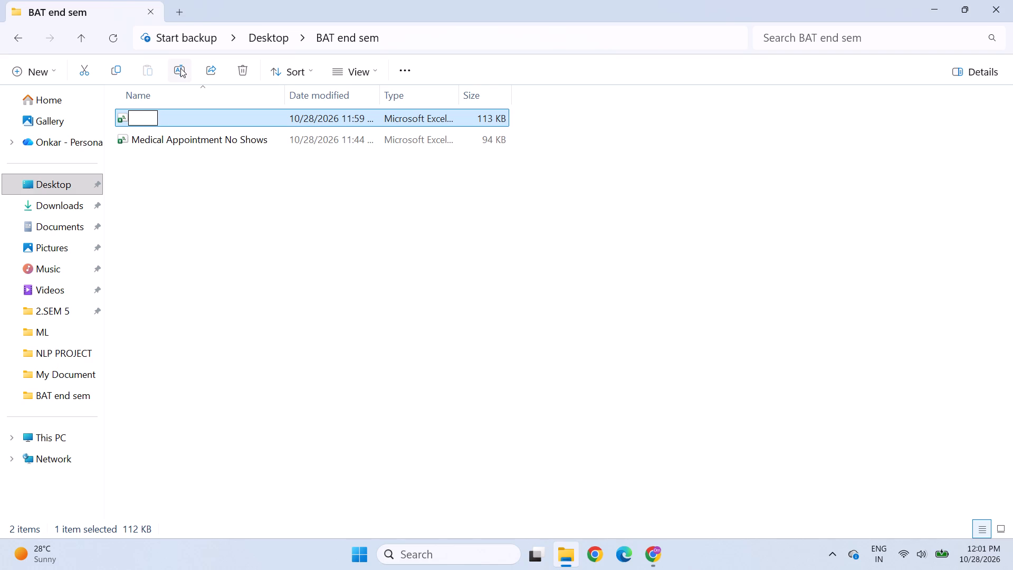
{"action": "type", "text": "new india"}
{"action": "key", "text": "Return"}
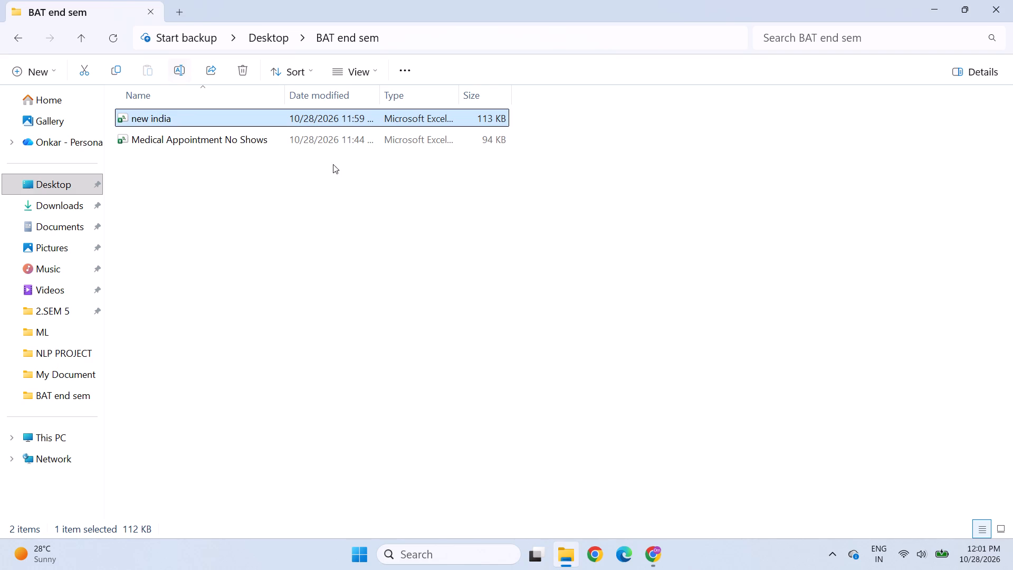
{"action": "left_click", "coordinate": [313, 179]}
{"action": "left_click", "coordinate": [223, 191]}
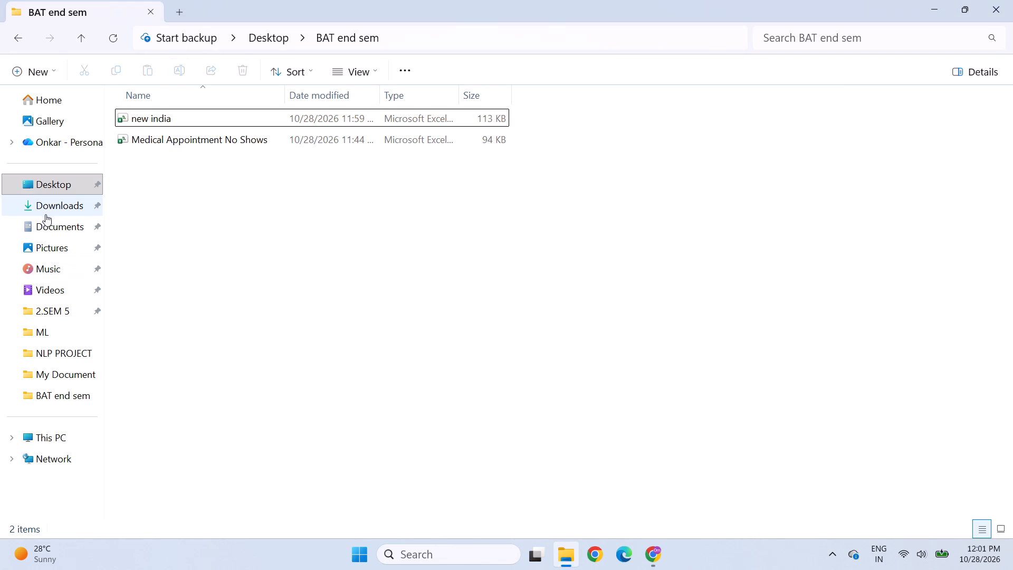
Move the converted file 2 from Downloads into the BAT end sem folder on the Desktop.
{"action": "left_click", "coordinate": [45, 210]}
{"action": "left_click", "coordinate": [136, 133]}
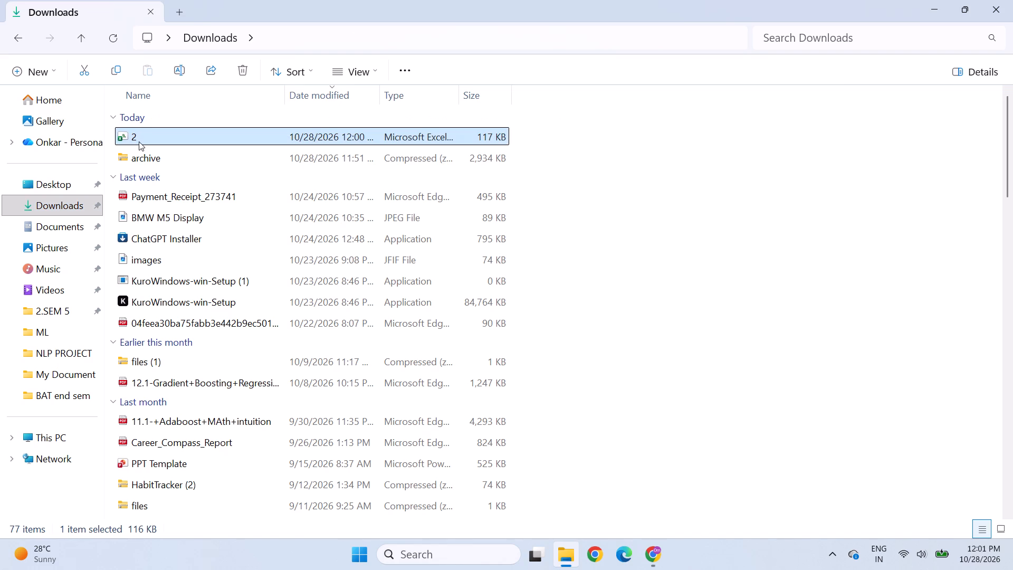
{"action": "key", "text": "ctrl+x"}
{"action": "left_click", "coordinate": [74, 184]}
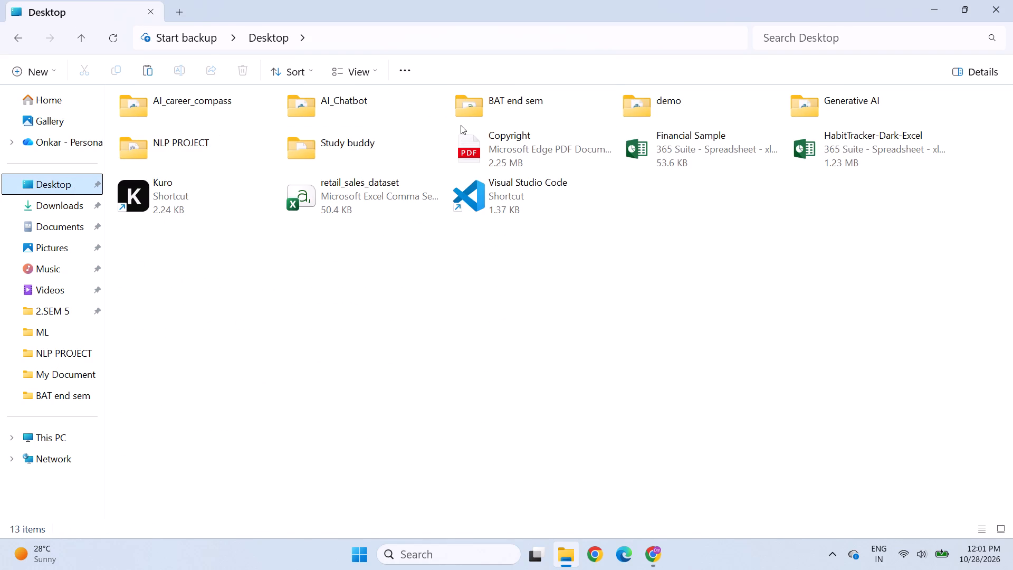
{"action": "double_click", "coordinate": [531, 119]}
{"action": "left_click", "coordinate": [148, 71]}
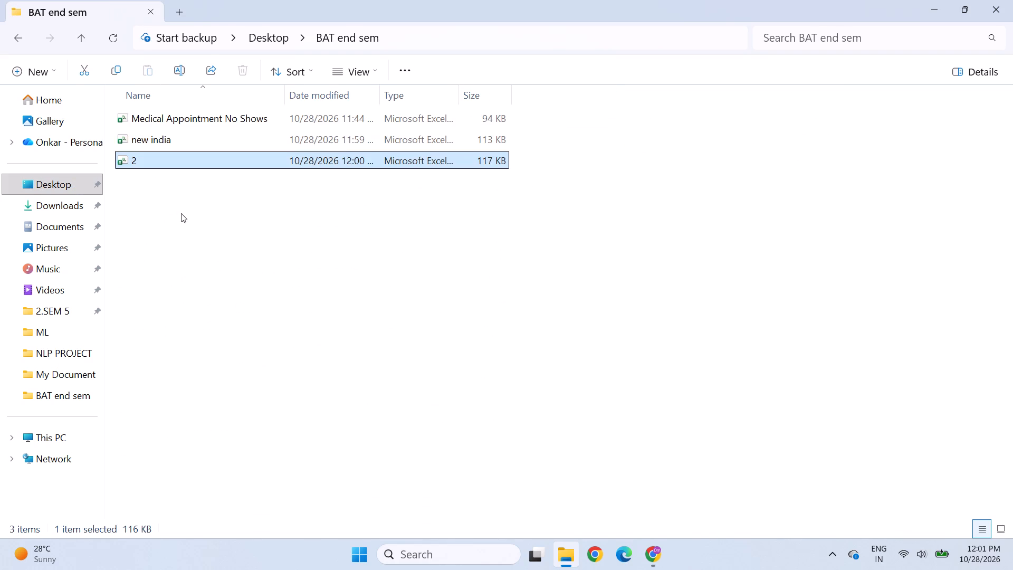
{"action": "left_click", "coordinate": [181, 213]}
Open the moved file 2 in Excel to check its records, and close the workbook and the folder window.
{"action": "double_click", "coordinate": [173, 161]}
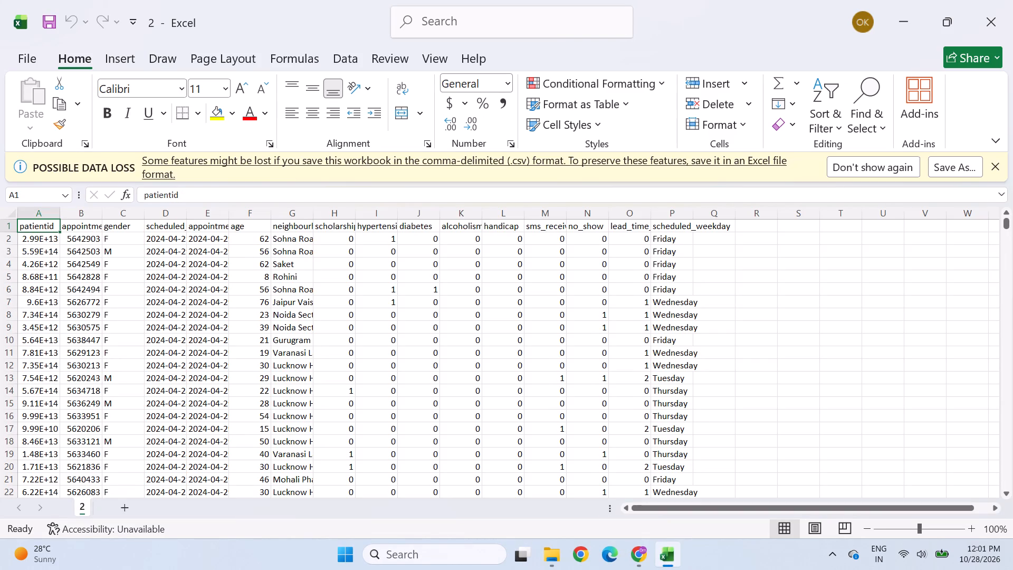
{"action": "left_click", "coordinate": [1012, 0]}
{"action": "left_click", "coordinate": [1012, 0]}
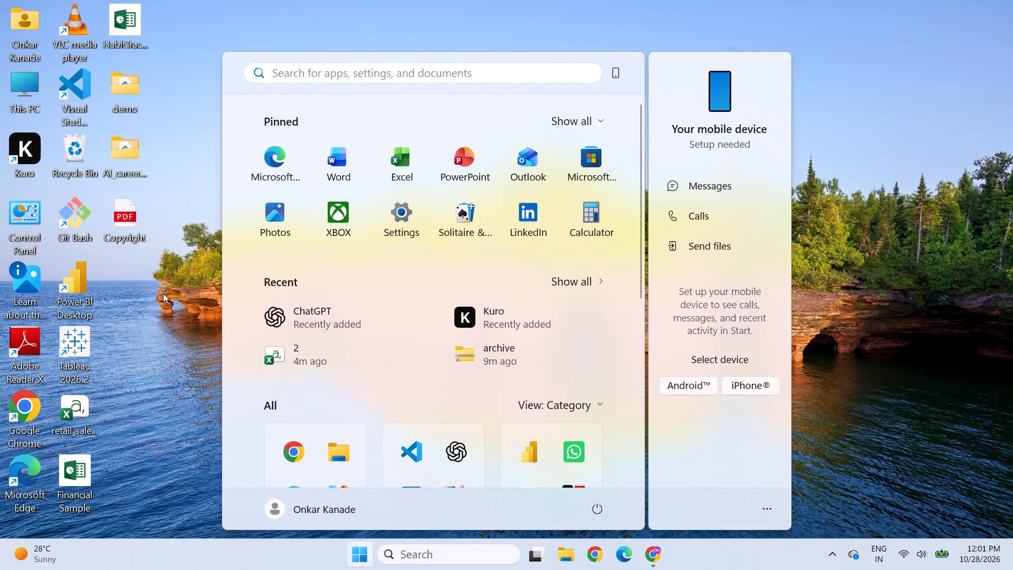
Dismiss the Start menu and launch Power BI Desktop from the desktop.
{"action": "left_click", "coordinate": [185, 311]}
{"action": "double_click", "coordinate": [79, 275]}
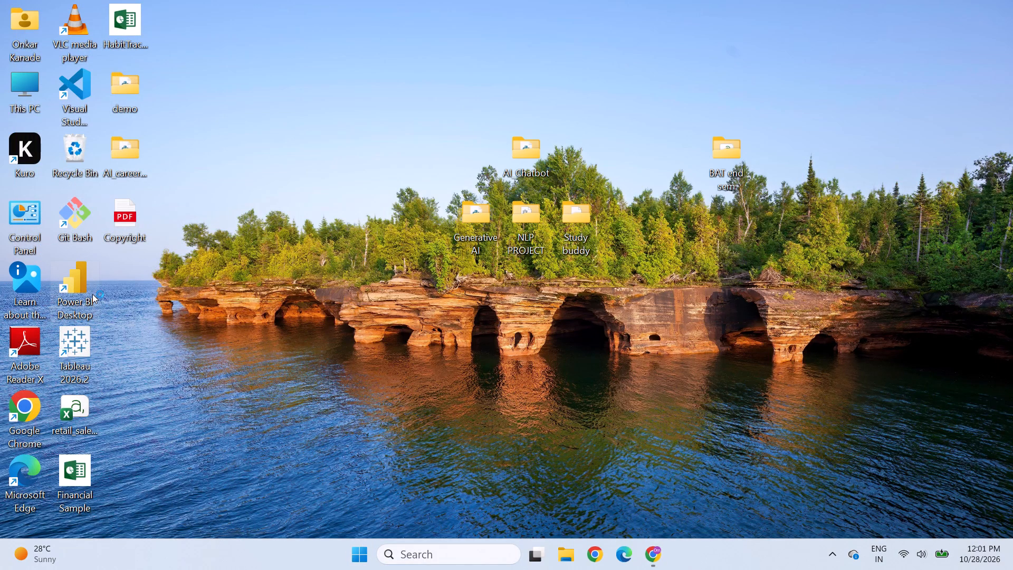
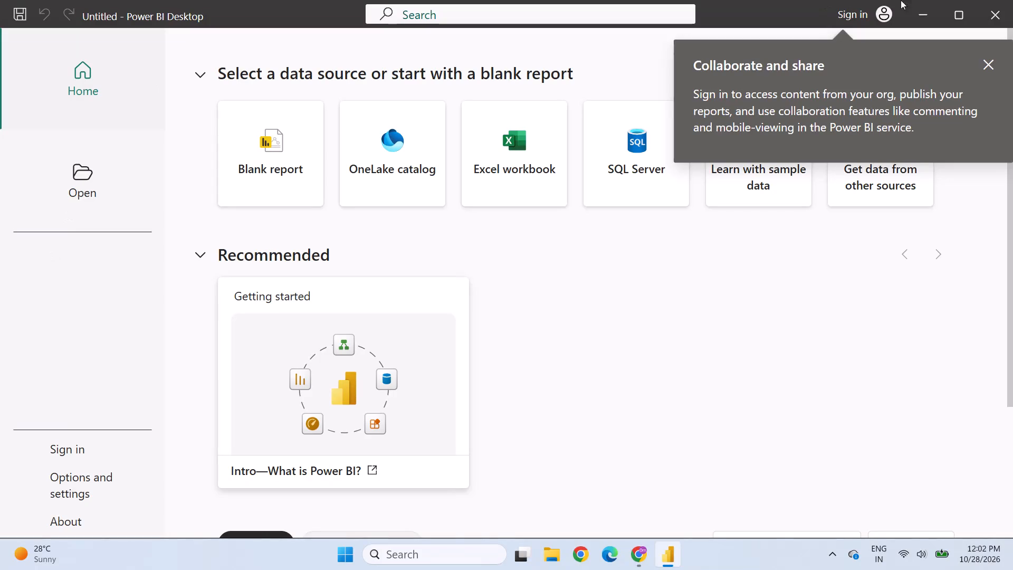
Dismiss the collaboration notice and start a blank report.
{"action": "left_click", "coordinate": [988, 62]}
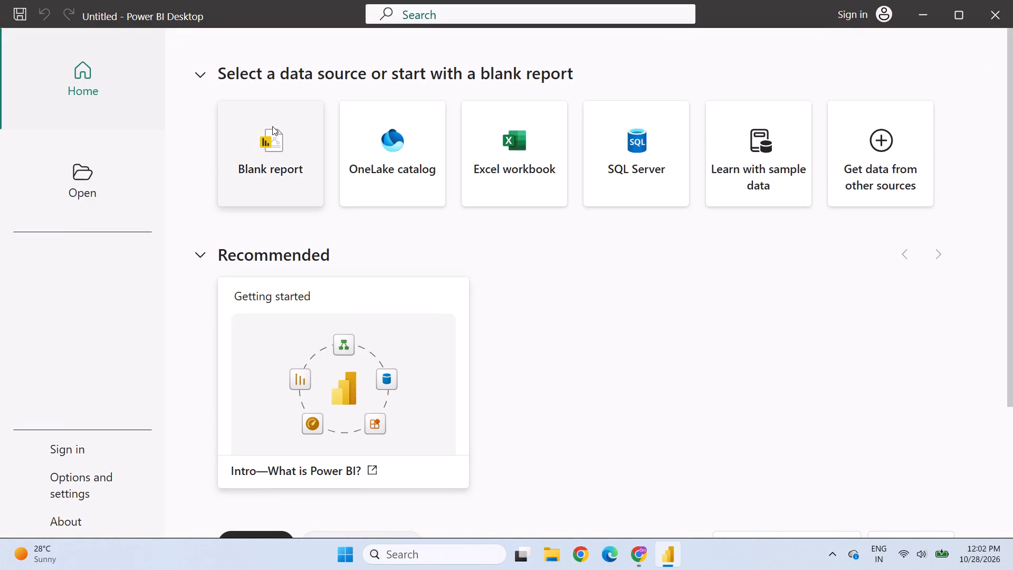
{"action": "scroll", "coordinate": [272, 126], "scroll_direction": "down", "scroll_amount": 4}
{"action": "scroll", "coordinate": [272, 126], "scroll_direction": "up", "scroll_amount": 4}
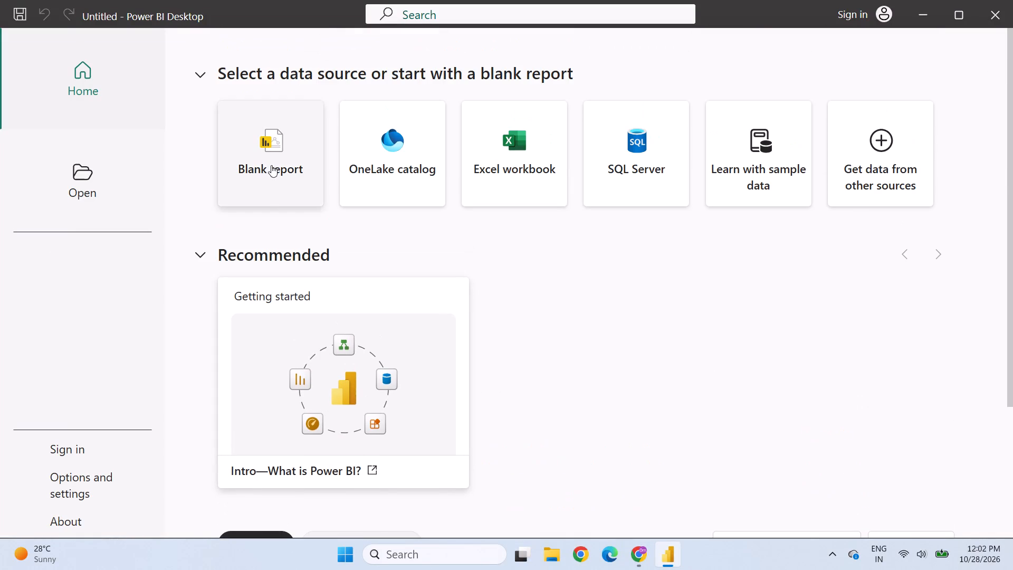
{"action": "left_click", "coordinate": [271, 164]}
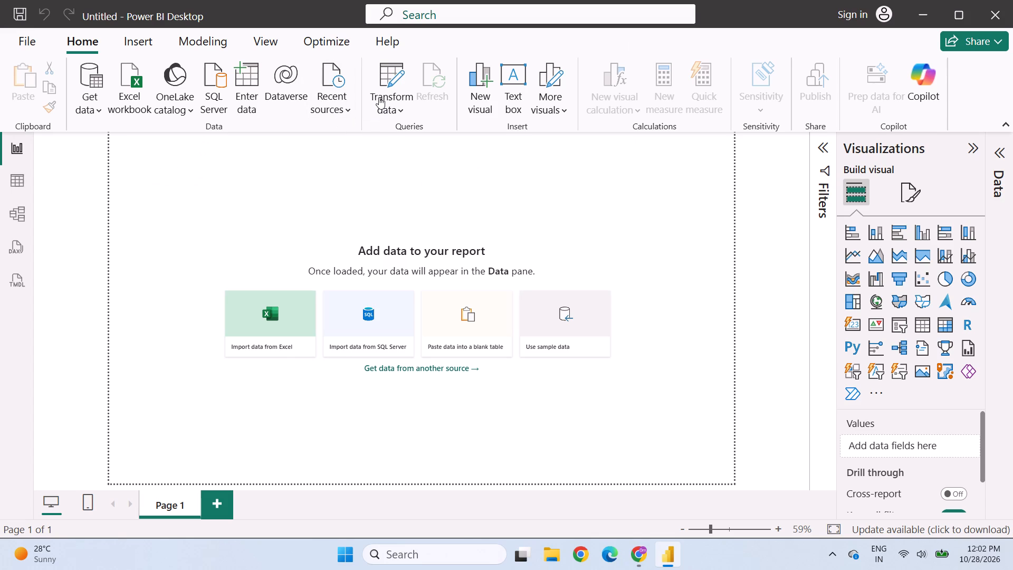
Import the new india CSV file from the BAT end sem folder on the Desktop as a Text/CSV source.
{"action": "left_click", "coordinate": [82, 101]}
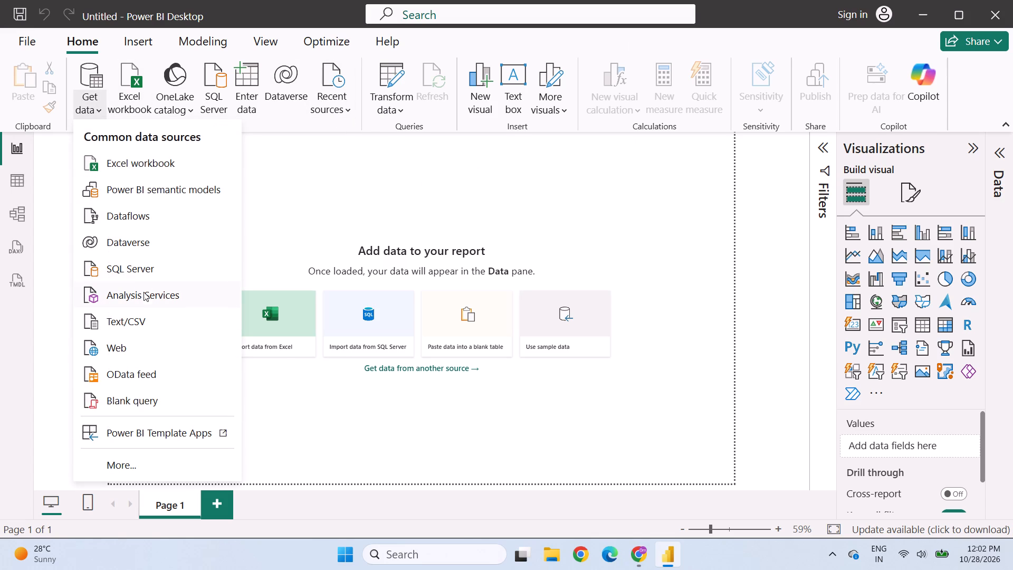
{"action": "left_click", "coordinate": [142, 321]}
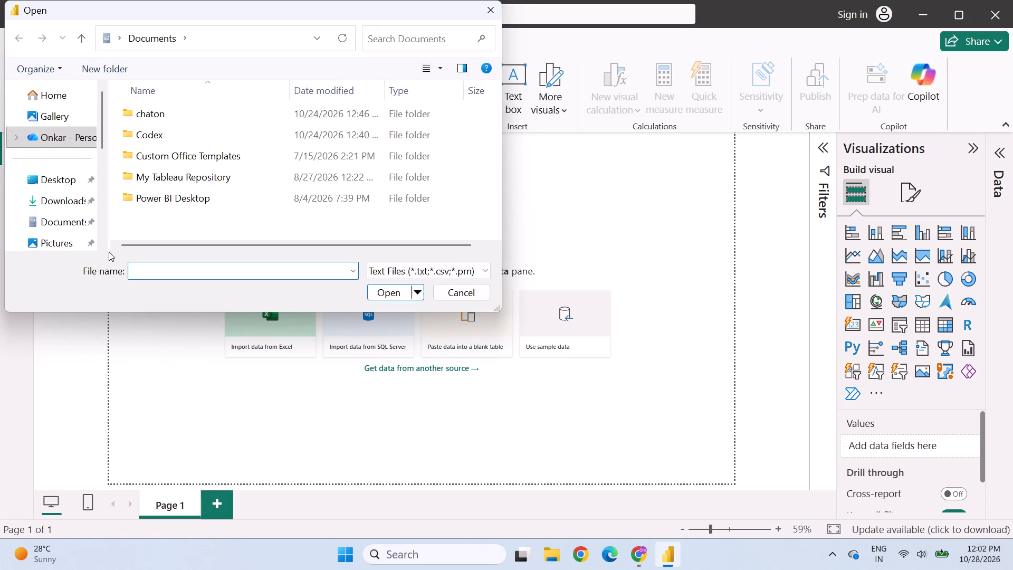
{"action": "left_click", "coordinate": [57, 177]}
{"action": "double_click", "coordinate": [307, 123]}
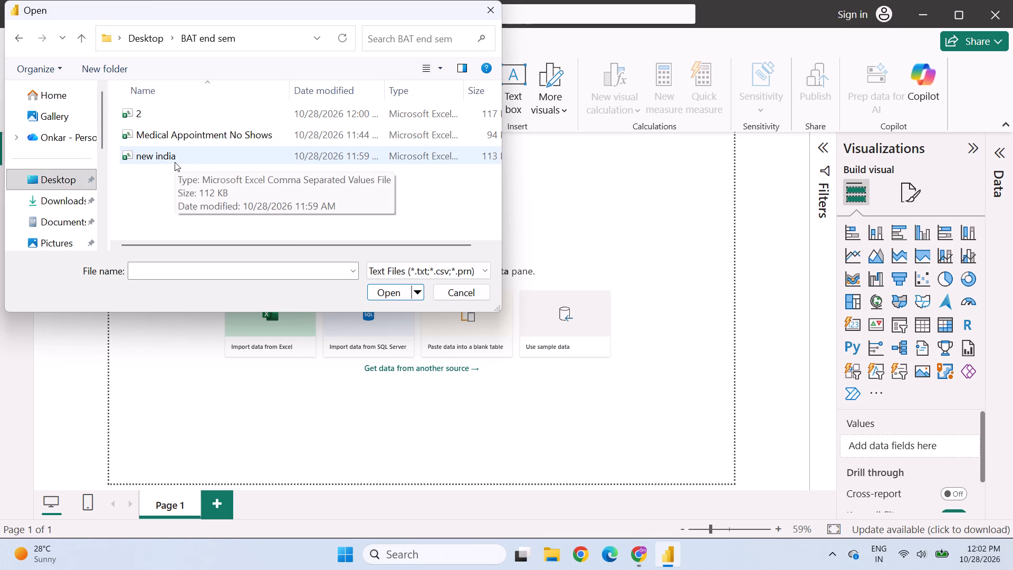
{"action": "left_click", "coordinate": [175, 162]}
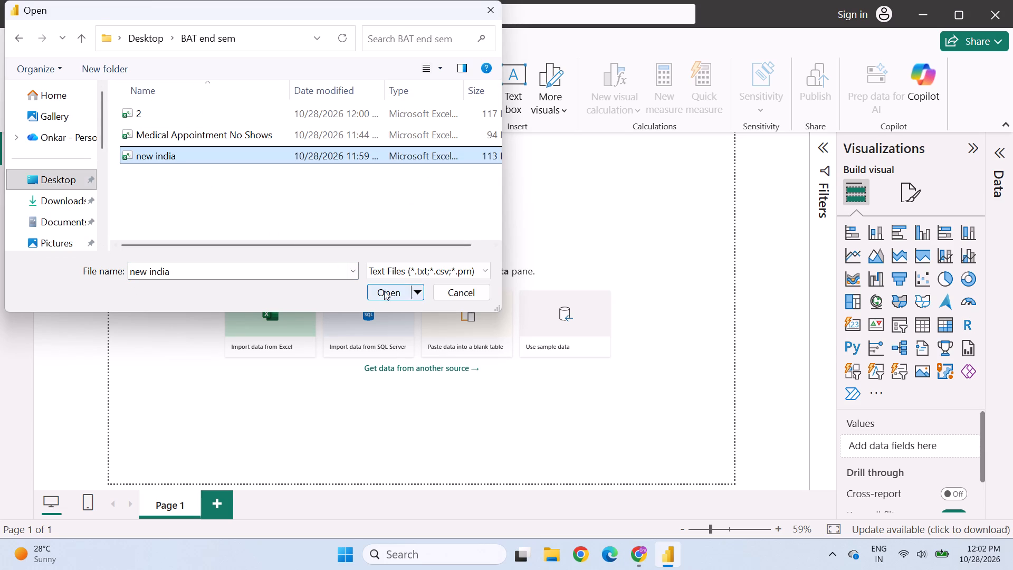
{"action": "left_click", "coordinate": [384, 291]}
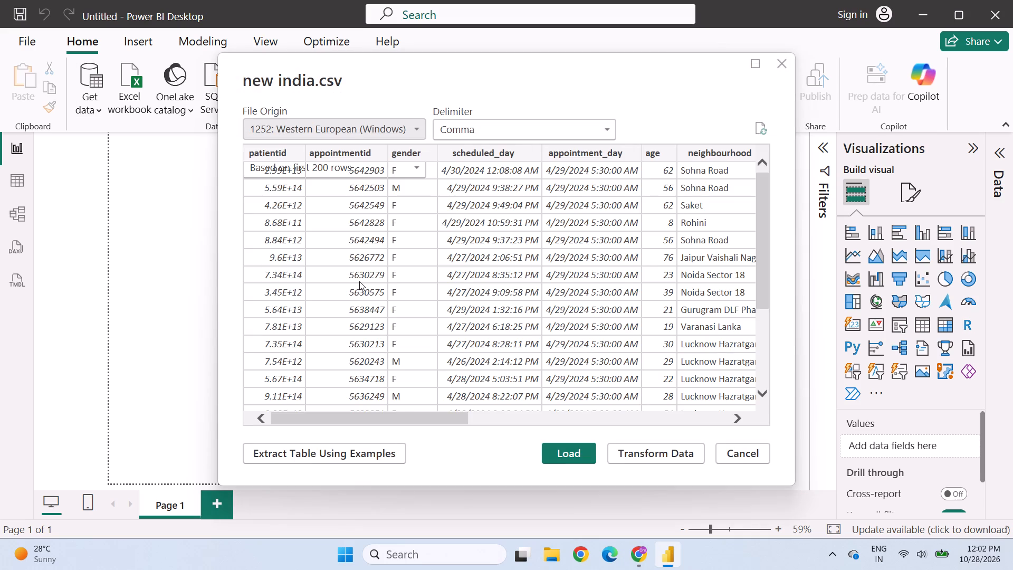
Examine the preview rows of new india.csv and the available file origin encodings.
{"action": "scroll", "coordinate": [312, 202], "scroll_direction": "down", "scroll_amount": 3}
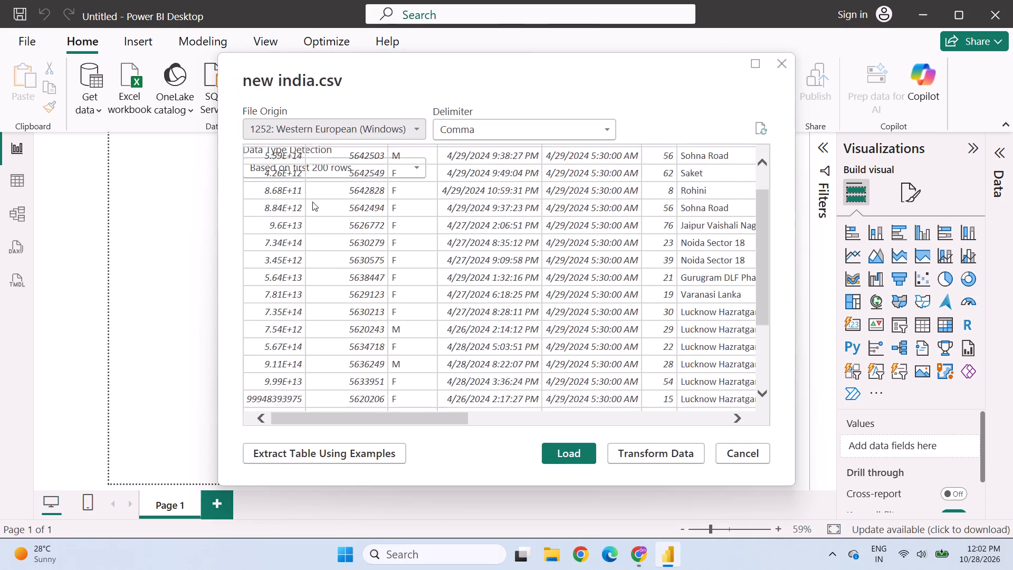
{"action": "scroll", "coordinate": [312, 202], "scroll_direction": "down", "scroll_amount": 8}
{"action": "scroll", "coordinate": [312, 202], "scroll_direction": "up", "scroll_amount": 12}
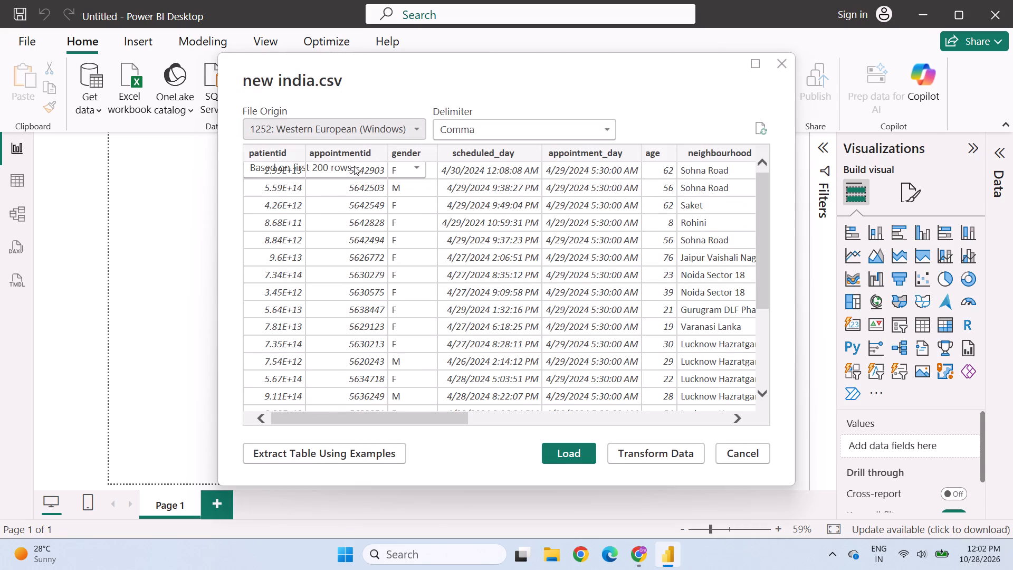
{"action": "left_click", "coordinate": [416, 129]}
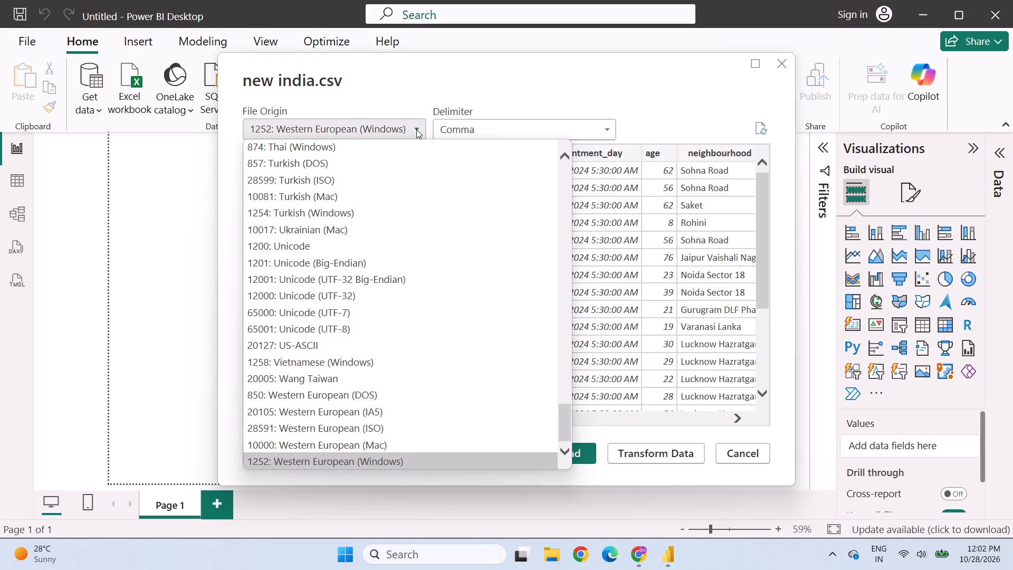
{"action": "left_click", "coordinate": [416, 129]}
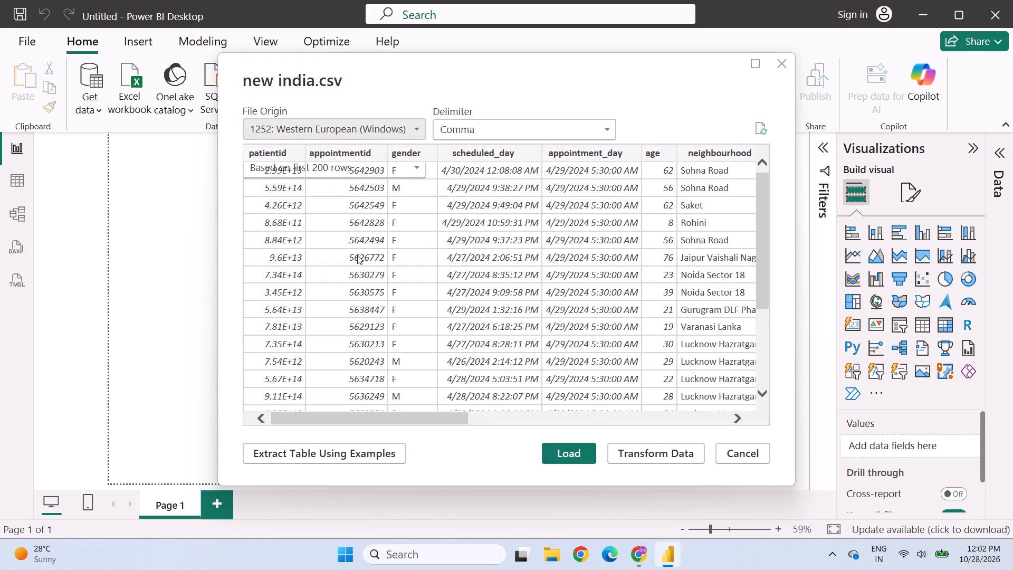
{"action": "scroll", "coordinate": [357, 255], "scroll_direction": "down", "scroll_amount": 13}
{"action": "scroll", "coordinate": [357, 255], "scroll_direction": "up", "scroll_amount": 11}
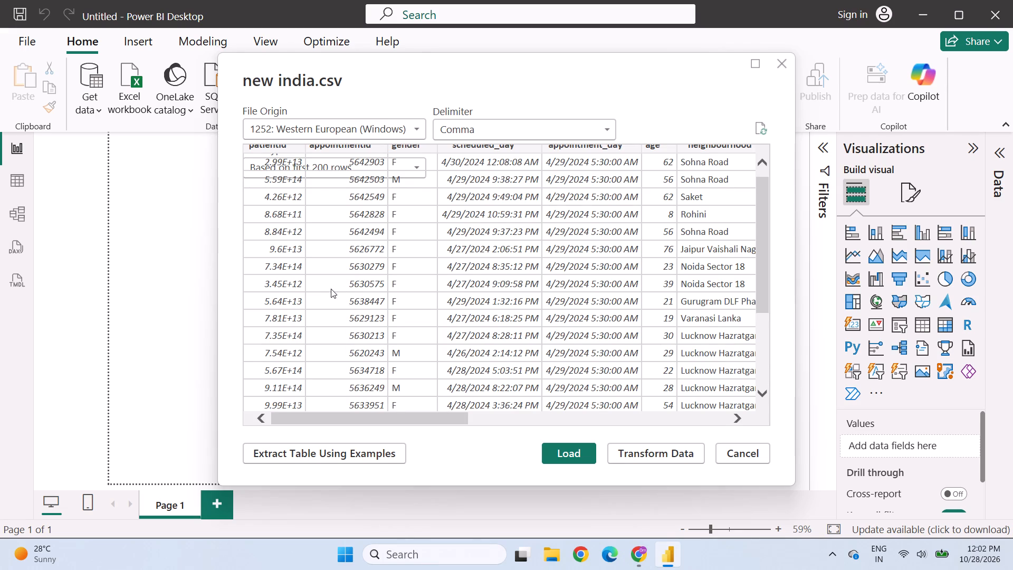
Open the new india data in Power Query Editor for transformation.
{"action": "left_click", "coordinate": [666, 450]}
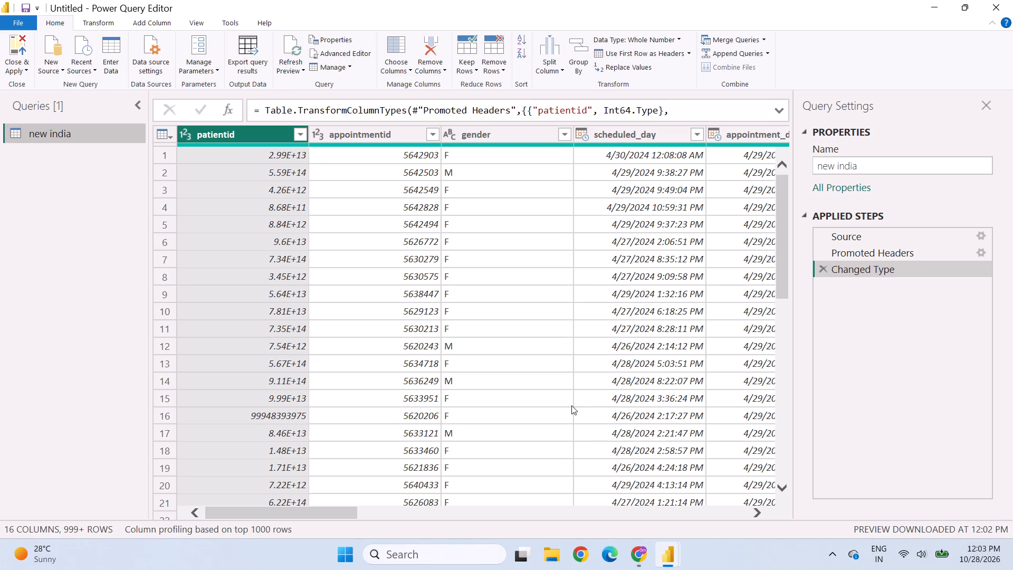
Look through the rows of the new india query to review the patient and appointment records.
{"action": "scroll", "coordinate": [297, 336], "scroll_direction": "down", "scroll_amount": 2}
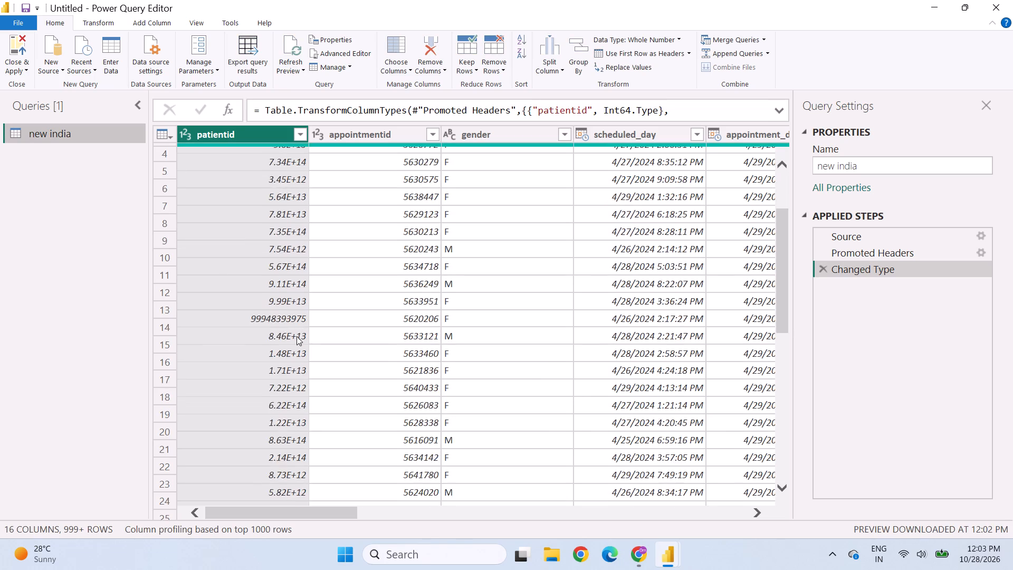
{"action": "scroll", "coordinate": [297, 336], "scroll_direction": "down", "scroll_amount": 7}
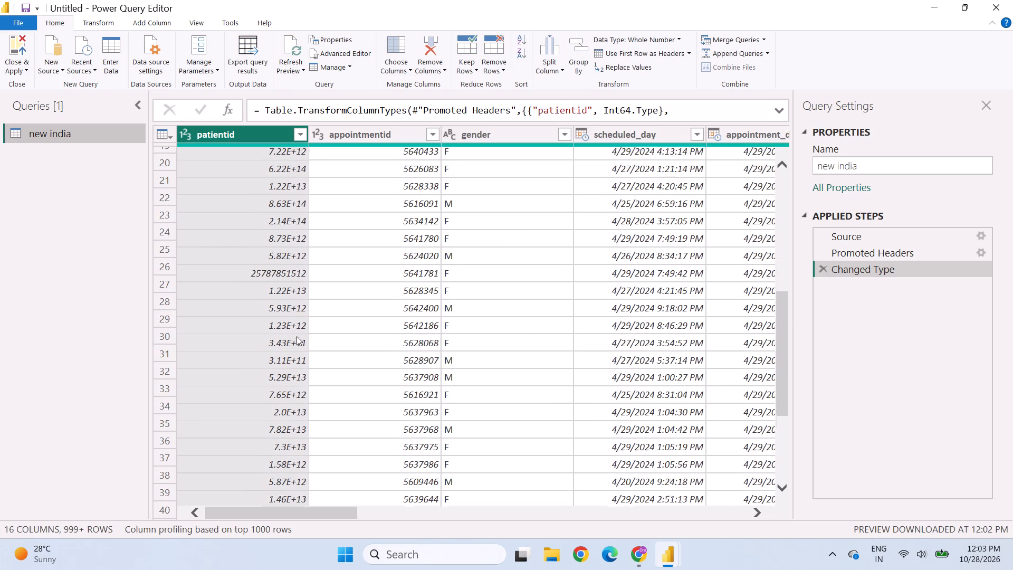
{"action": "scroll", "coordinate": [297, 336], "scroll_direction": "down", "scroll_amount": 16}
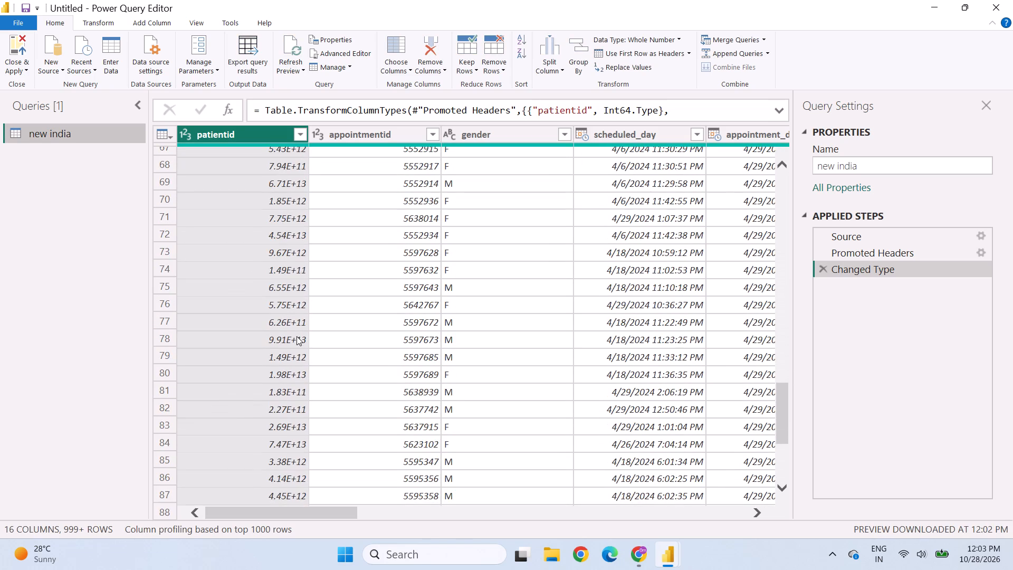
{"action": "scroll", "coordinate": [297, 336], "scroll_direction": "down", "scroll_amount": 13}
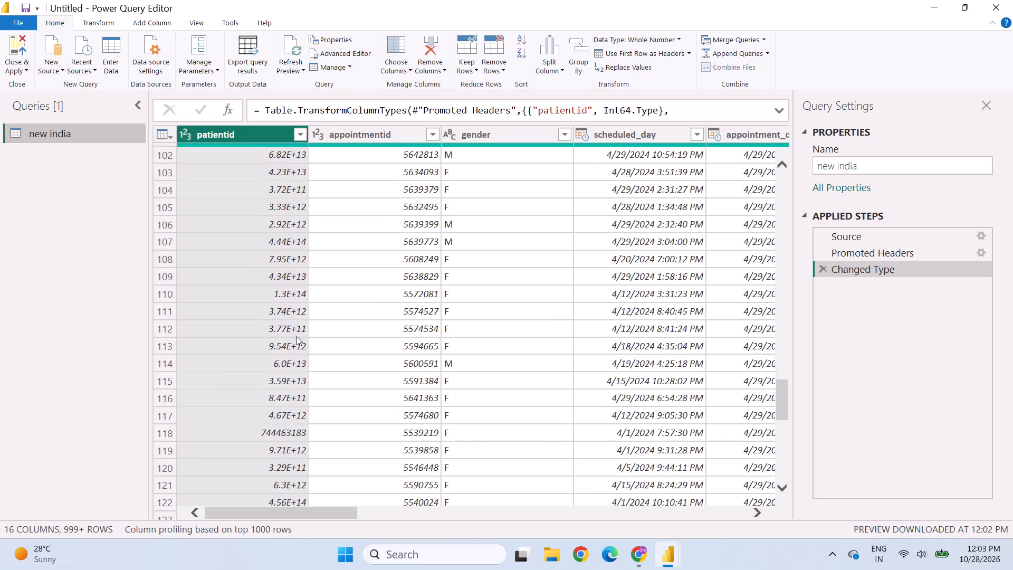
{"action": "scroll", "coordinate": [297, 336], "scroll_direction": "up", "scroll_amount": 20}
{"action": "scroll", "coordinate": [297, 336], "scroll_direction": "up", "scroll_amount": 14}
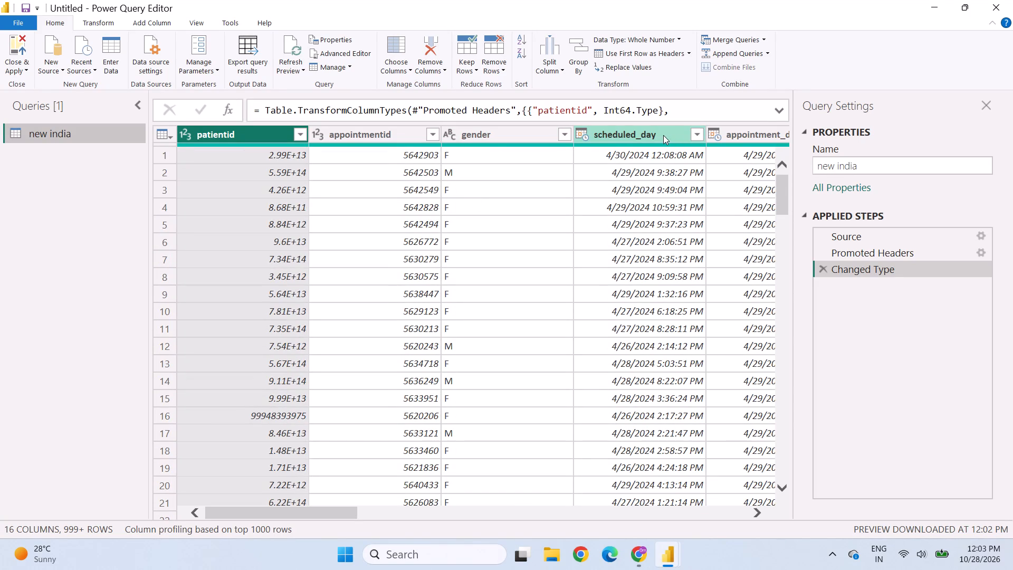
Inspect the new india columns from scheduled_day through scheduled_weekday, checking their data types and values.
{"action": "left_click", "coordinate": [581, 135]}
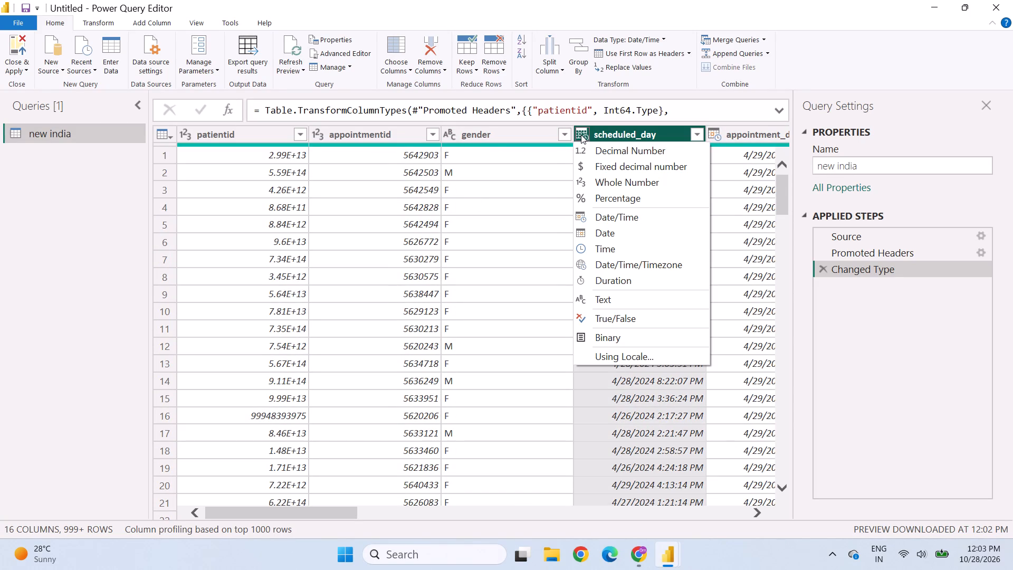
{"action": "left_click", "coordinate": [727, 134]}
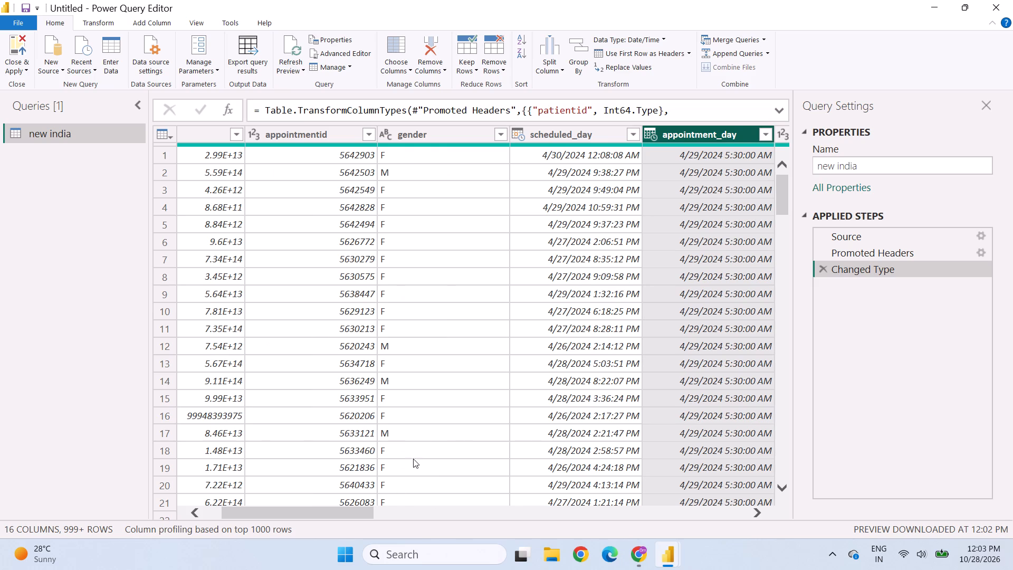
{"action": "left_click_drag", "start_coordinate": [356, 512], "coordinate": [455, 514]}
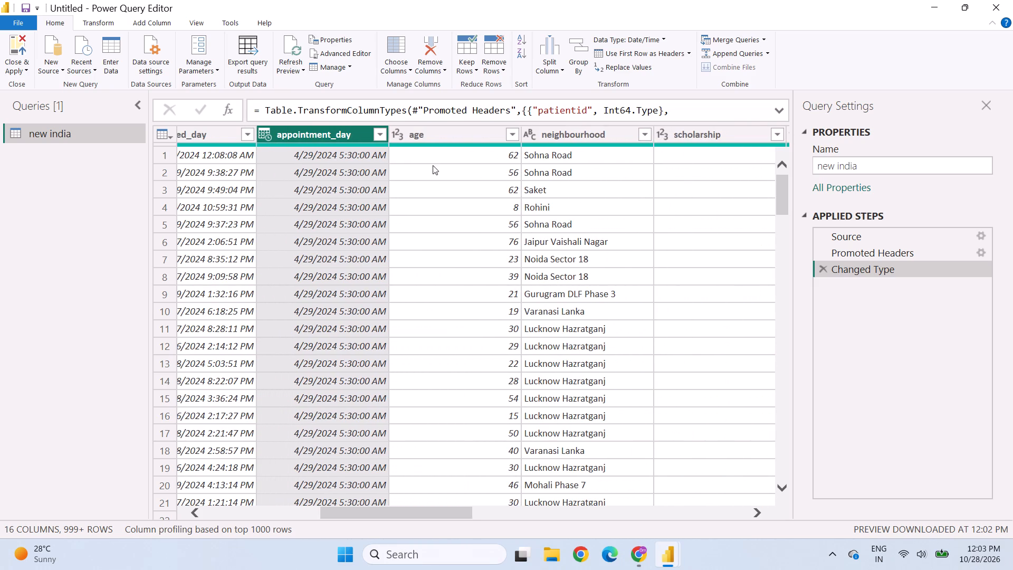
{"action": "left_click", "coordinate": [434, 136]}
{"action": "left_click", "coordinate": [589, 129]}
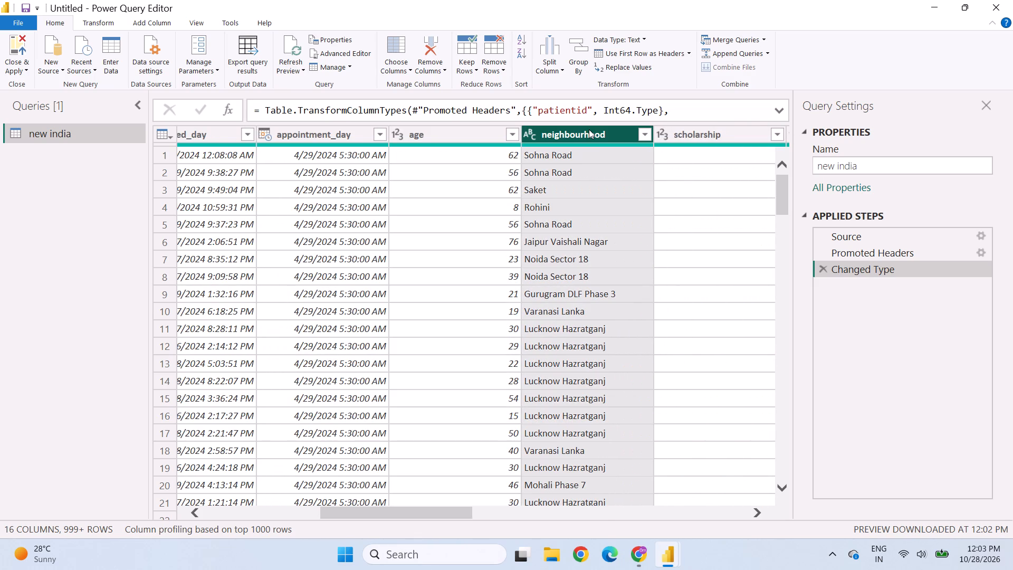
{"action": "left_click", "coordinate": [680, 136]}
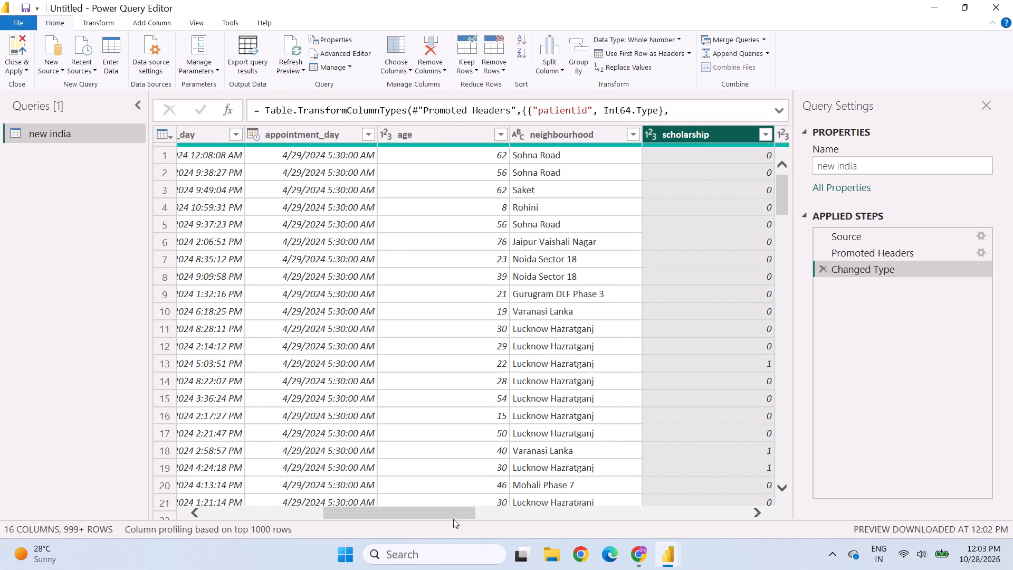
{"action": "left_click_drag", "start_coordinate": [454, 514], "coordinate": [591, 515]}
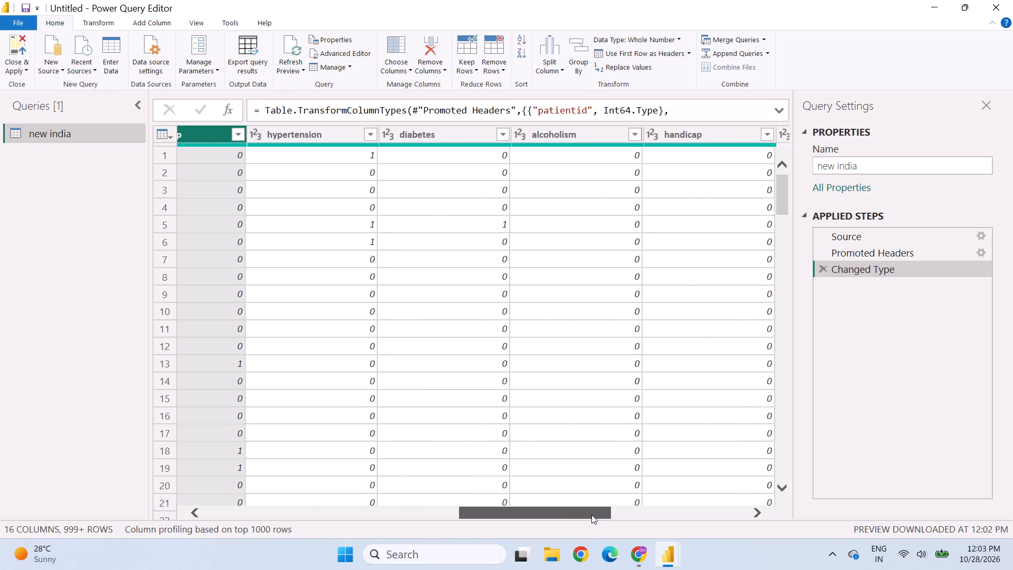
{"action": "left_click_drag", "start_coordinate": [591, 515], "coordinate": [601, 516]}
{"action": "left_click", "coordinate": [495, 134]}
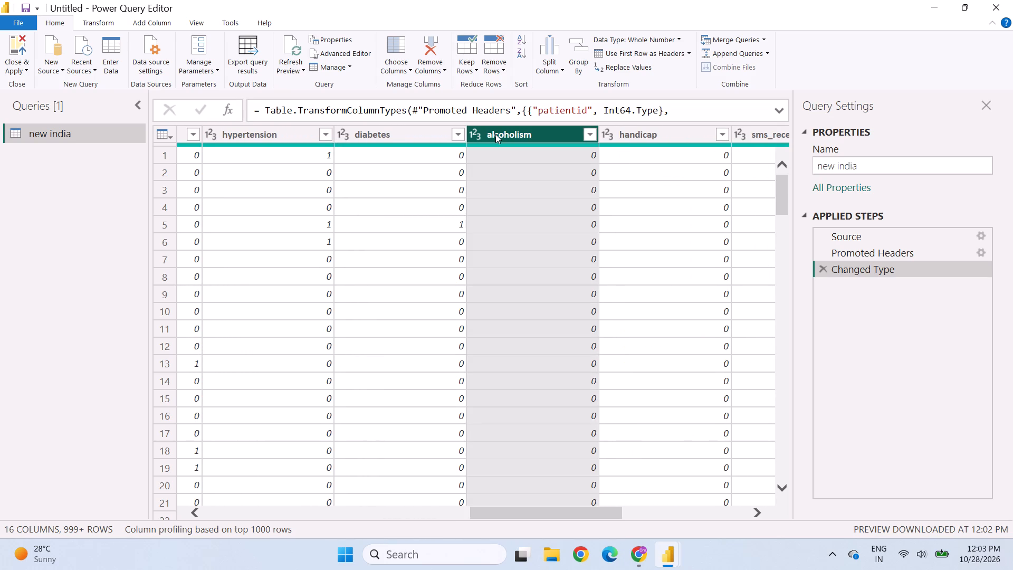
{"action": "left_click_drag", "start_coordinate": [596, 514], "coordinate": [699, 524]}
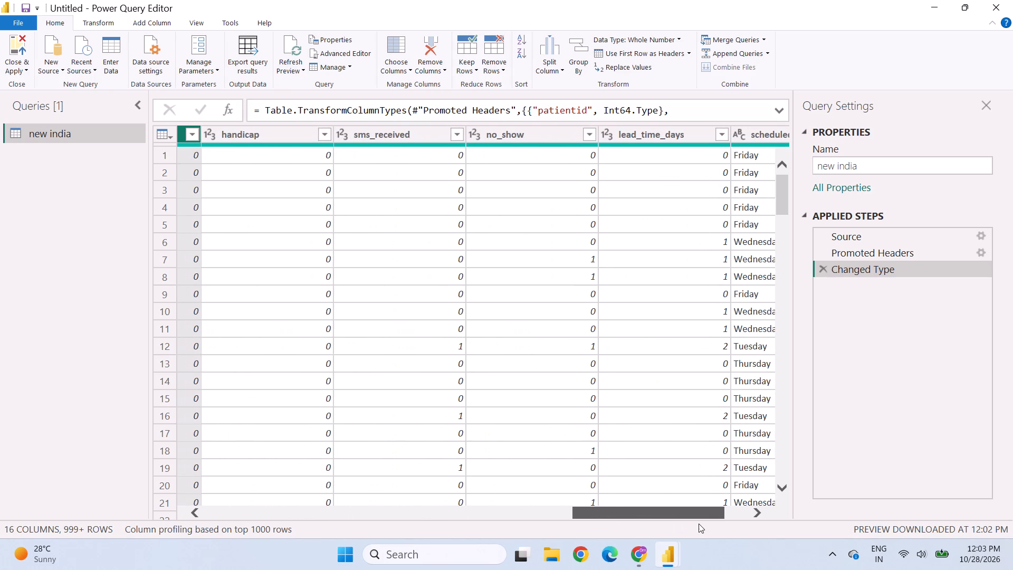
{"action": "left_click_drag", "start_coordinate": [699, 524], "coordinate": [804, 537]}
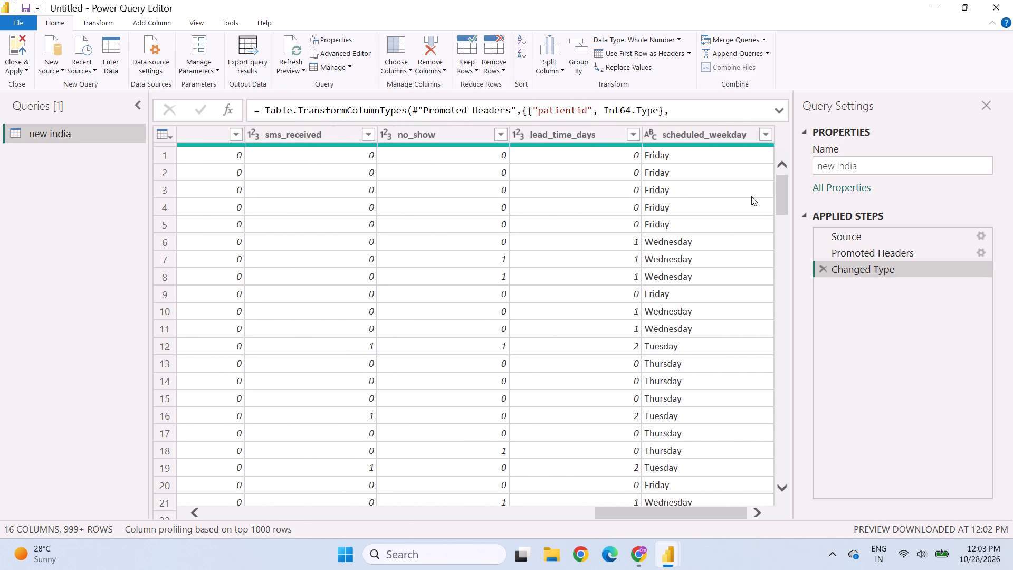
{"action": "left_click", "coordinate": [680, 136]}
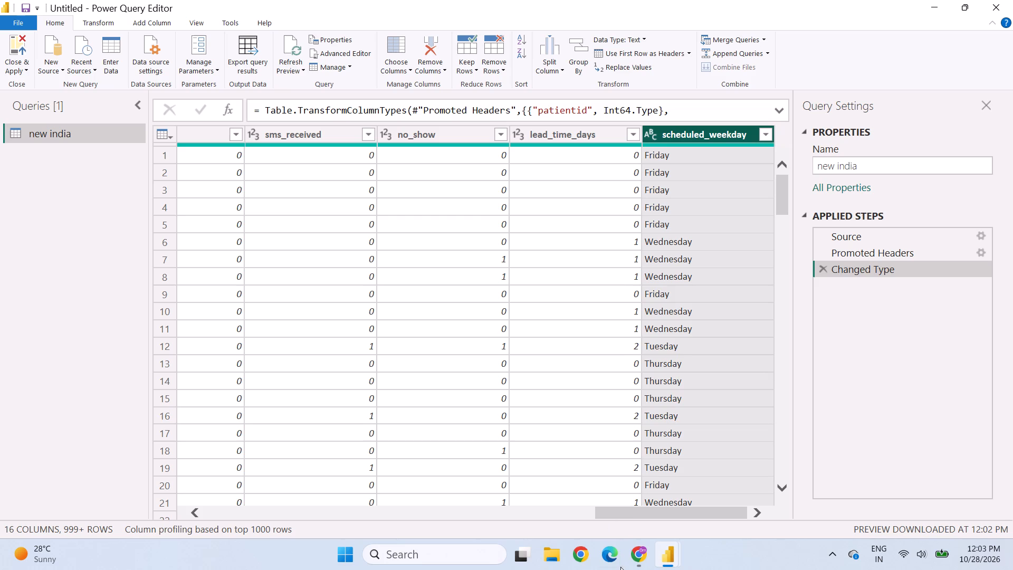
{"action": "left_click_drag", "start_coordinate": [634, 516], "coordinate": [868, 526]}
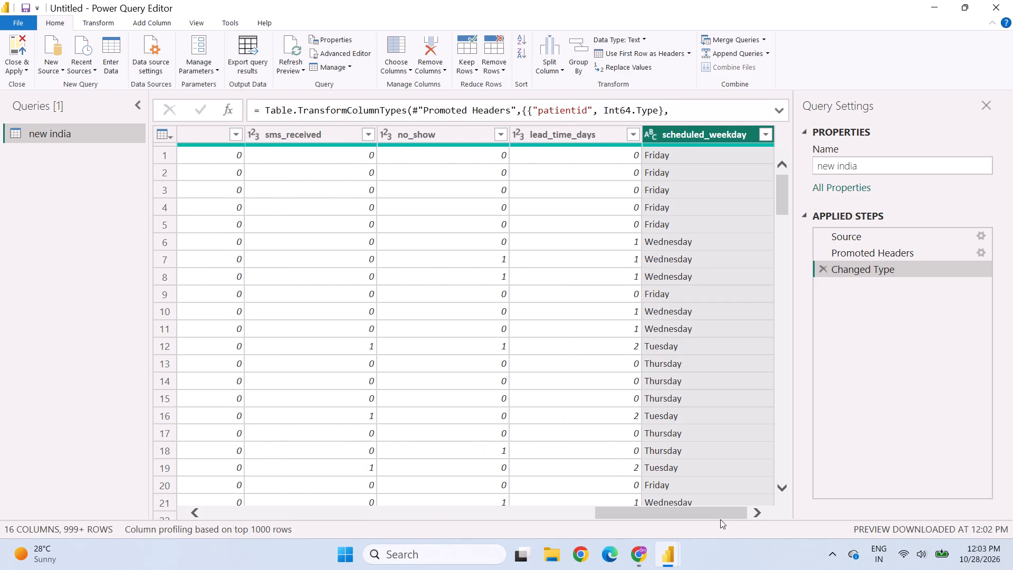
{"action": "left_click_drag", "start_coordinate": [695, 510], "coordinate": [656, 510]}
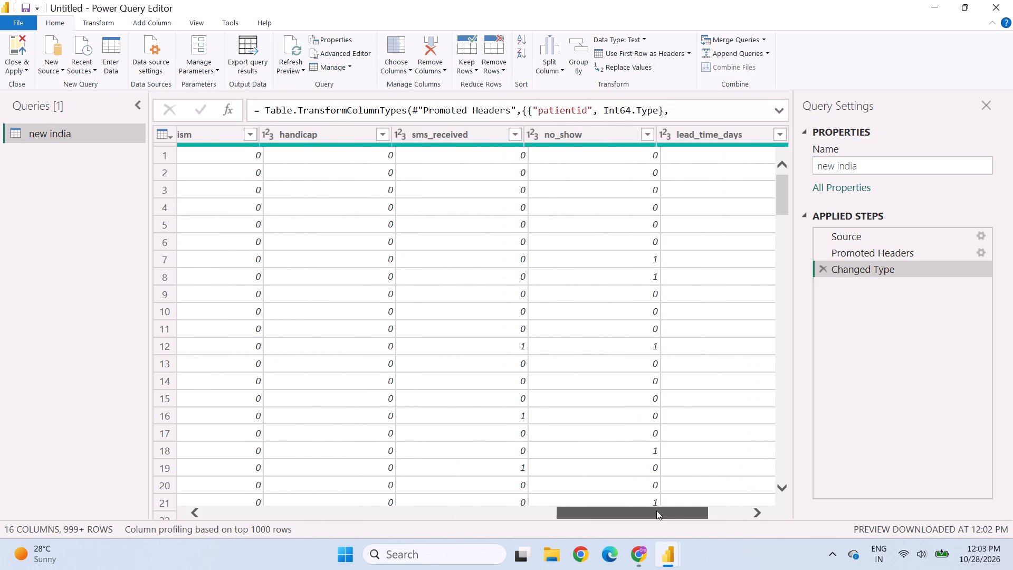
{"action": "left_click_drag", "start_coordinate": [656, 510], "coordinate": [183, 499]}
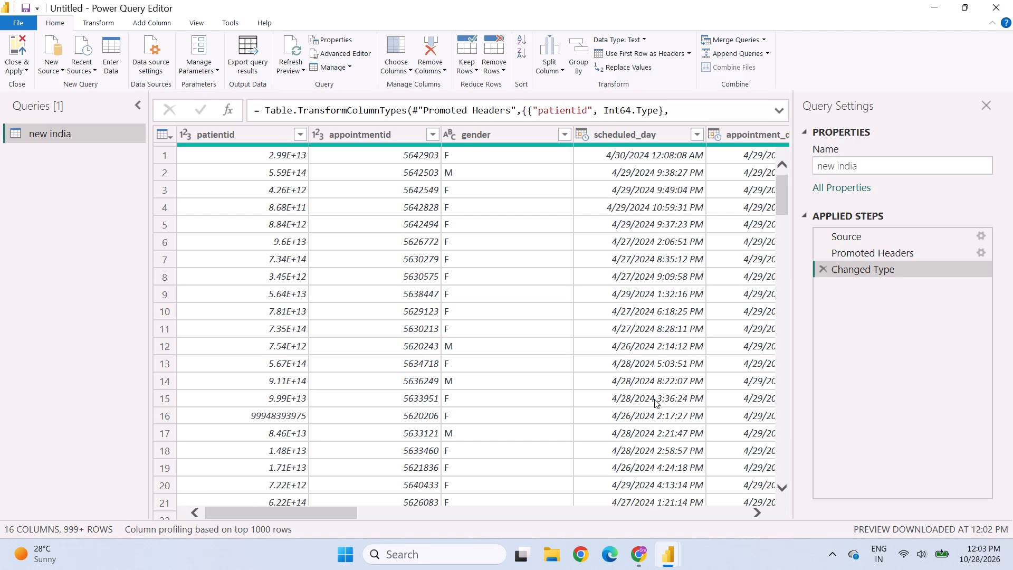
{"action": "left_click", "coordinate": [579, 133]}
{"action": "left_click", "coordinate": [545, 225]}
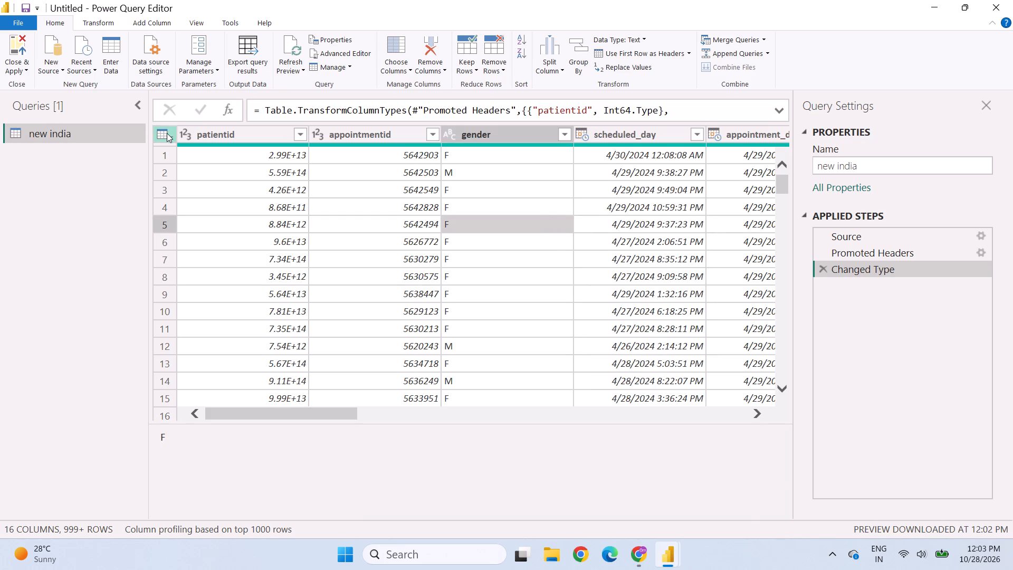
Close Power Query Editor and apply the new india query to load it into the report, dismissing the pending-changes notice.
{"action": "left_click", "coordinate": [19, 46]}
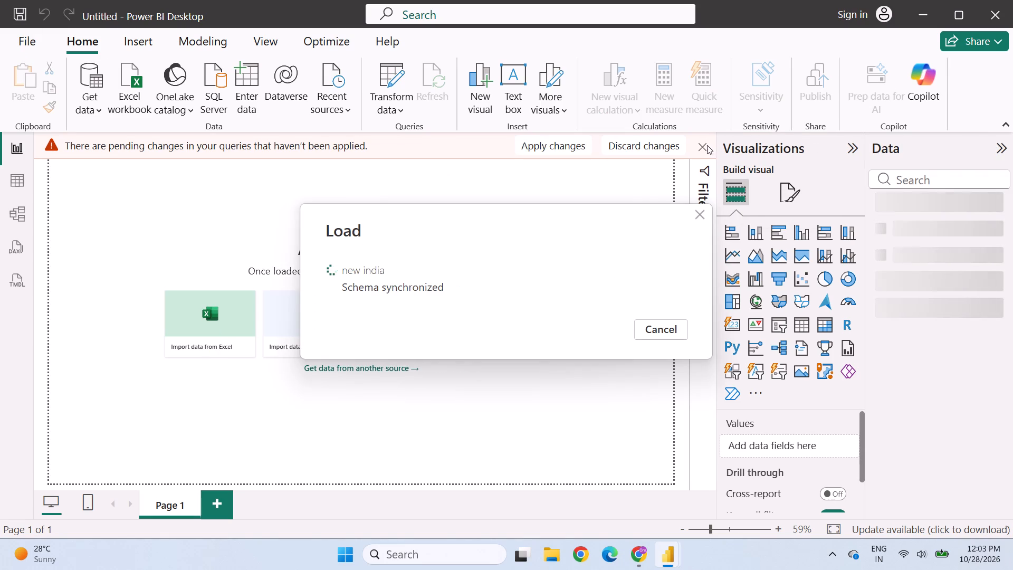
{"action": "left_click", "coordinate": [705, 145]}
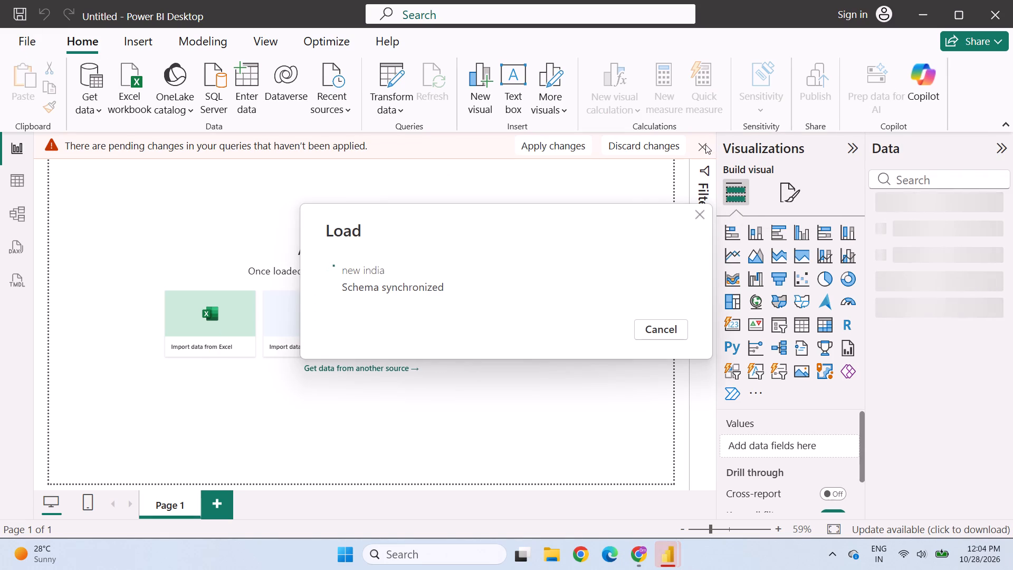
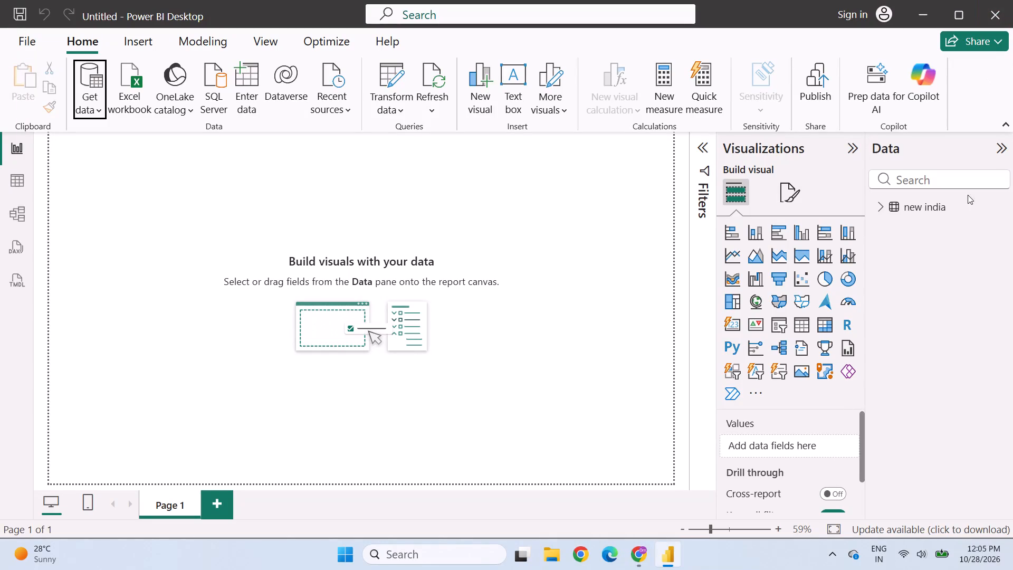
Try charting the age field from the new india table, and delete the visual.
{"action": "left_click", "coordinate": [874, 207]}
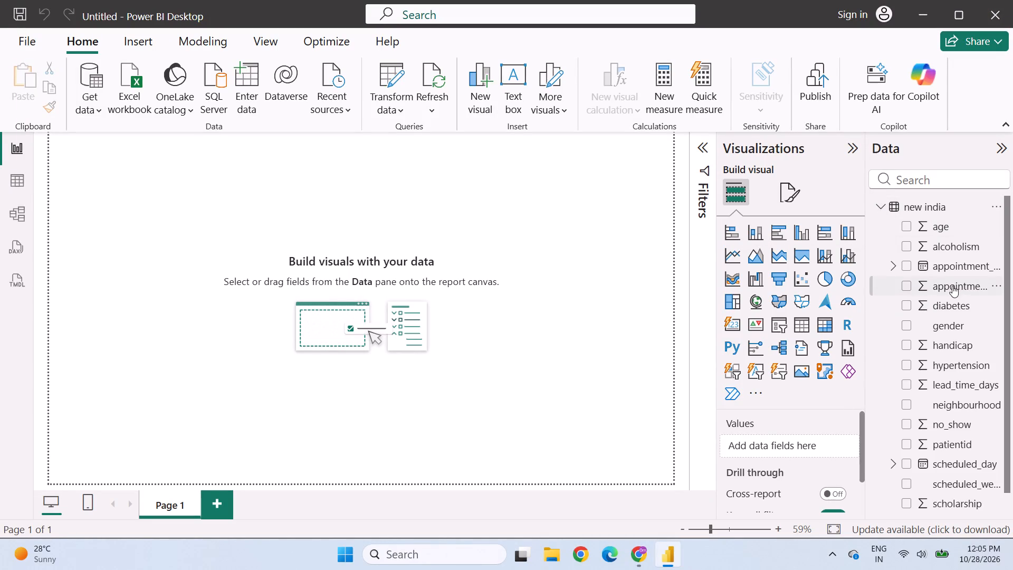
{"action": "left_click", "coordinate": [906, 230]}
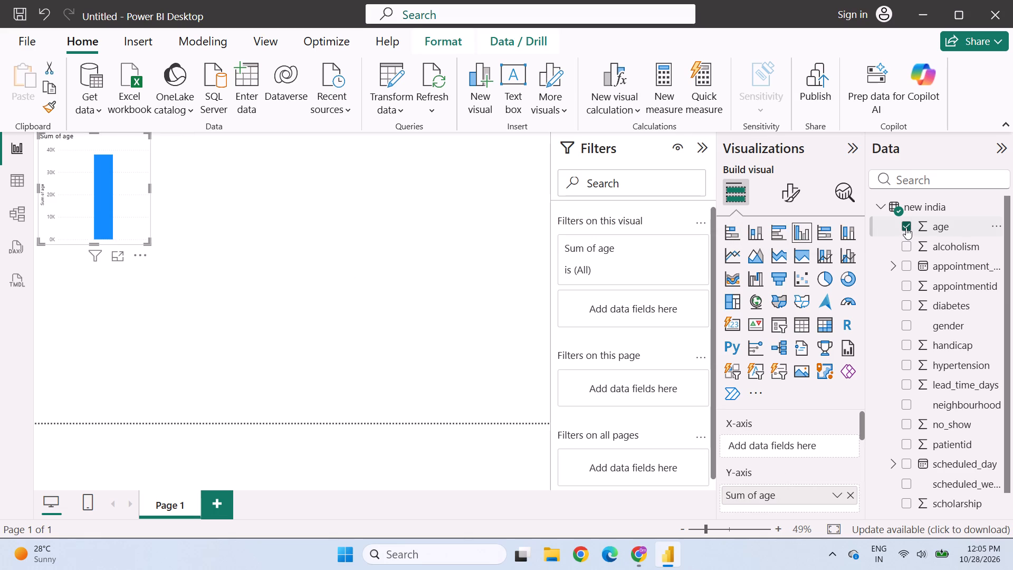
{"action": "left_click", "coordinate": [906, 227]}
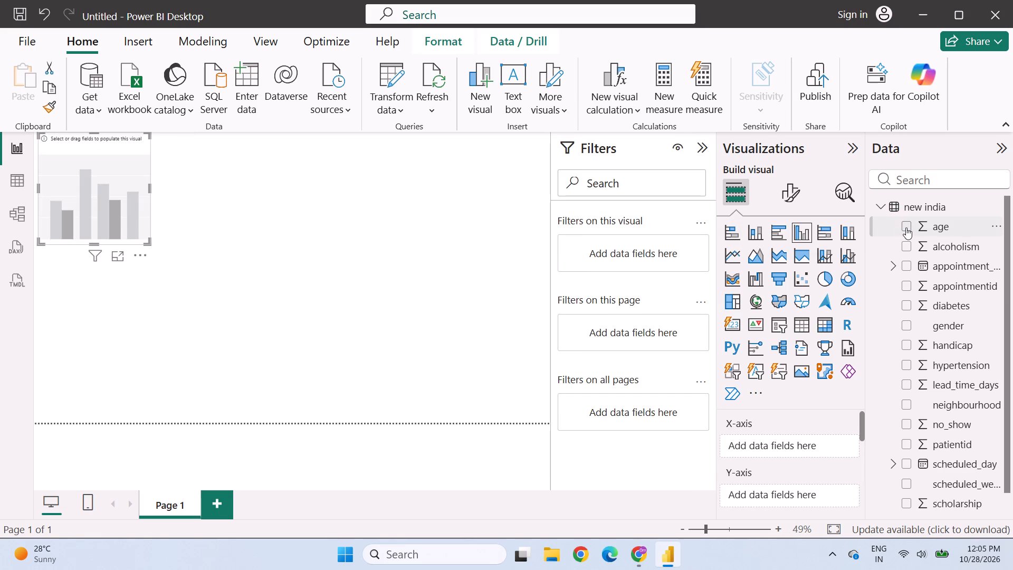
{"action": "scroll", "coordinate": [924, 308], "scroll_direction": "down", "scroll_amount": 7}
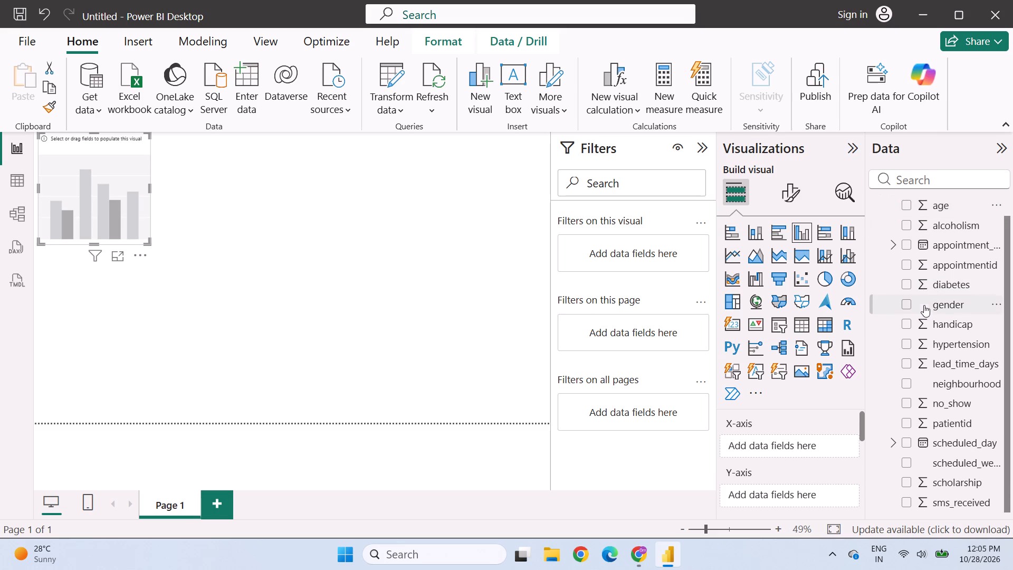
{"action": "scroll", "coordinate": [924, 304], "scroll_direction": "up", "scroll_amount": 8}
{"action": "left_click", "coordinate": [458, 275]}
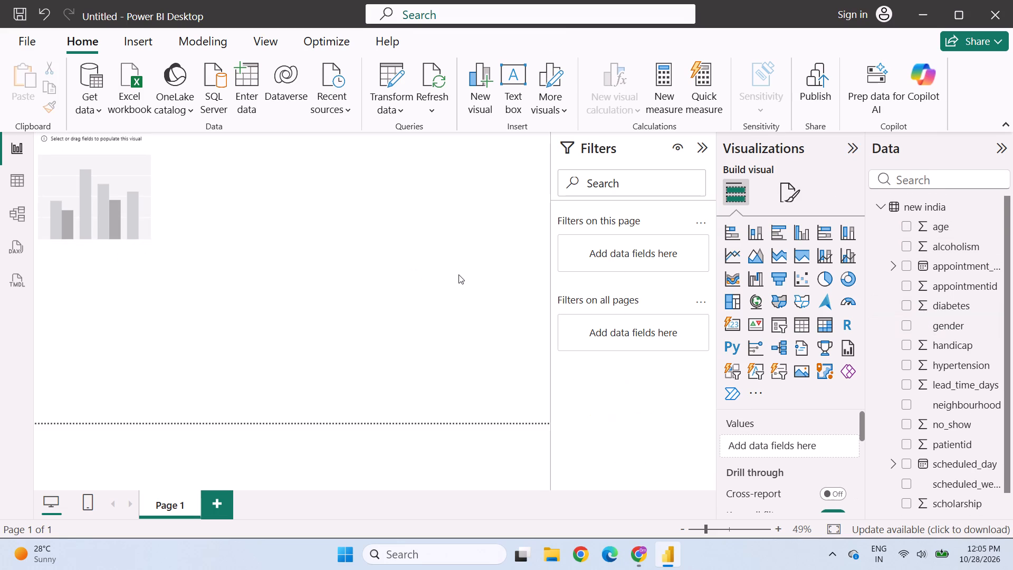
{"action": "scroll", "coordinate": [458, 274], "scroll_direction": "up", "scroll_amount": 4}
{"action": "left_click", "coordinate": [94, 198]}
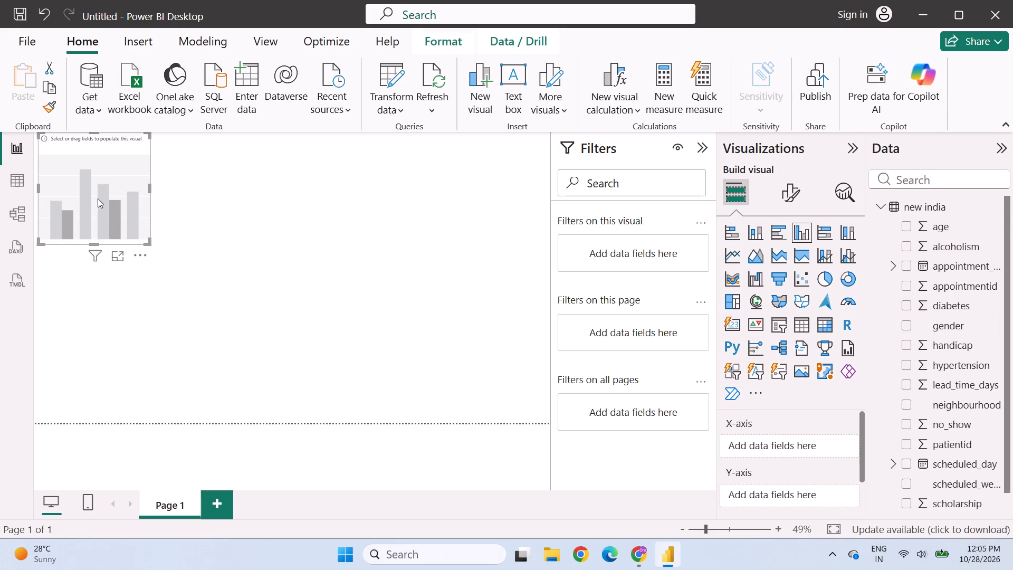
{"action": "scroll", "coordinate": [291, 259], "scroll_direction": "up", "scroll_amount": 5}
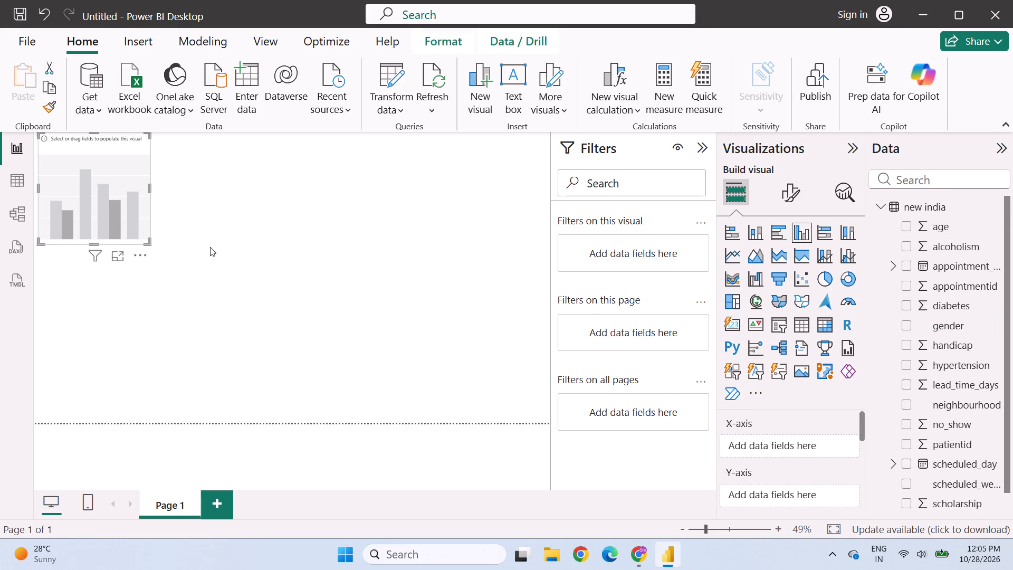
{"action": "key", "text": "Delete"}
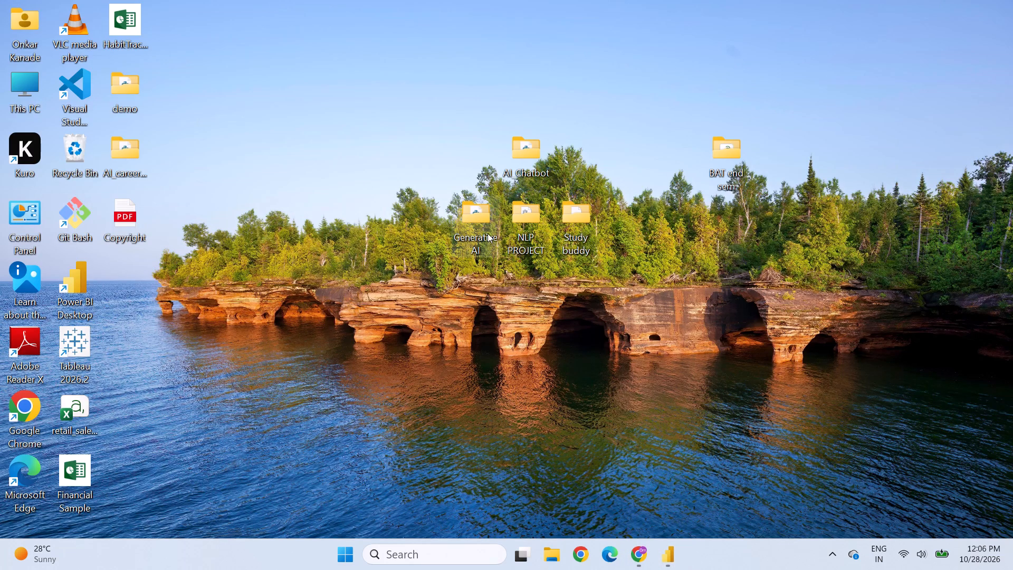
{"action": "double_click", "coordinate": [732, 148]}
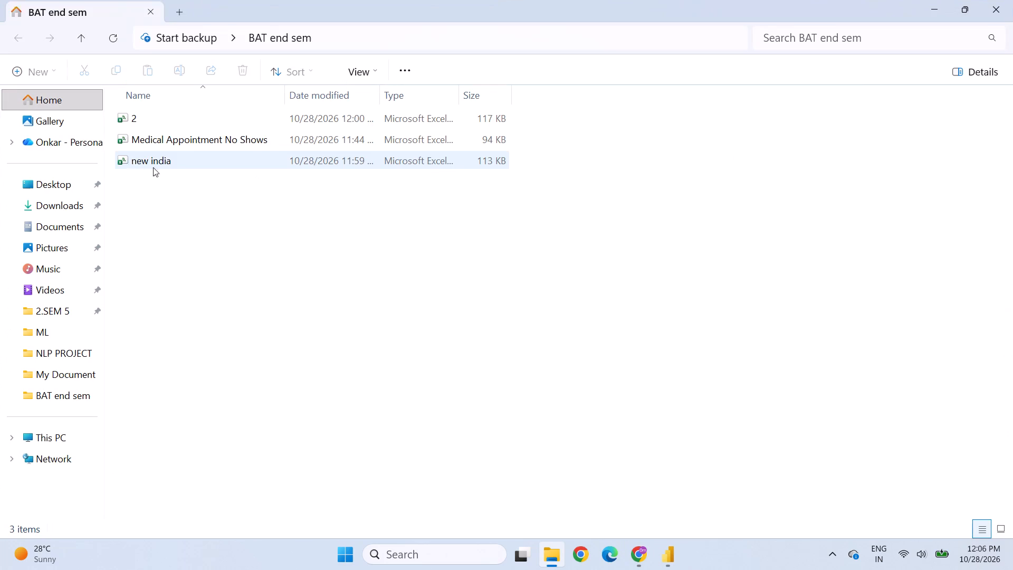
{"action": "left_click", "coordinate": [173, 118]}
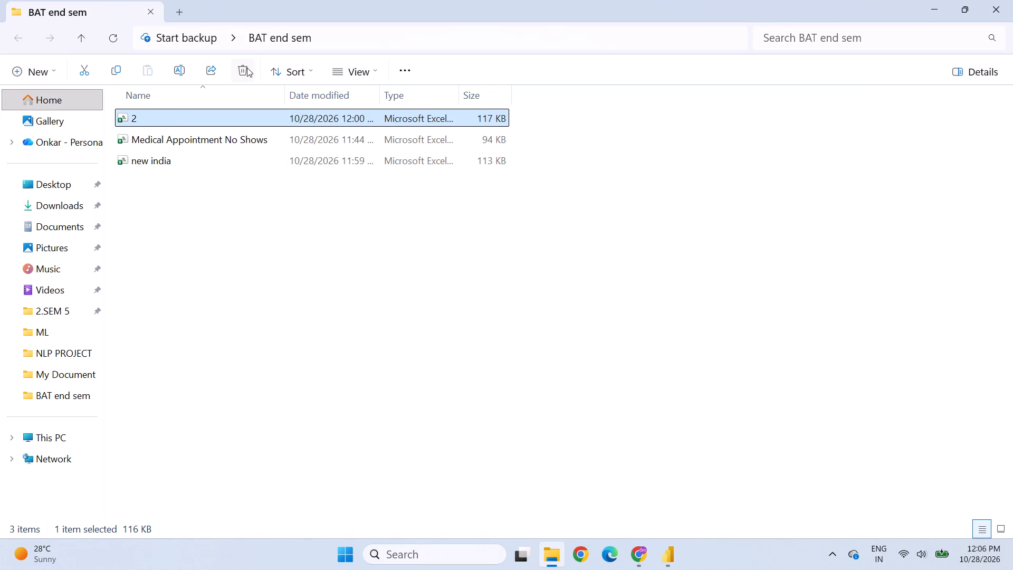
{"action": "left_click", "coordinate": [247, 68]}
{"action": "left_click", "coordinate": [202, 116]}
{"action": "left_click", "coordinate": [245, 69]}
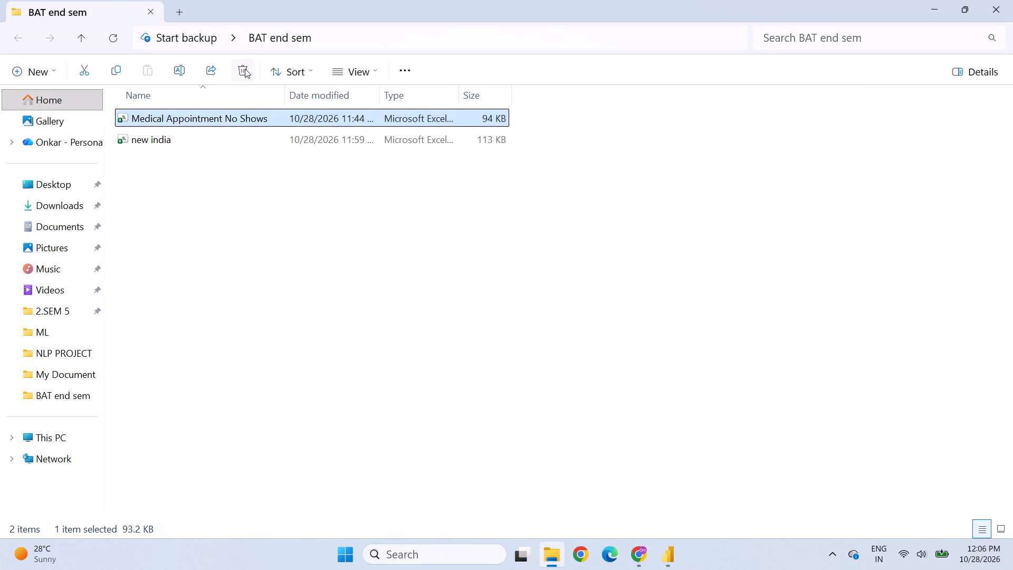
Rename the new india file as Medical Appoitment No Shows and close the BAT end sem folder.
{"action": "left_click", "coordinate": [171, 125]}
{"action": "left_click", "coordinate": [179, 67]}
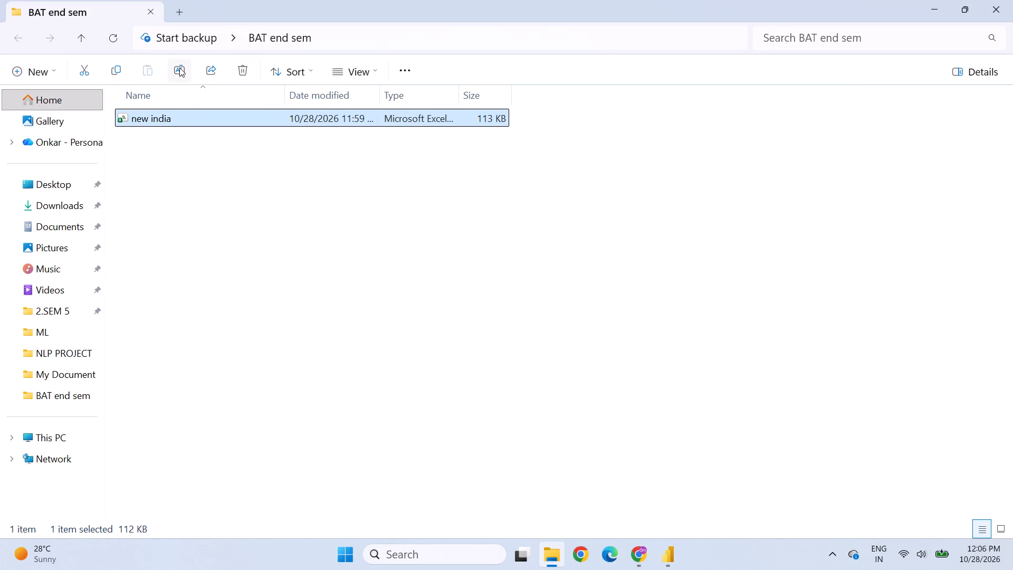
{"action": "key", "text": "BackSpace"}
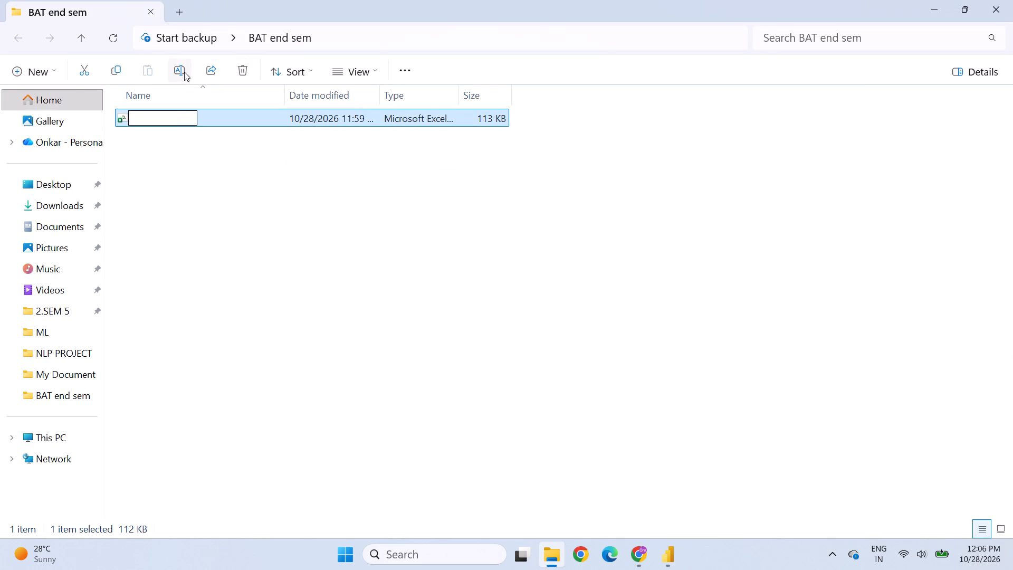
{"action": "type", "text": "Medical"}
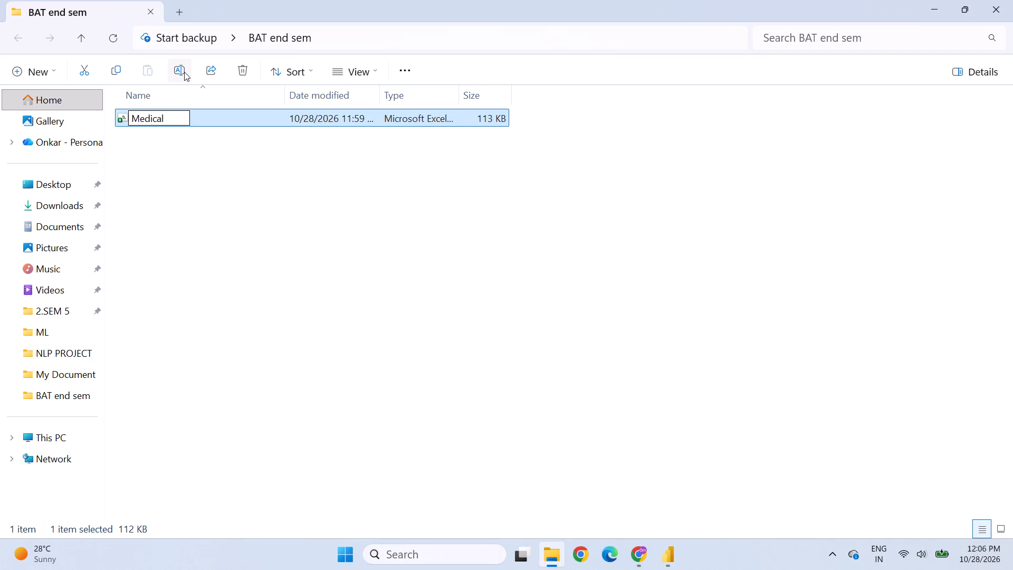
{"action": "key", "text": "space"}
{"action": "type", "text": "appoin"}
{"action": "key", "text": "BackSpace"}
{"action": "key", "text": "BackSpace"}
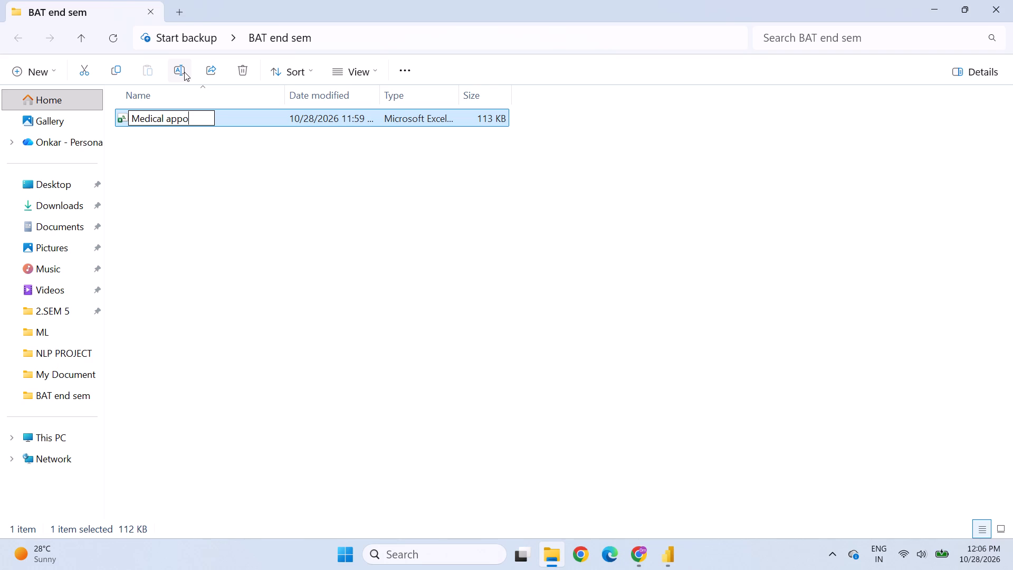
{"action": "key", "text": "BackSpace"}
{"action": "key", "text": "BackSpace"}
{"action": "key", "text": "BackSpace"}
{"action": "key", "text": "BackSpace"}
{"action": "type", "text": "Appoi"}
{"action": "type", "text": "tment"}
{"action": "key", "text": "space"}
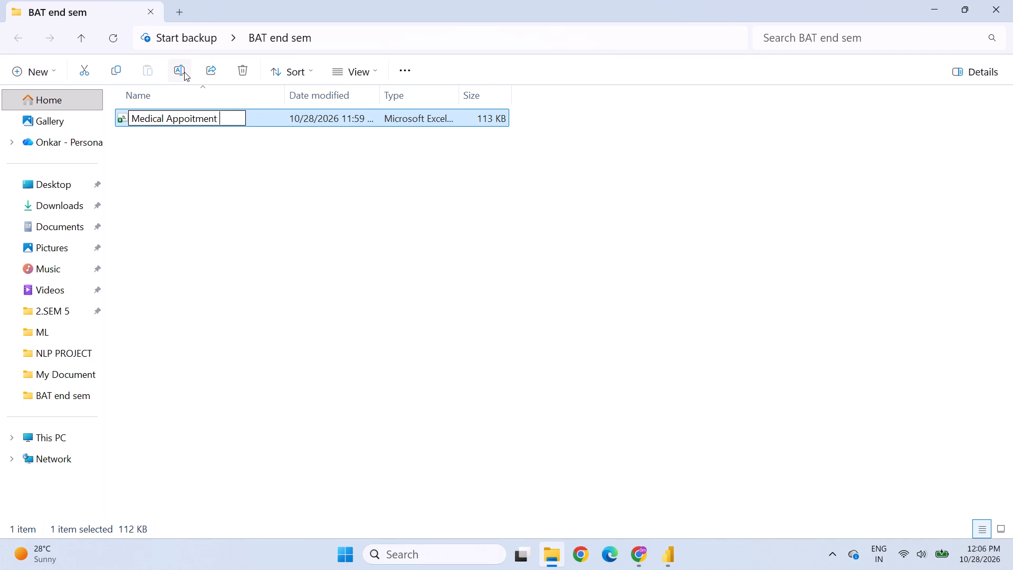
{"action": "key", "text": "shift+a"}
{"action": "key", "text": "BackSpace"}
{"action": "type", "text": "No."}
{"action": "key", "text": "BackSpace"}
{"action": "key", "text": "space"}
{"action": "type", "text": "Sho"}
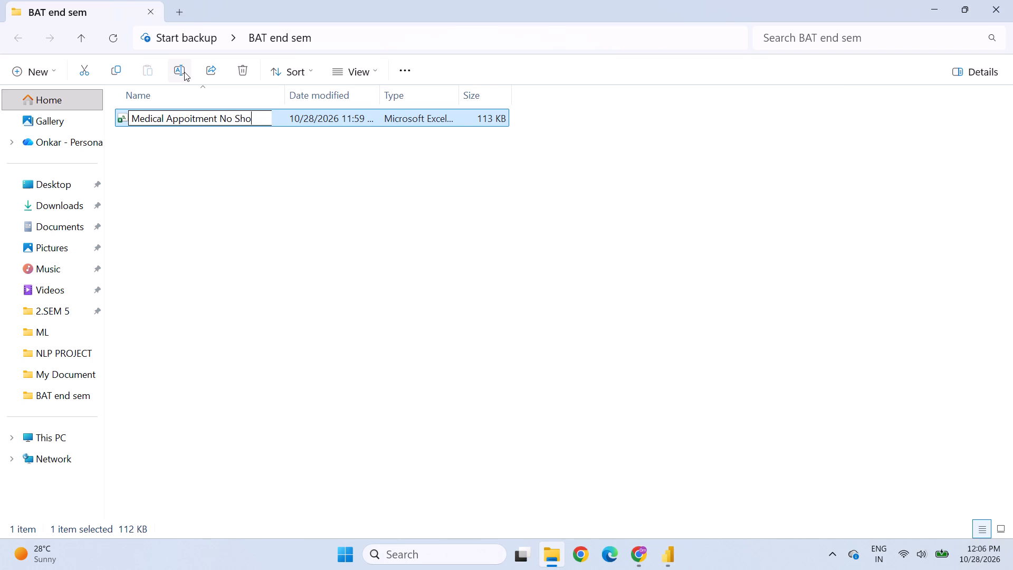
{"action": "type", "text": "ws"}
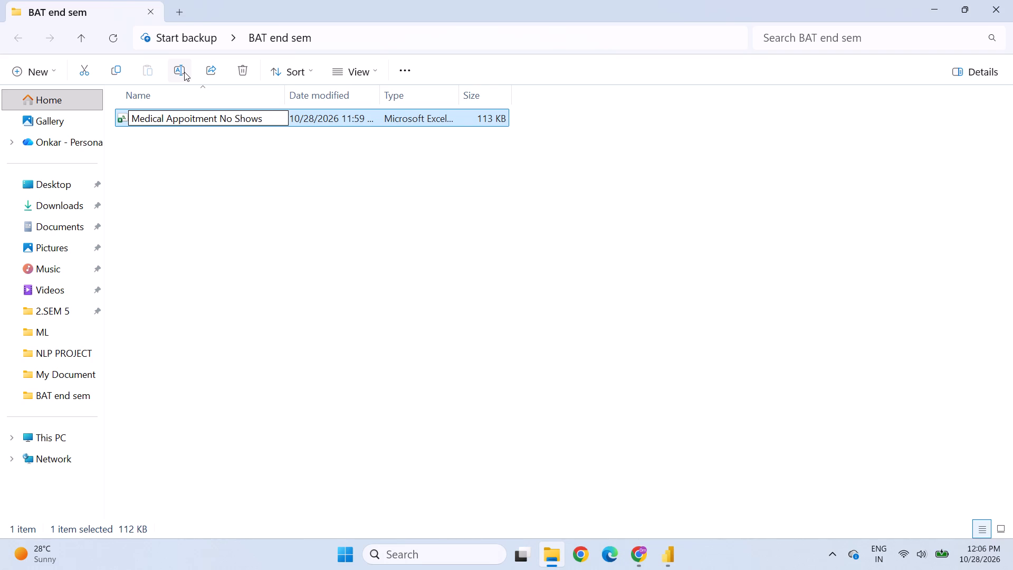
{"action": "key", "text": "Return"}
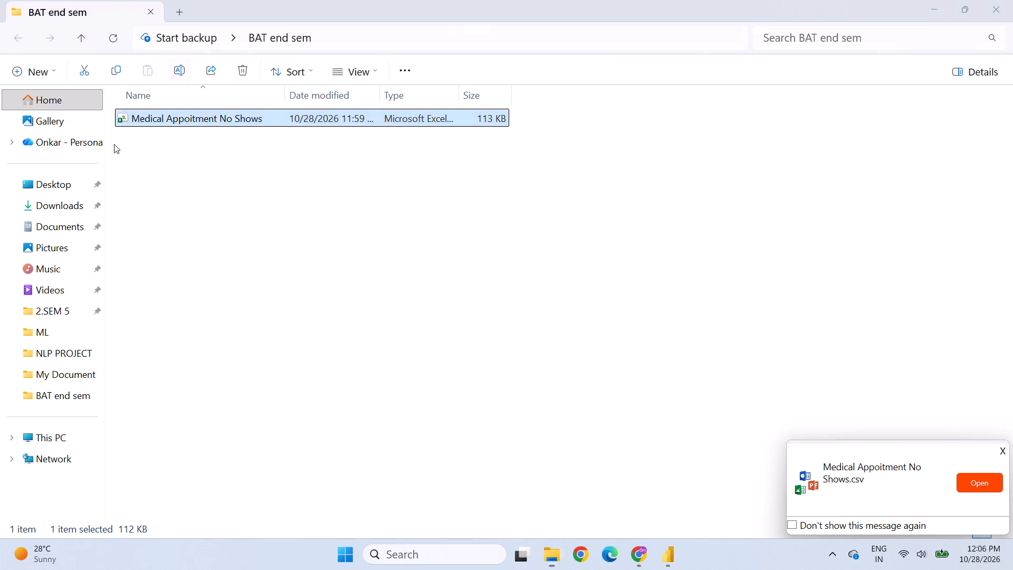
{"action": "left_click", "coordinate": [250, 223]}
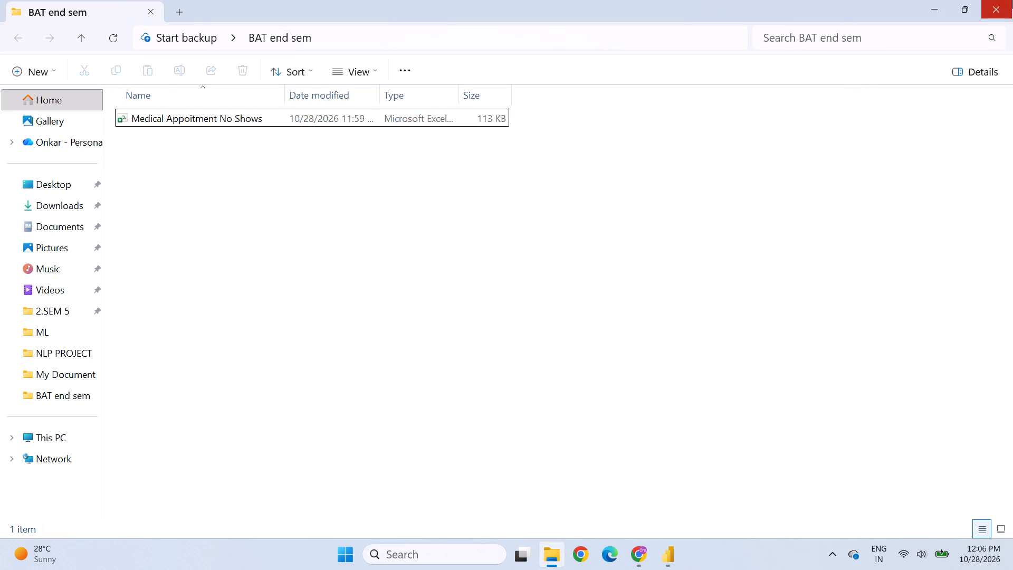
{"action": "left_click", "coordinate": [1012, 0]}
Close the untitled Power BI report containing new india without saving its changes.
{"action": "left_click", "coordinate": [675, 556]}
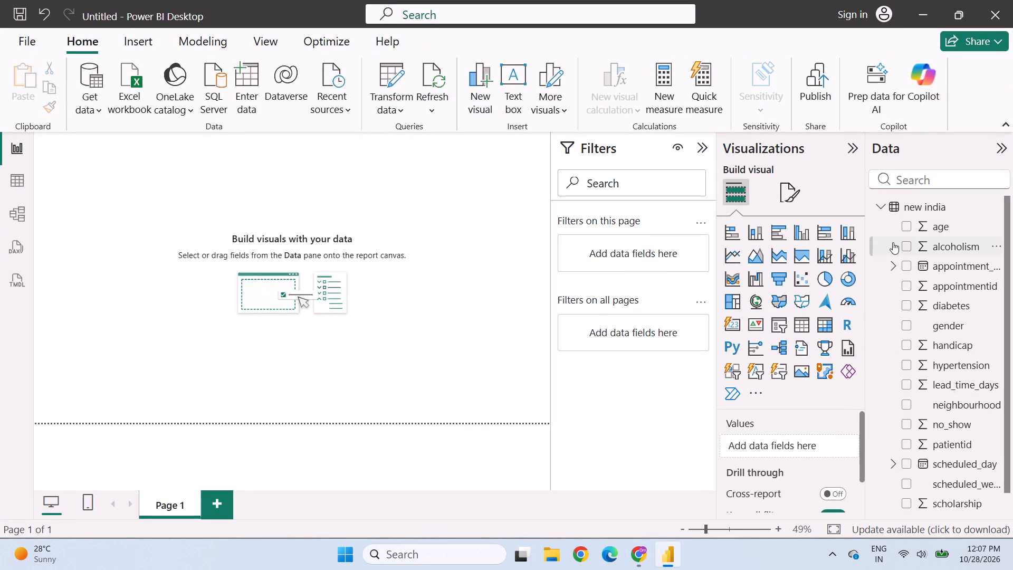
{"action": "left_click", "coordinate": [1012, 0]}
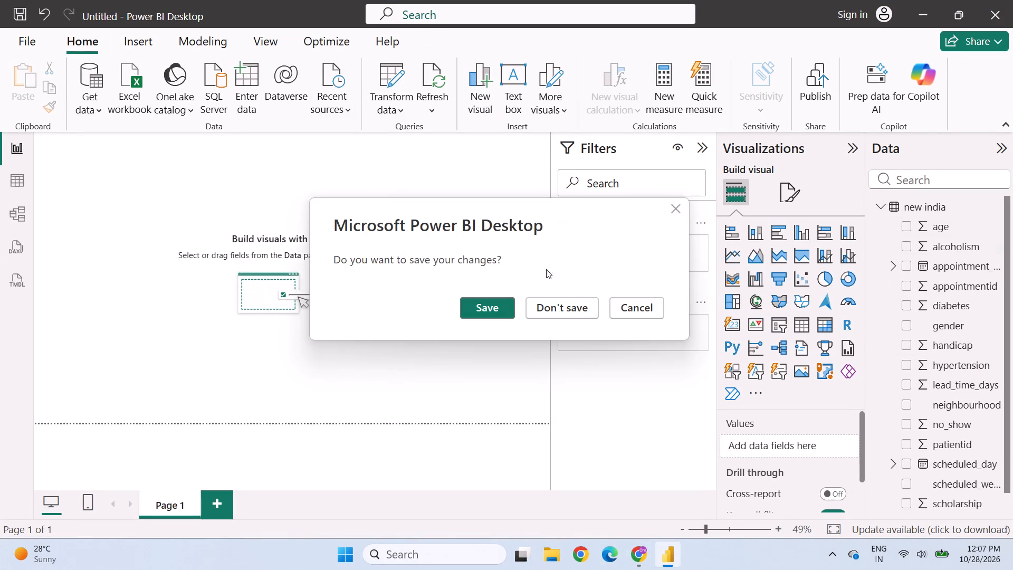
{"action": "left_click", "coordinate": [549, 303]}
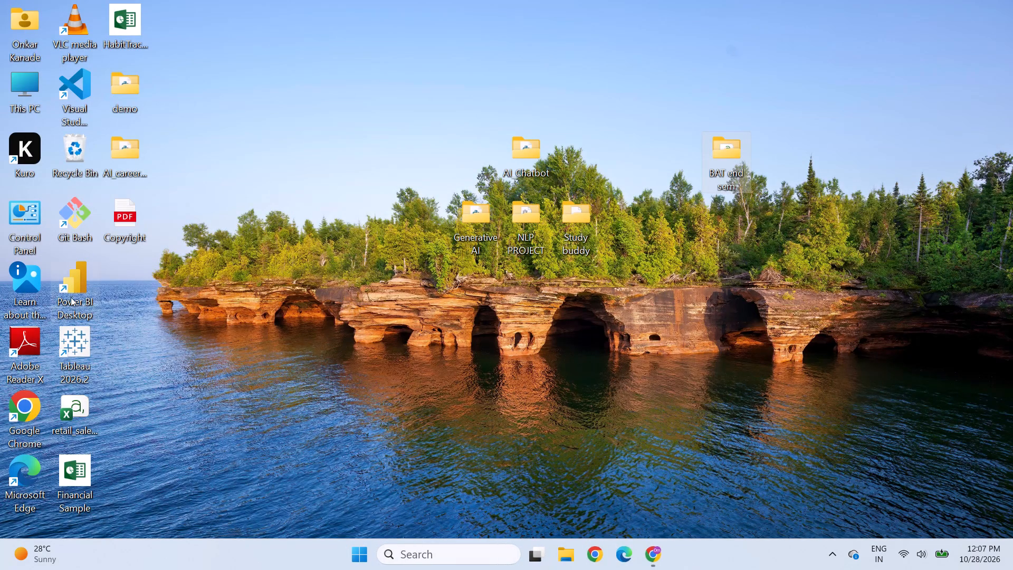
Launch Power BI Desktop again and start a blank report.
{"action": "double_click", "coordinate": [80, 270]}
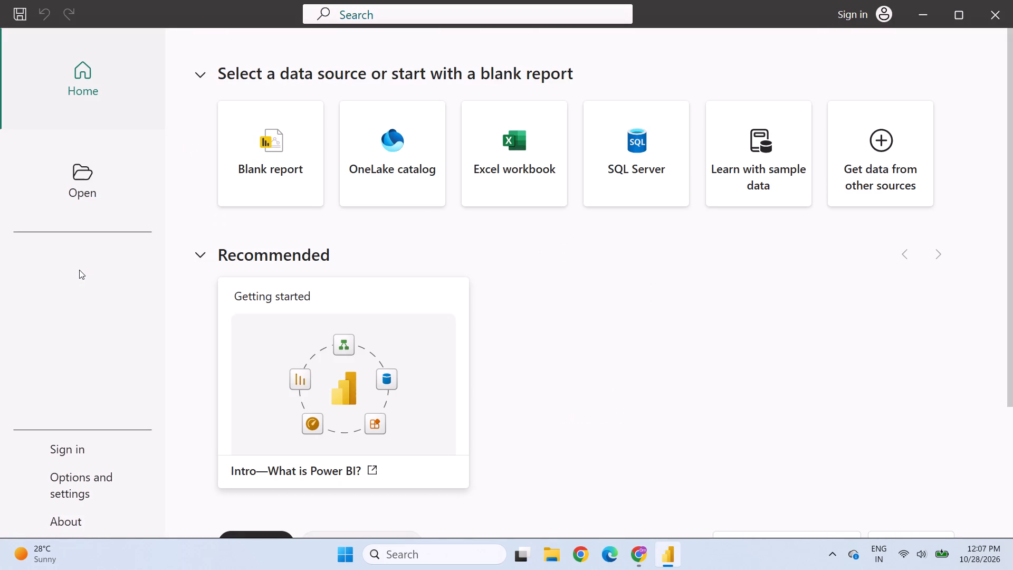
{"action": "left_click", "coordinate": [255, 174]}
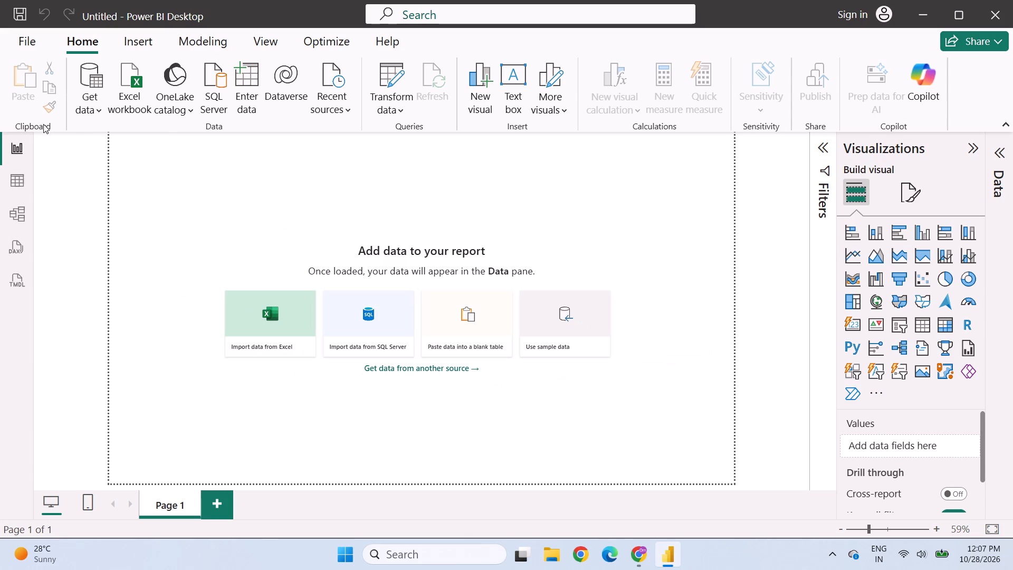
Connect the report to the Text/CSV file Medical Appoitment No Shows in BAT end sem, opening its data preview.
{"action": "left_click", "coordinate": [84, 76]}
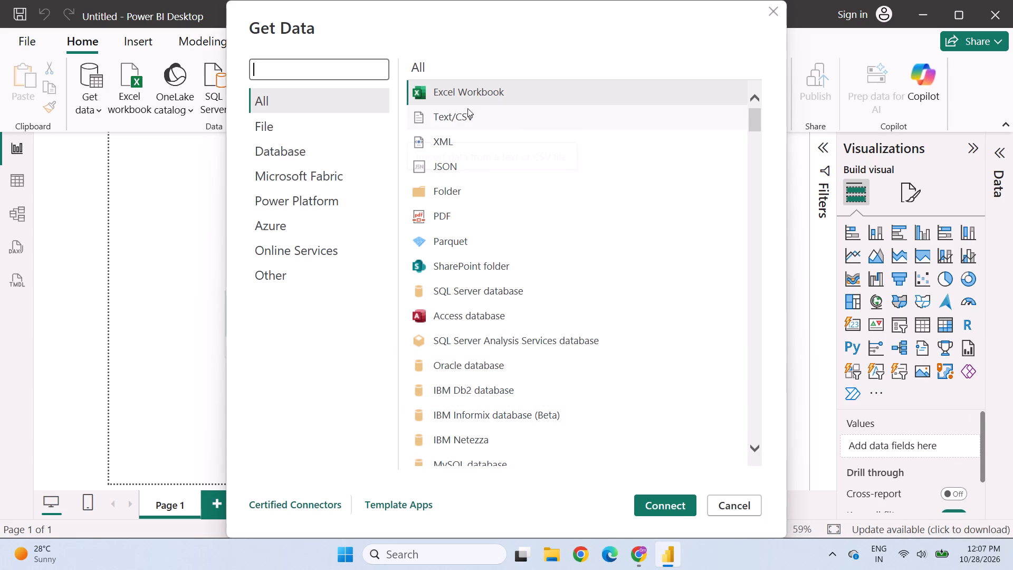
{"action": "left_click", "coordinate": [454, 120]}
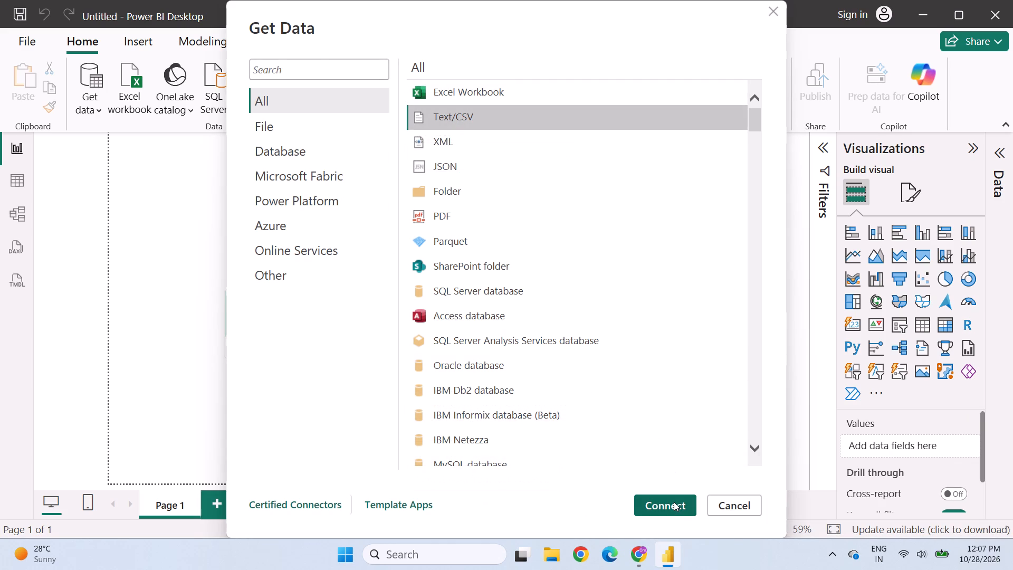
{"action": "left_click", "coordinate": [674, 502]}
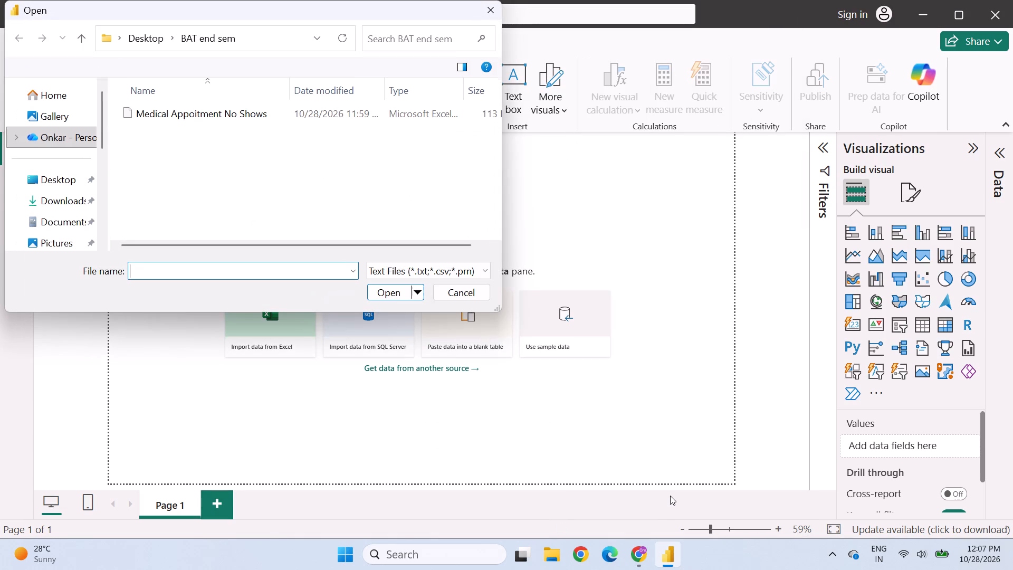
{"action": "left_click", "coordinate": [269, 116]}
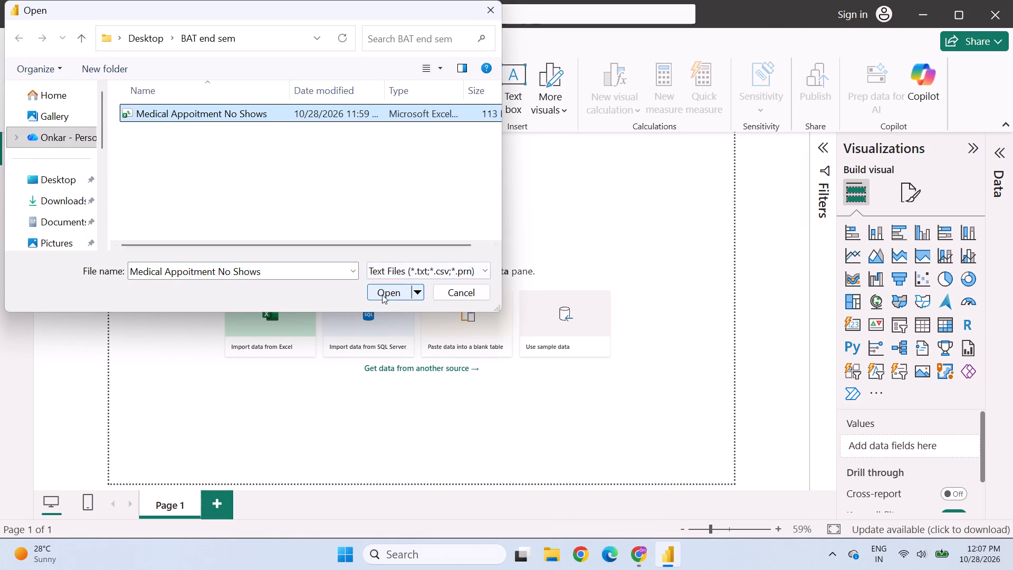
{"action": "left_click", "coordinate": [382, 294]}
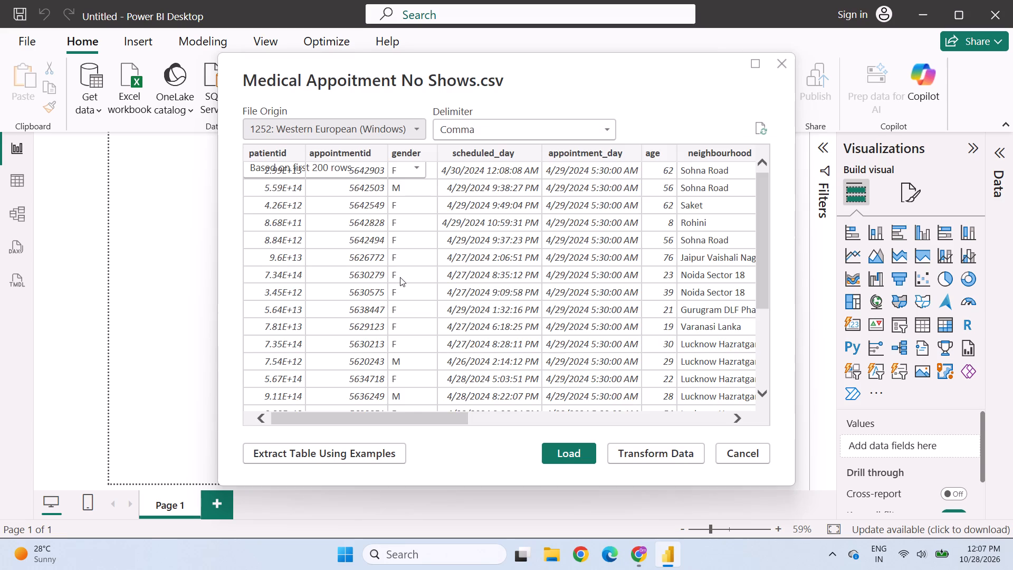
Open the previewed Medical Appoitment No Shows data in Power Query Editor for transformation.
{"action": "scroll", "coordinate": [399, 275], "scroll_direction": "up", "scroll_amount": 9}
{"action": "left_click", "coordinate": [632, 450]}
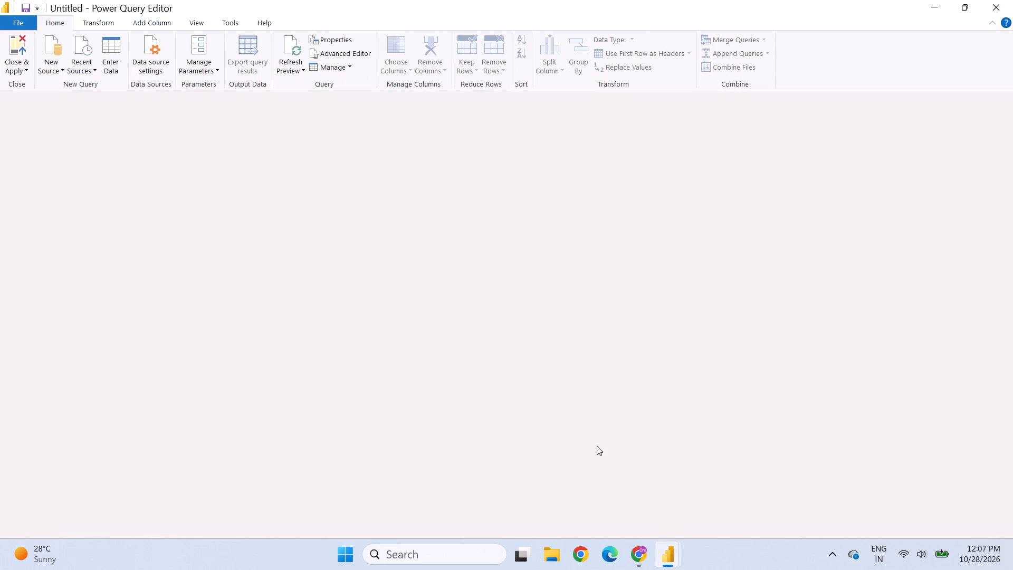
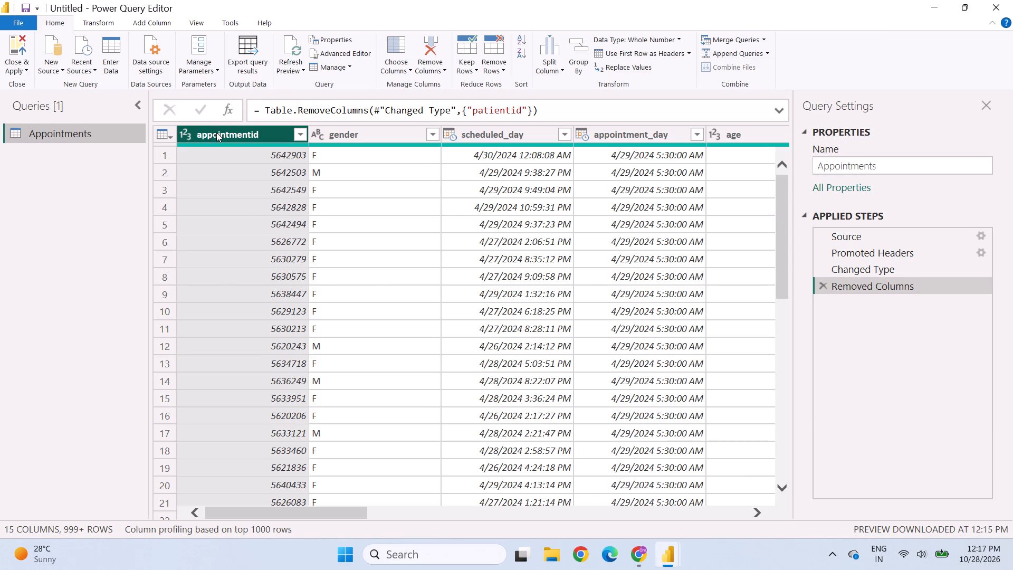
{"action": "left_click", "coordinate": [327, 135]}
{"action": "left_click", "coordinate": [492, 134]}
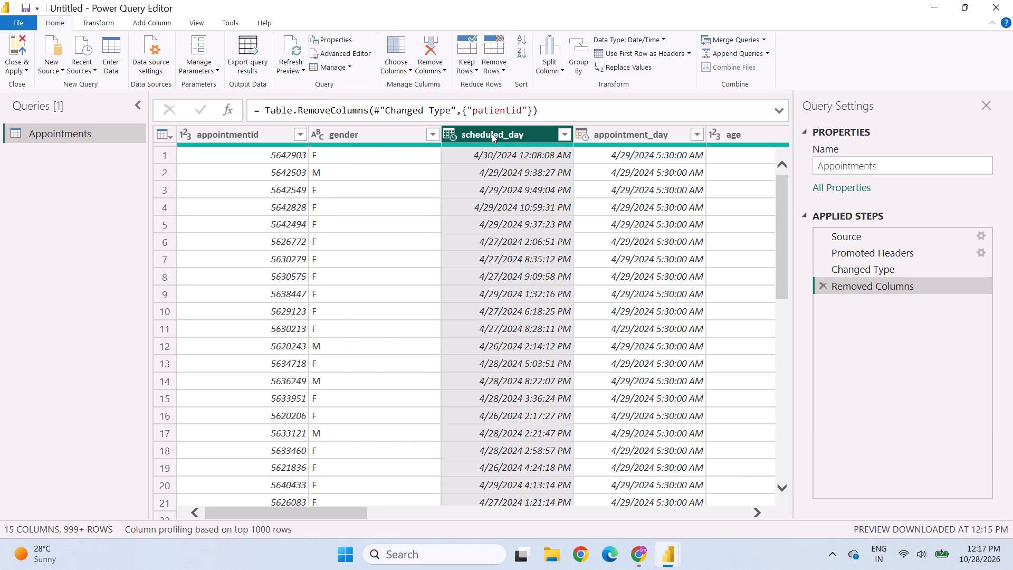
{"action": "left_click", "coordinate": [642, 563]}
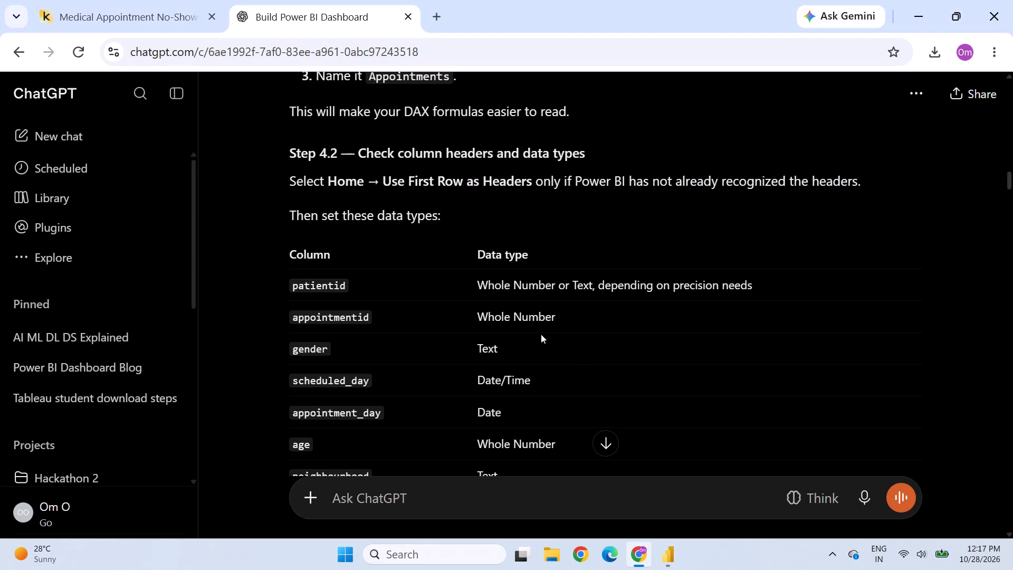
{"action": "scroll", "coordinate": [541, 334], "scroll_direction": "down", "scroll_amount": 2}
Check ChatGPT's recommended type for appointment_day and change that column's data type to Date in Power Query Editor.
{"action": "left_click", "coordinate": [669, 562]}
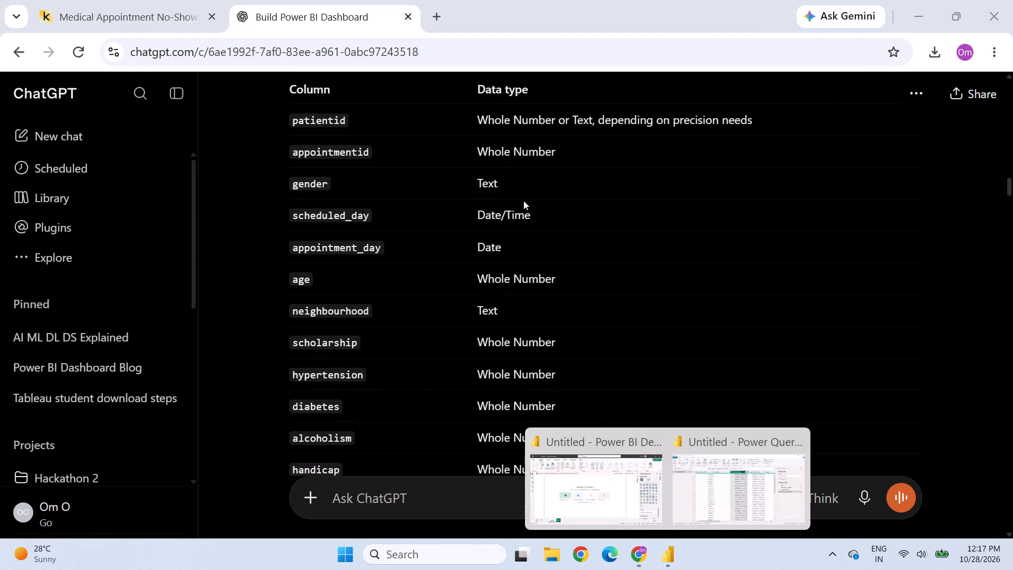
{"action": "left_click", "coordinate": [734, 476]}
{"action": "left_click", "coordinate": [591, 131]}
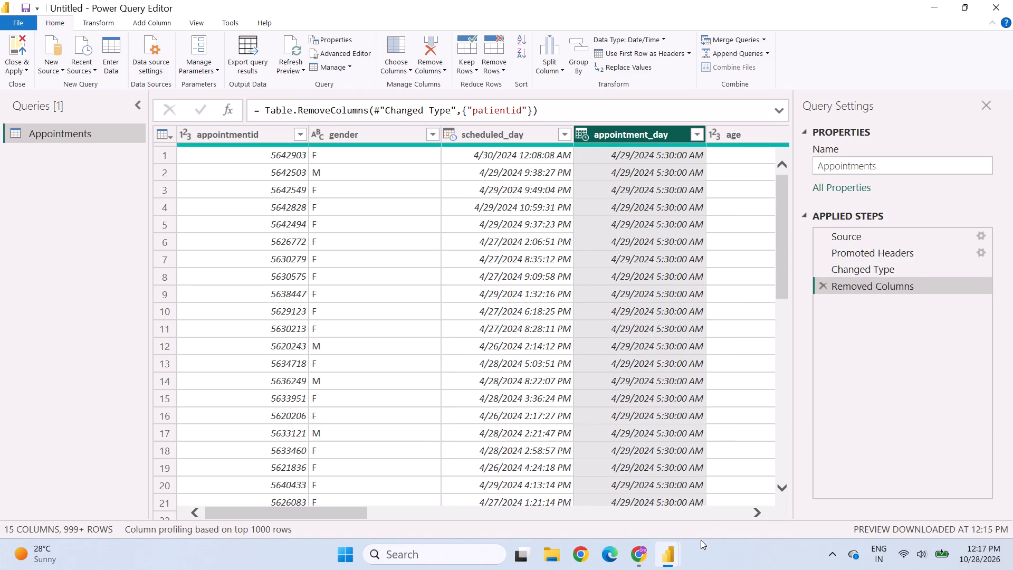
{"action": "left_click", "coordinate": [639, 550]}
{"action": "left_click", "coordinate": [643, 555]}
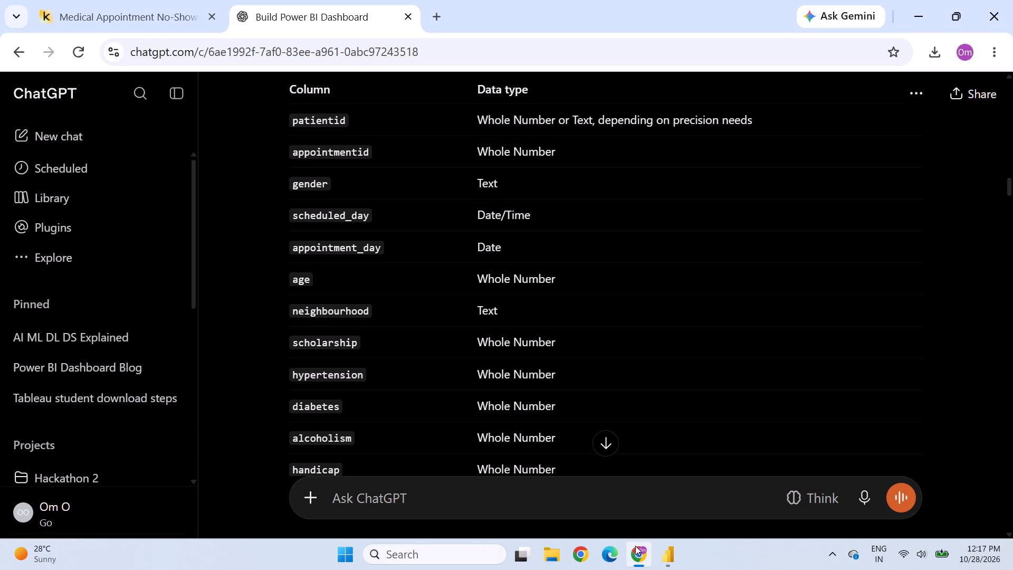
{"action": "left_click", "coordinate": [673, 554]}
{"action": "left_click", "coordinate": [759, 486]}
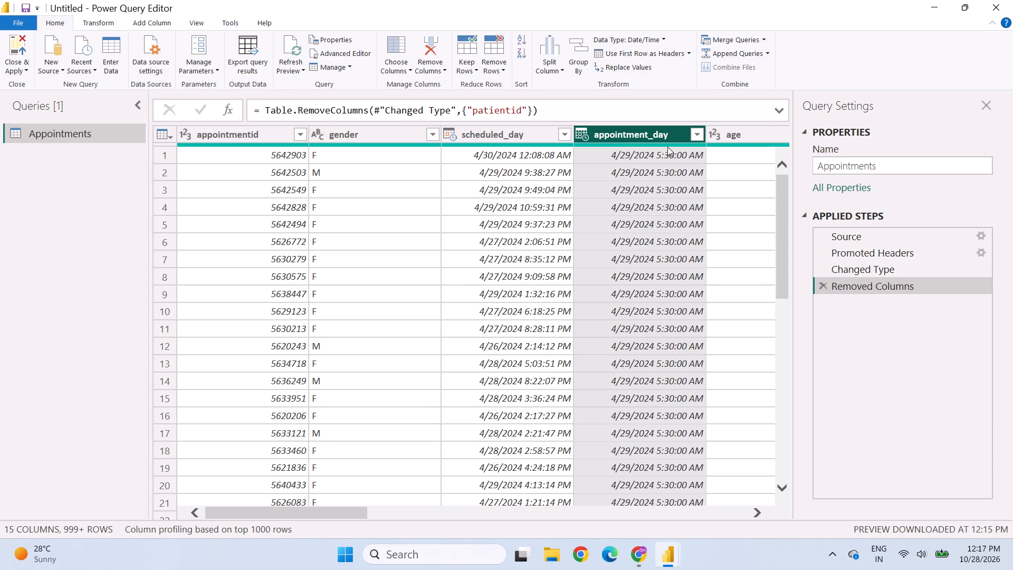
{"action": "left_click", "coordinate": [579, 137]}
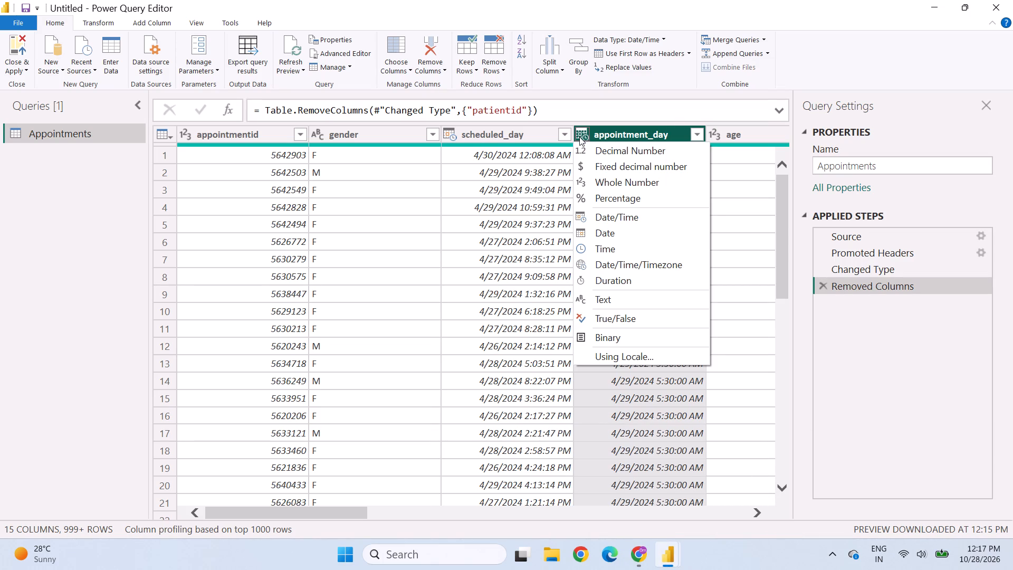
{"action": "left_click", "coordinate": [623, 235]}
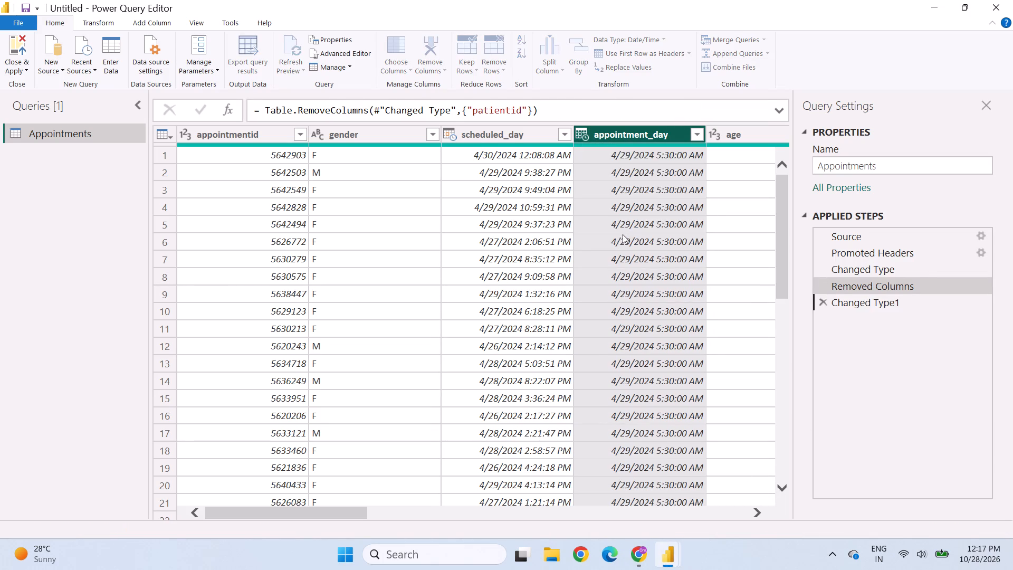
{"action": "scroll", "coordinate": [625, 233], "scroll_direction": "up", "scroll_amount": 3}
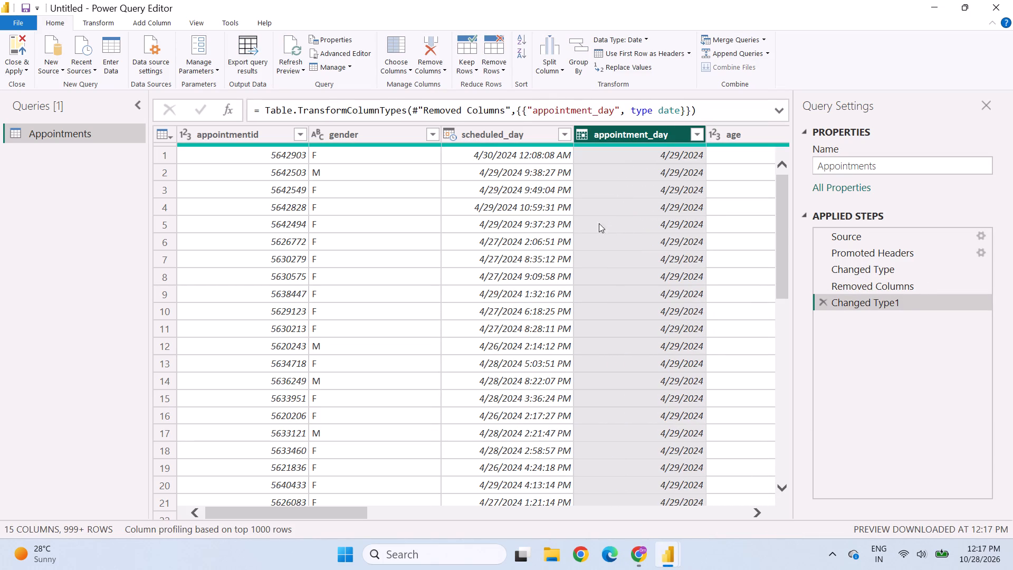
Compare the data types of the remaining columns, age through scheduled_weekday, in Power Query Editor with ChatGPT's table.
{"action": "left_click", "coordinate": [634, 562]}
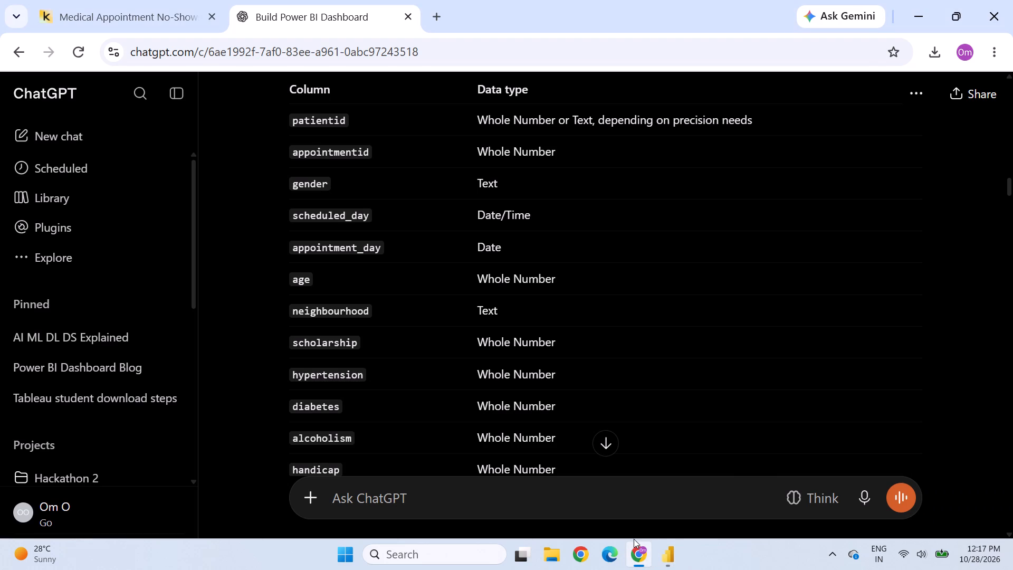
{"action": "left_click", "coordinate": [679, 553]}
{"action": "left_click", "coordinate": [732, 478]}
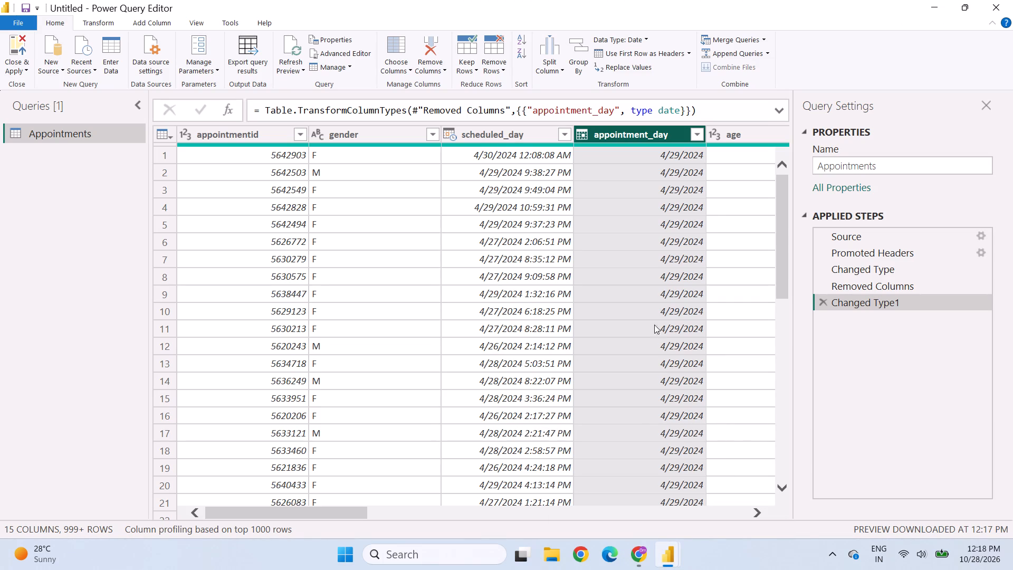
{"action": "left_click_drag", "start_coordinate": [357, 512], "coordinate": [474, 520]}
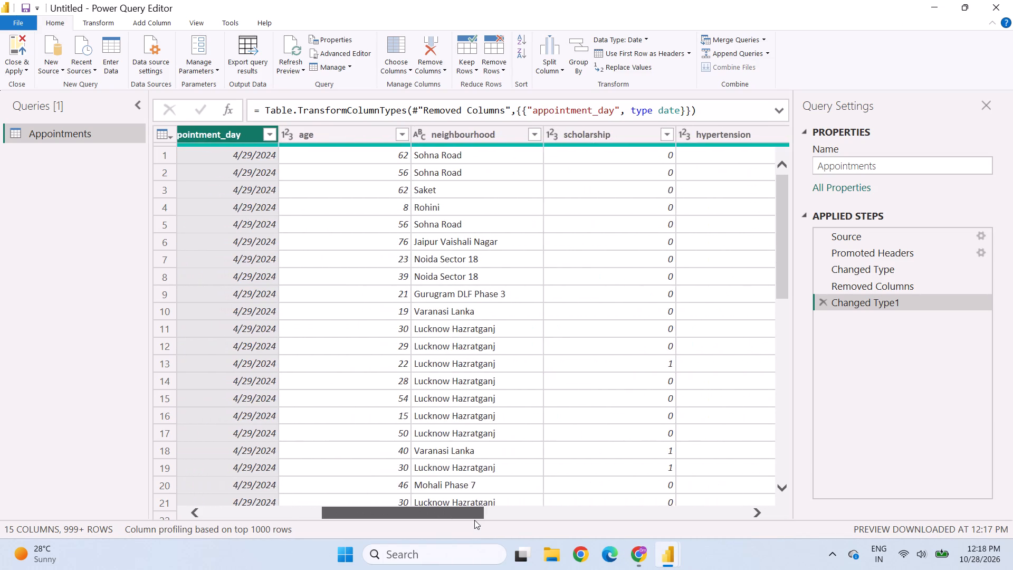
{"action": "left_click_drag", "start_coordinate": [474, 520], "coordinate": [497, 519]}
{"action": "left_click", "coordinate": [638, 557]}
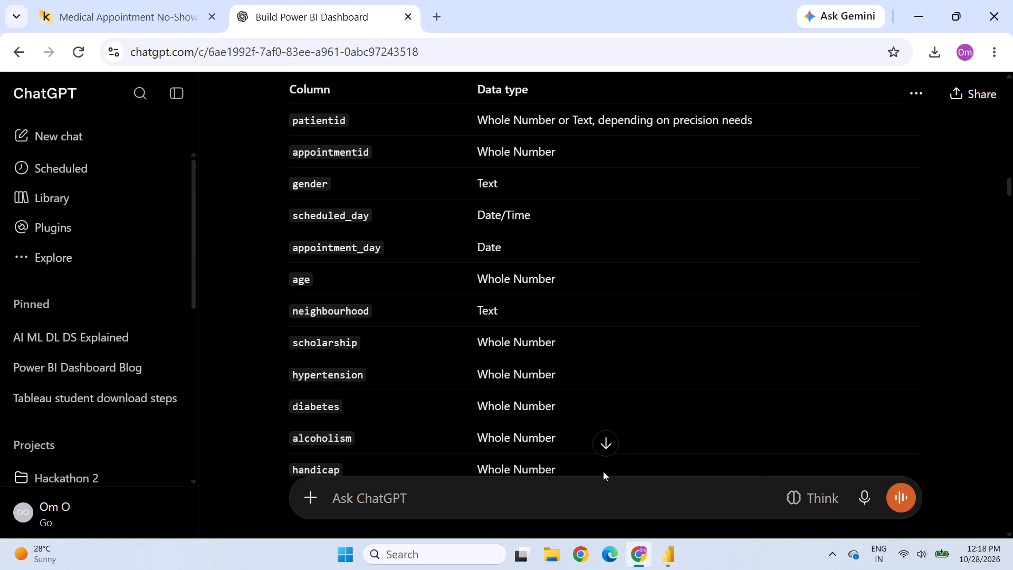
{"action": "scroll", "coordinate": [515, 369], "scroll_direction": "down", "scroll_amount": 2}
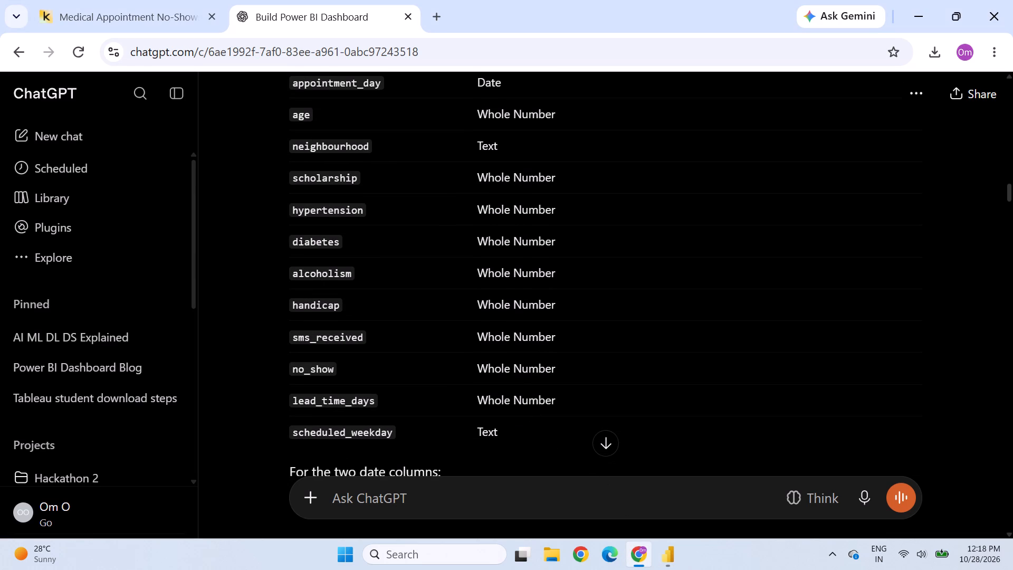
{"action": "left_click", "coordinate": [668, 555]}
{"action": "left_click", "coordinate": [708, 488]}
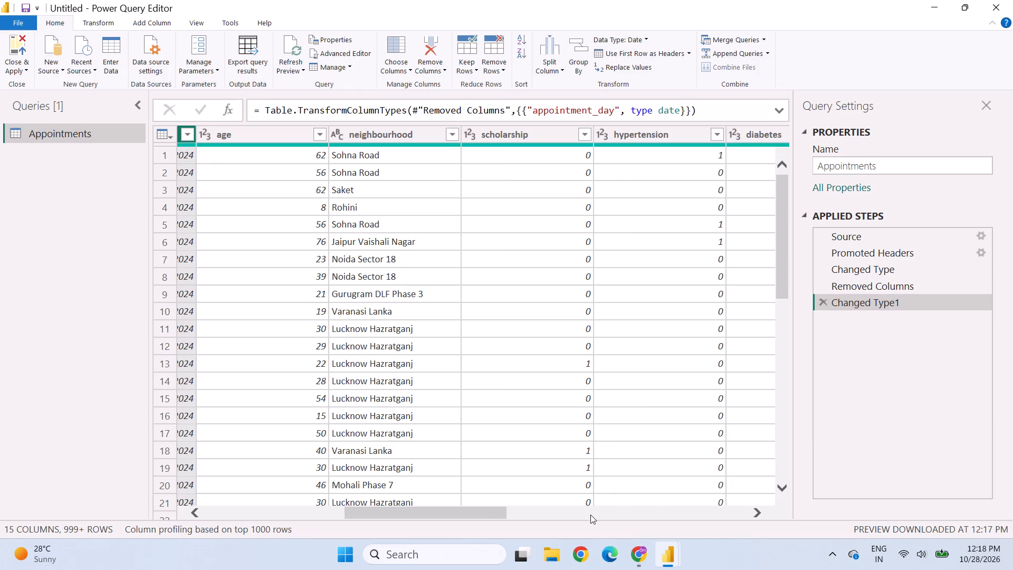
{"action": "left_click_drag", "start_coordinate": [489, 510], "coordinate": [624, 518]}
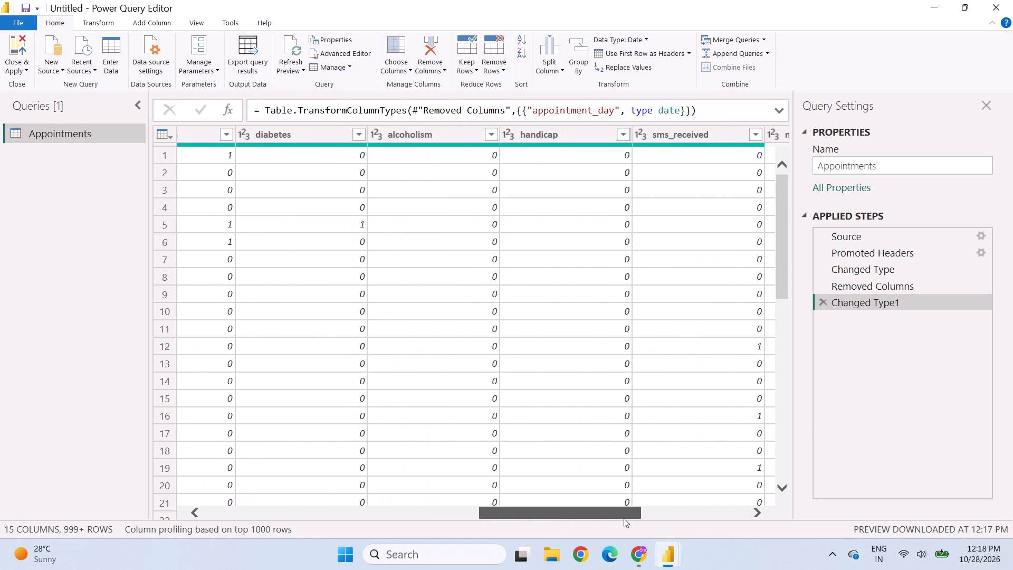
{"action": "left_click_drag", "start_coordinate": [624, 518], "coordinate": [782, 517]}
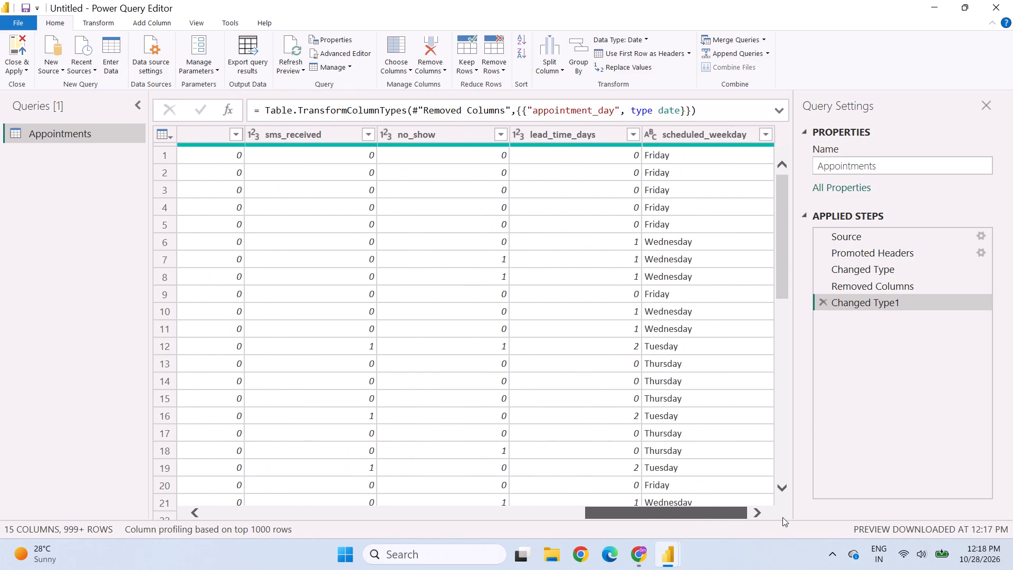
{"action": "left_click_drag", "start_coordinate": [782, 517], "coordinate": [783, 517]}
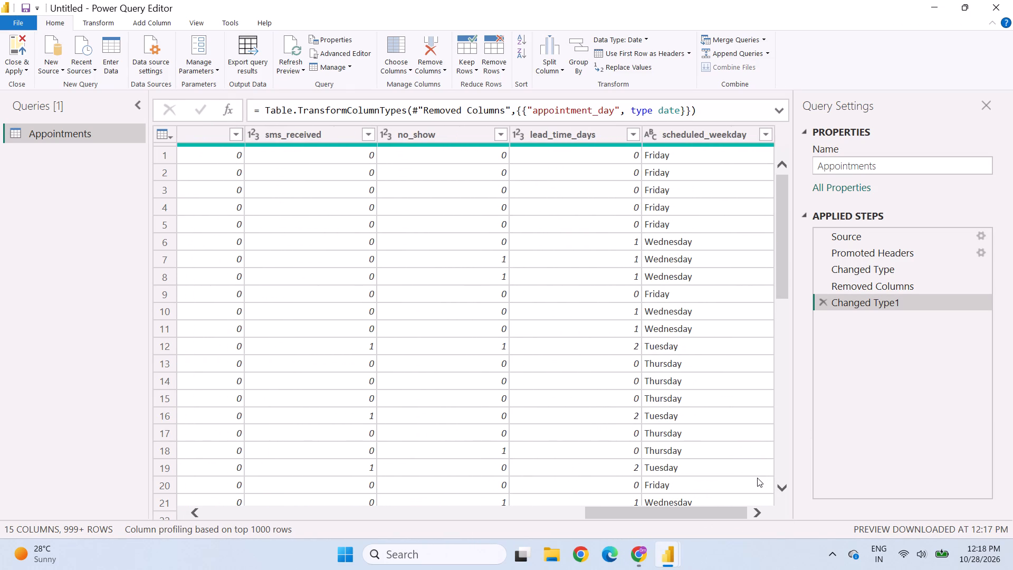
{"action": "left_click", "coordinate": [638, 550]}
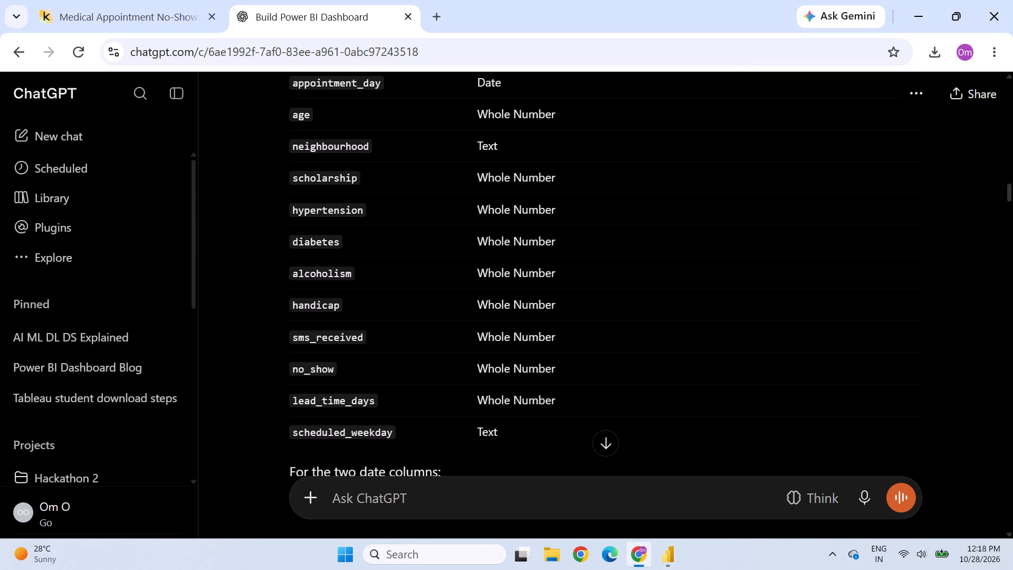
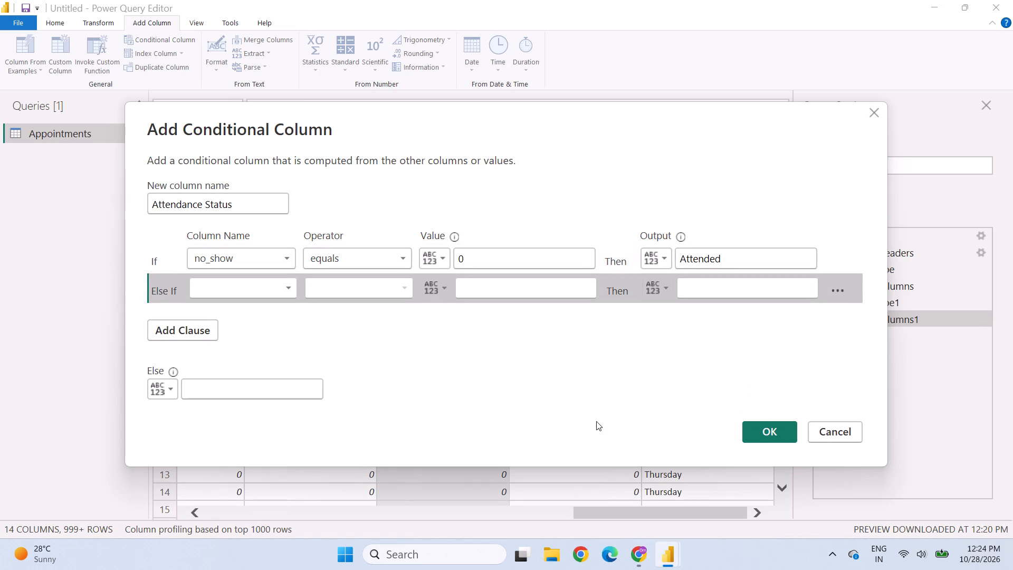
{"action": "left_click", "coordinate": [644, 556]}
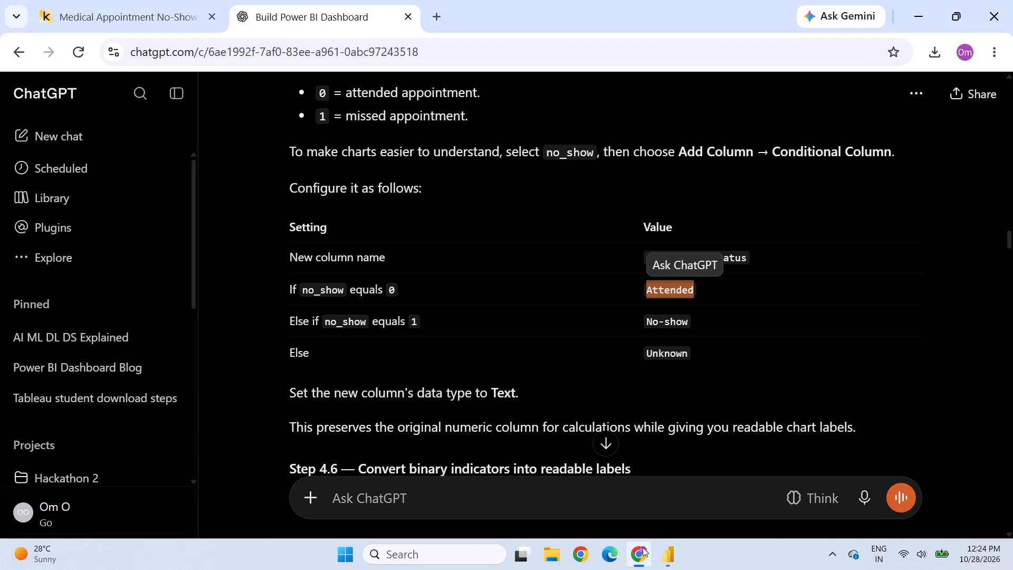
{"action": "left_click", "coordinate": [662, 552]}
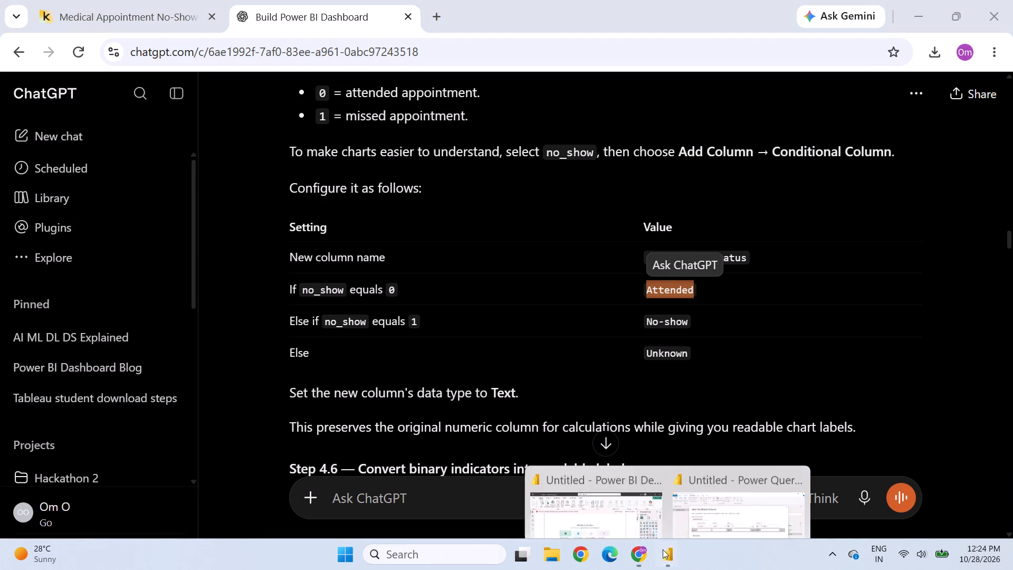
{"action": "left_click", "coordinate": [738, 465]}
{"action": "left_click", "coordinate": [294, 287]}
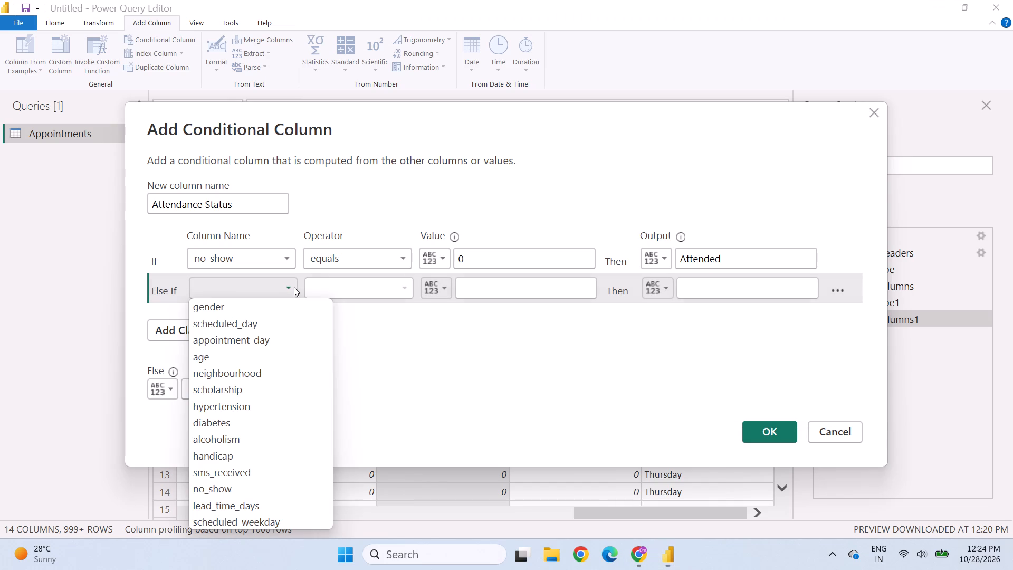
{"action": "left_click", "coordinate": [232, 488]}
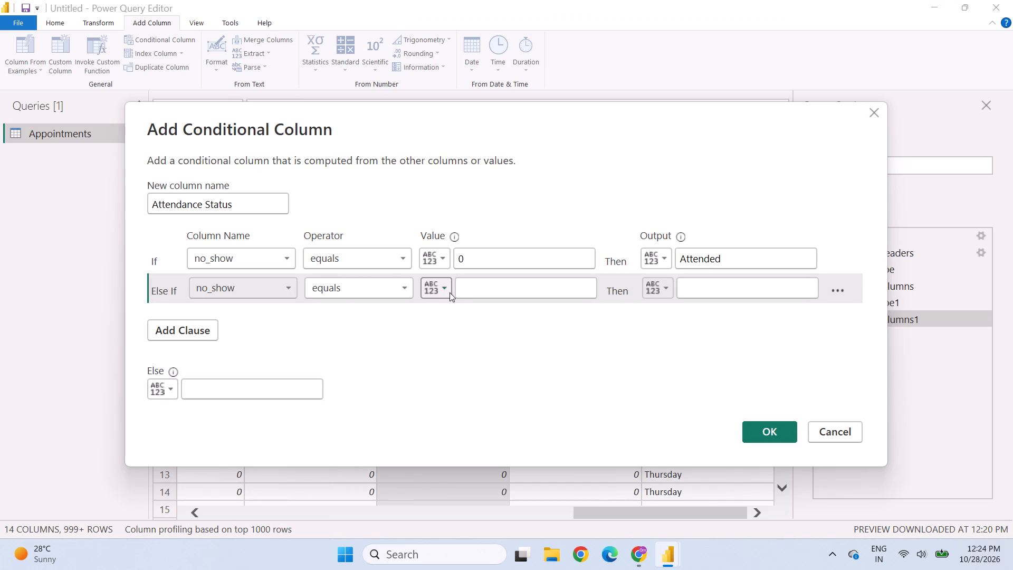
{"action": "left_click", "coordinate": [479, 288]}
{"action": "key", "text": "1"}
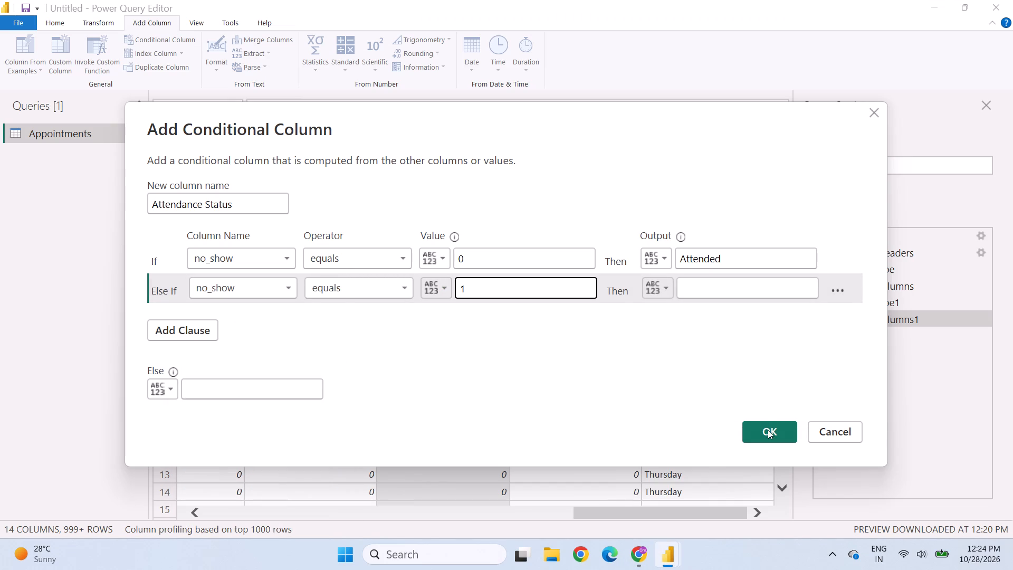
{"action": "left_click", "coordinate": [640, 564]}
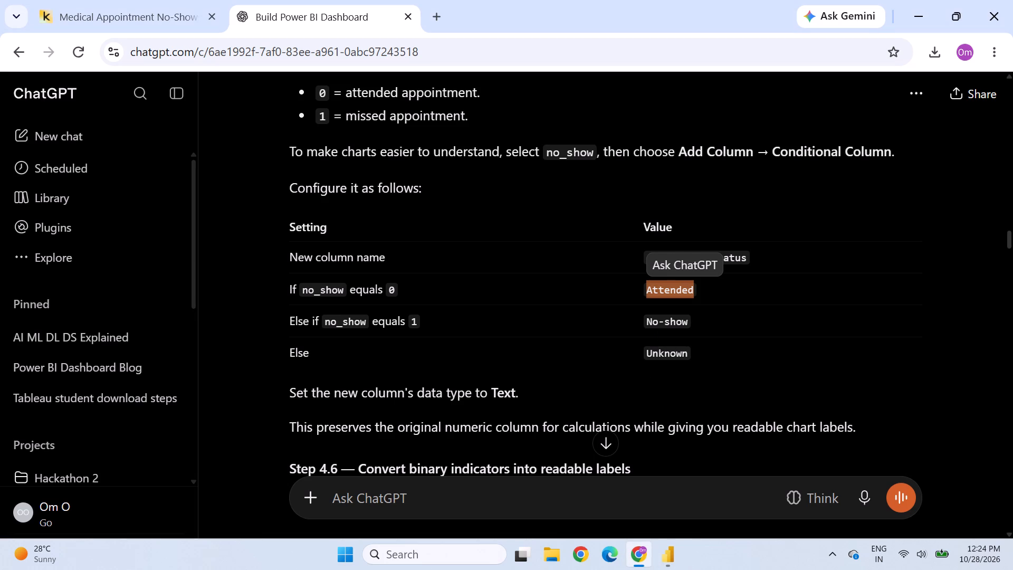
{"action": "left_click_drag", "start_coordinate": [647, 321], "coordinate": [694, 323]}
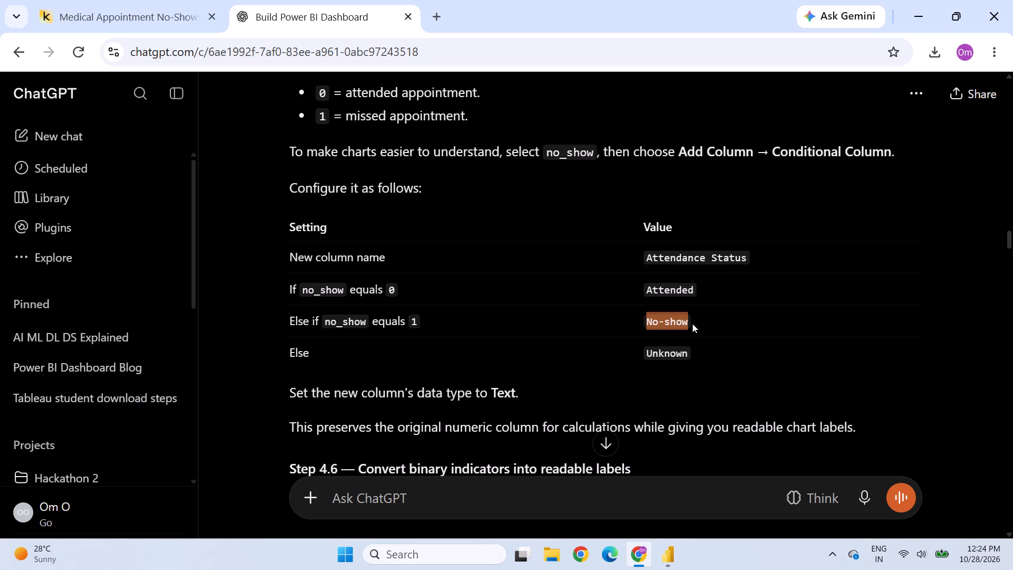
{"action": "key", "text": "ctrl+c"}
{"action": "left_click", "coordinate": [670, 555]}
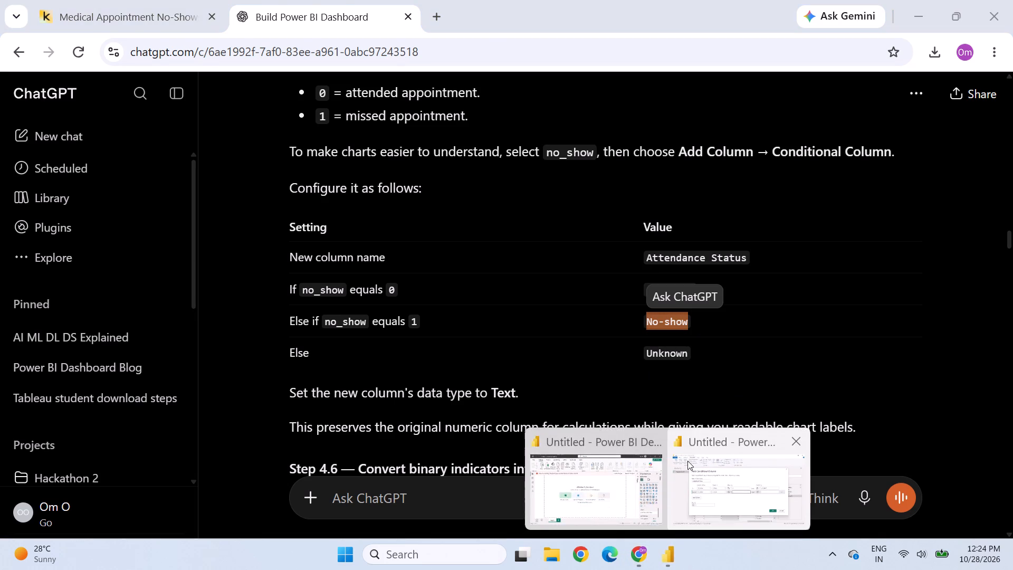
{"action": "left_click", "coordinate": [705, 475]}
{"action": "left_click", "coordinate": [710, 292]}
{"action": "key", "text": "ctrl+v"}
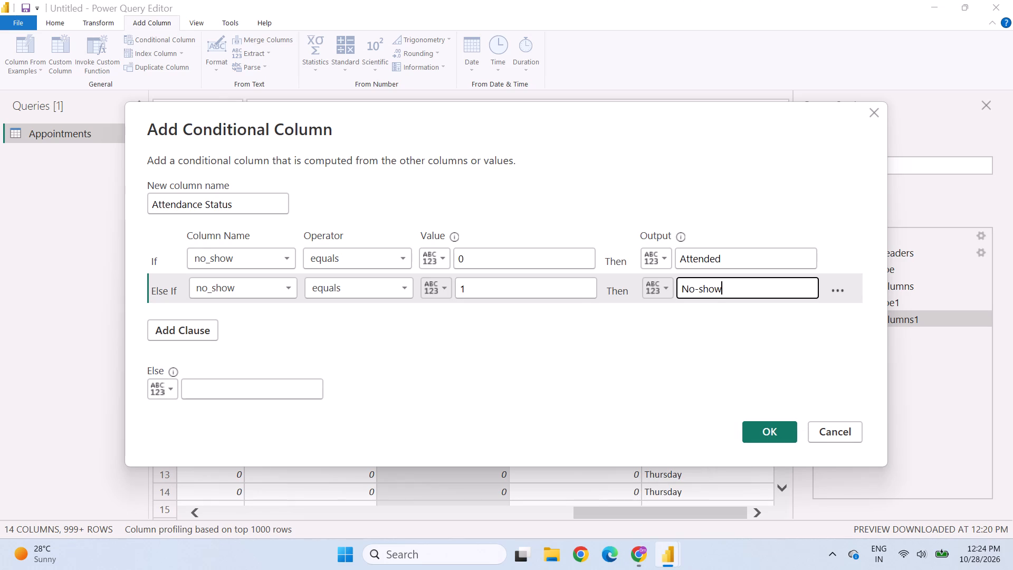
Set the Else output to Unknown, copying the label from ChatGPT, and create the Attendance Status conditional column in Power Query Editor.
{"action": "left_click", "coordinate": [214, 387]}
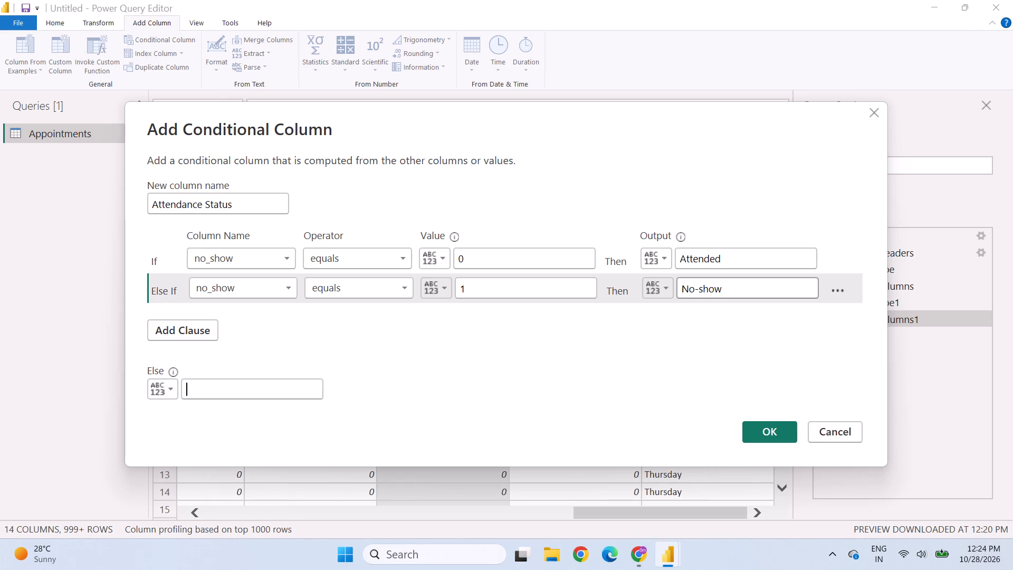
{"action": "left_click", "coordinate": [640, 559]}
{"action": "left_click_drag", "start_coordinate": [648, 355], "coordinate": [694, 357]}
{"action": "key", "text": "ctrl+c"}
{"action": "left_click", "coordinate": [680, 554]}
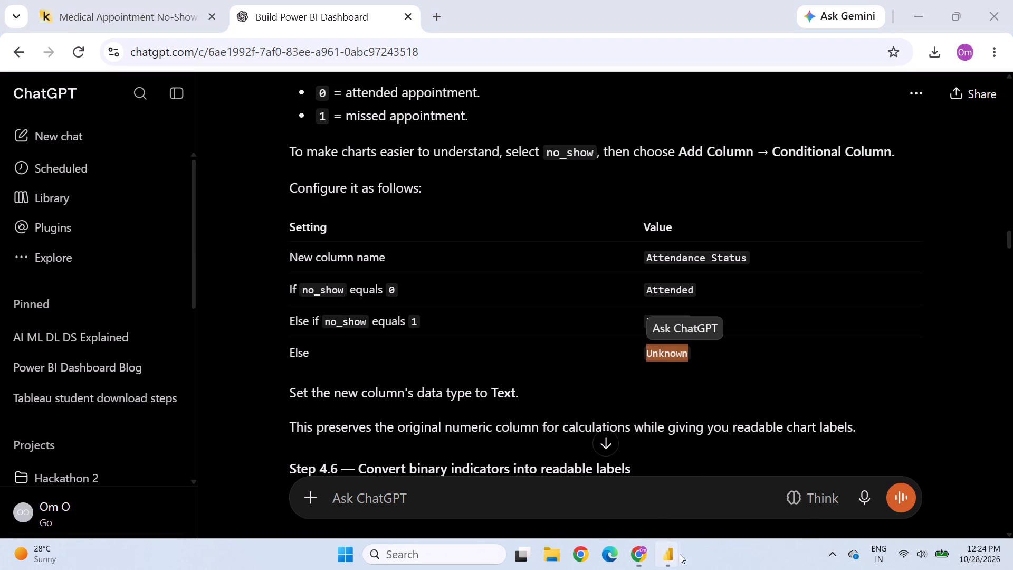
{"action": "left_click", "coordinate": [722, 495]}
{"action": "left_click", "coordinate": [271, 389]}
{"action": "key", "text": "ctrl+v"}
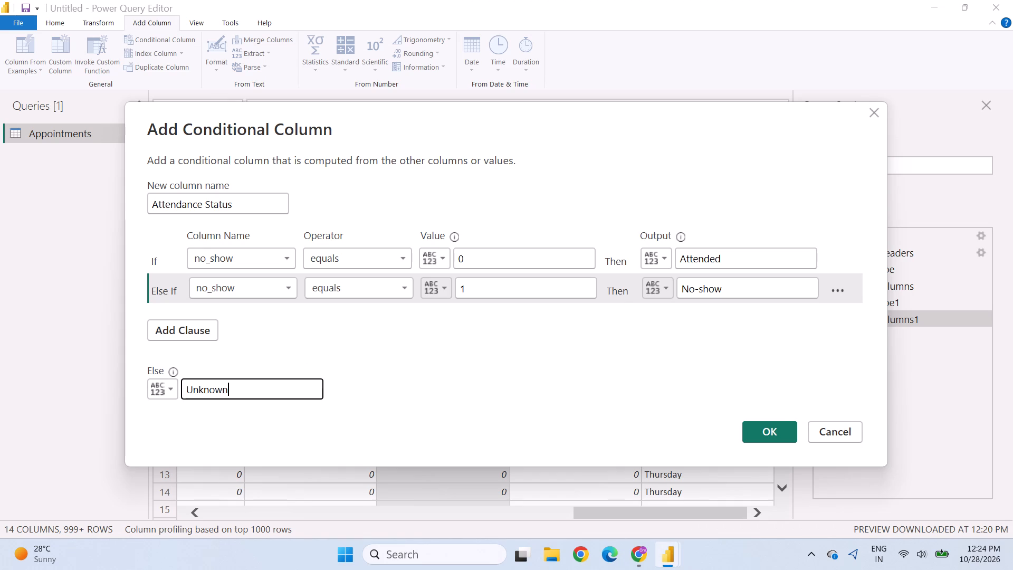
{"action": "left_click", "coordinate": [773, 434]}
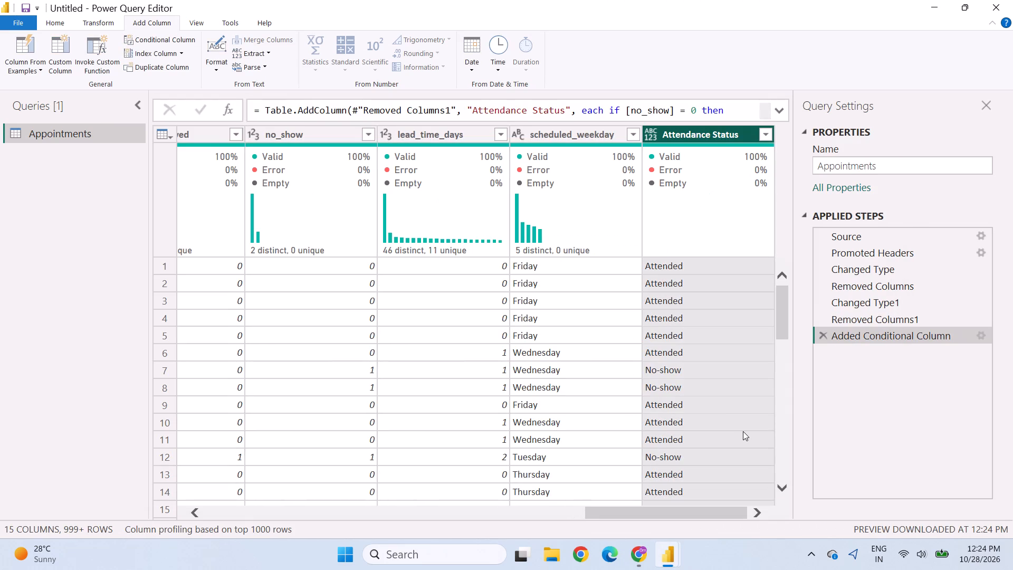
{"action": "left_click", "coordinate": [646, 560]}
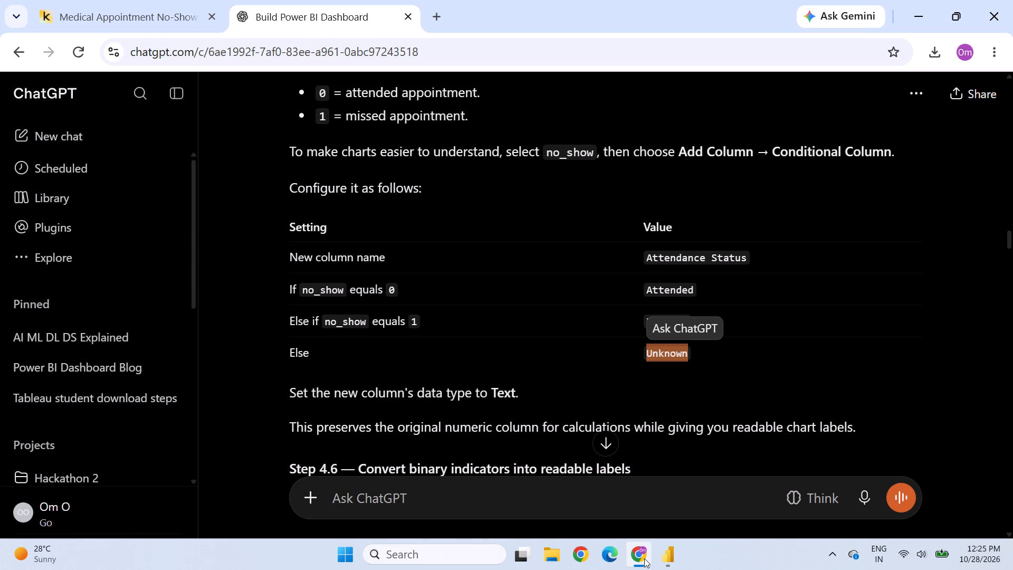
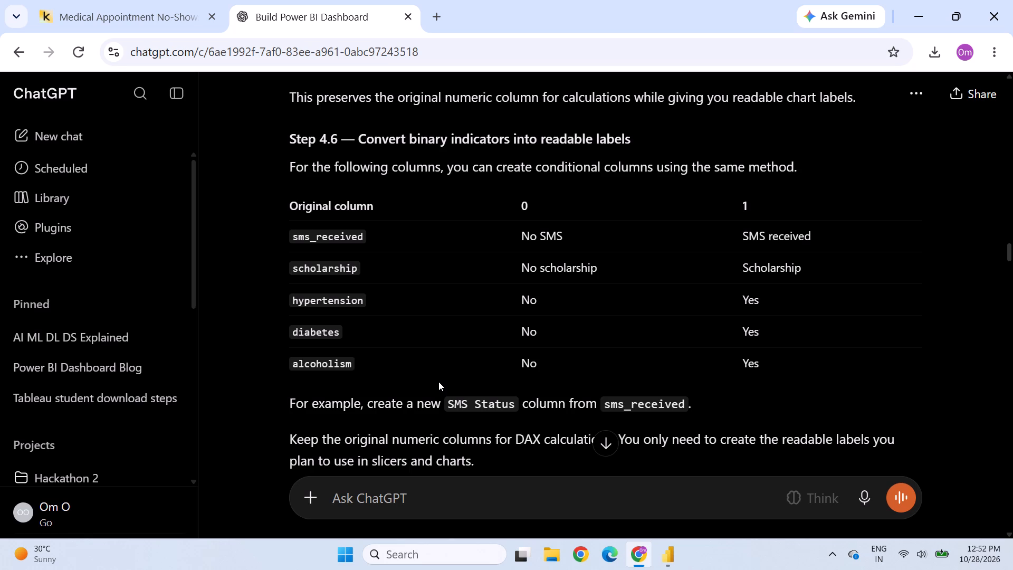
Read on past the binary label notes to the Step 4.7 instructions on creating the Age Group conditional column from age.
{"action": "scroll", "coordinate": [438, 382], "scroll_direction": "down", "scroll_amount": 3}
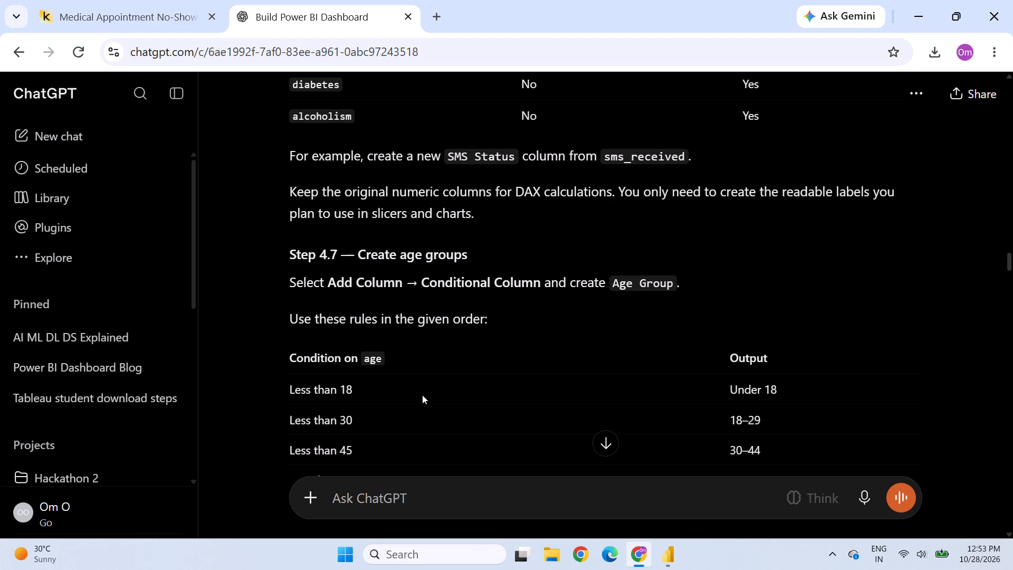
Read ChatGPT's Step 4.7 rules for grouping ages and the start of Step 4.8.
{"action": "scroll", "coordinate": [422, 395], "scroll_direction": "down", "scroll_amount": 1}
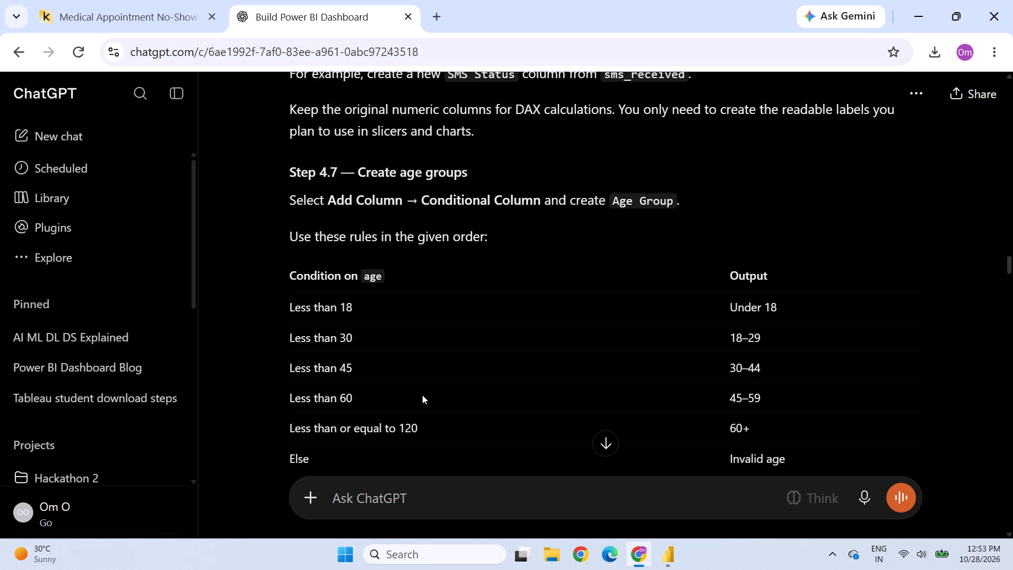
{"action": "scroll", "coordinate": [422, 394], "scroll_direction": "down", "scroll_amount": 1}
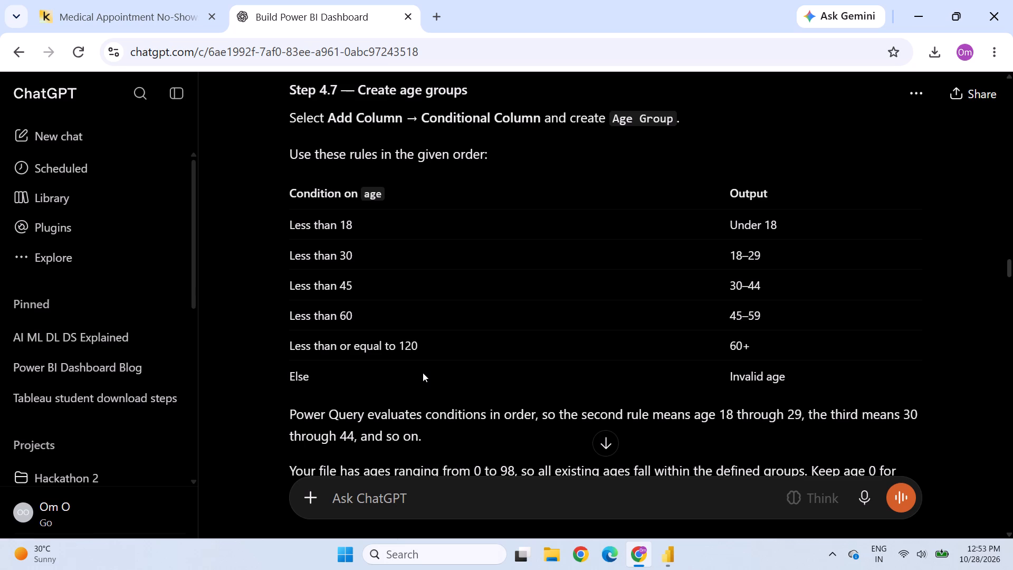
{"action": "scroll", "coordinate": [423, 373], "scroll_direction": "down", "scroll_amount": 1}
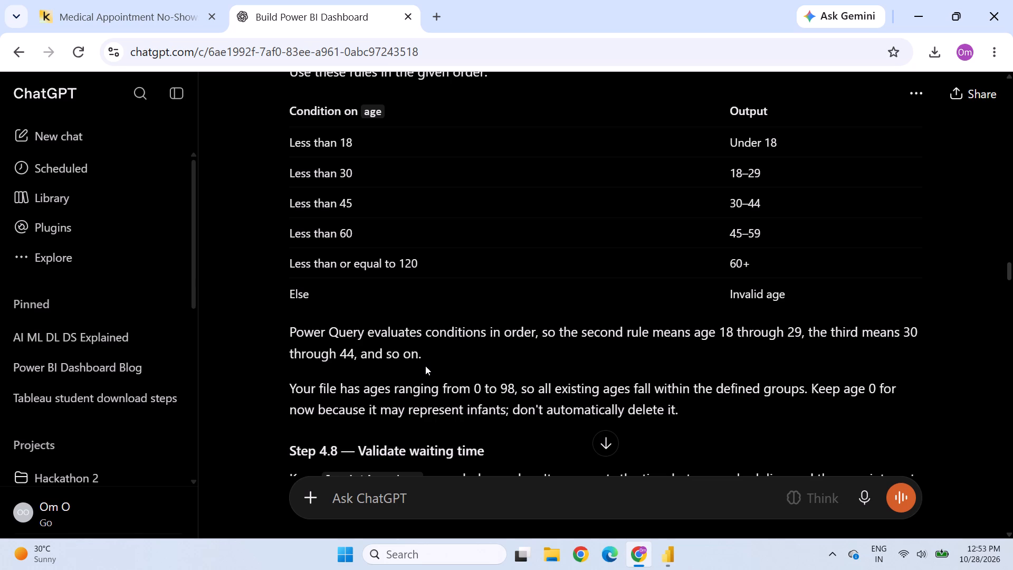
{"action": "scroll", "coordinate": [424, 368], "scroll_direction": "down", "scroll_amount": 1}
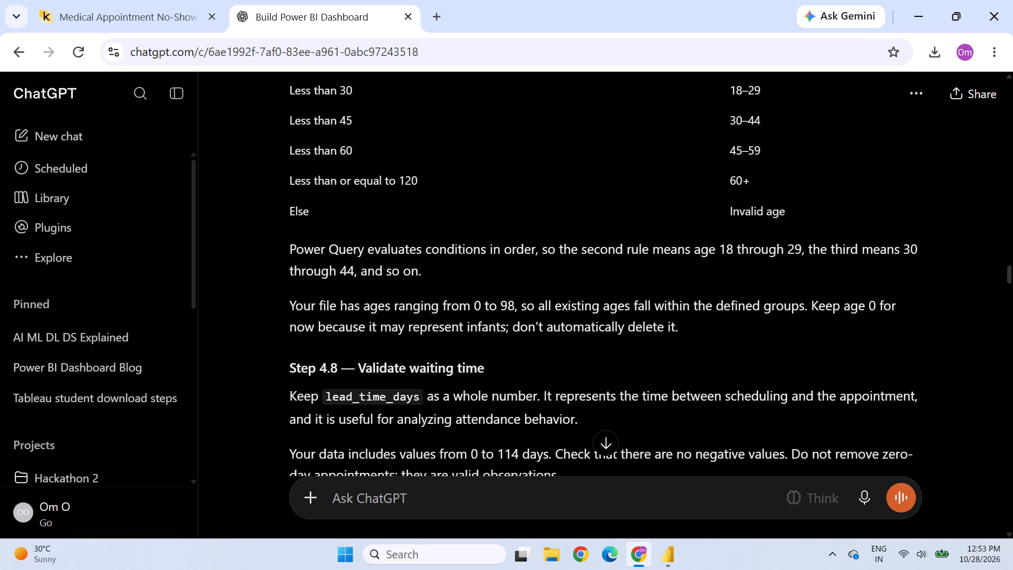
{"action": "scroll", "coordinate": [423, 371], "scroll_direction": "up", "scroll_amount": 3}
Switch to the Power Query Editor and start a conditional column named Age Group in the Appointments query.
{"action": "left_click", "coordinate": [663, 544]}
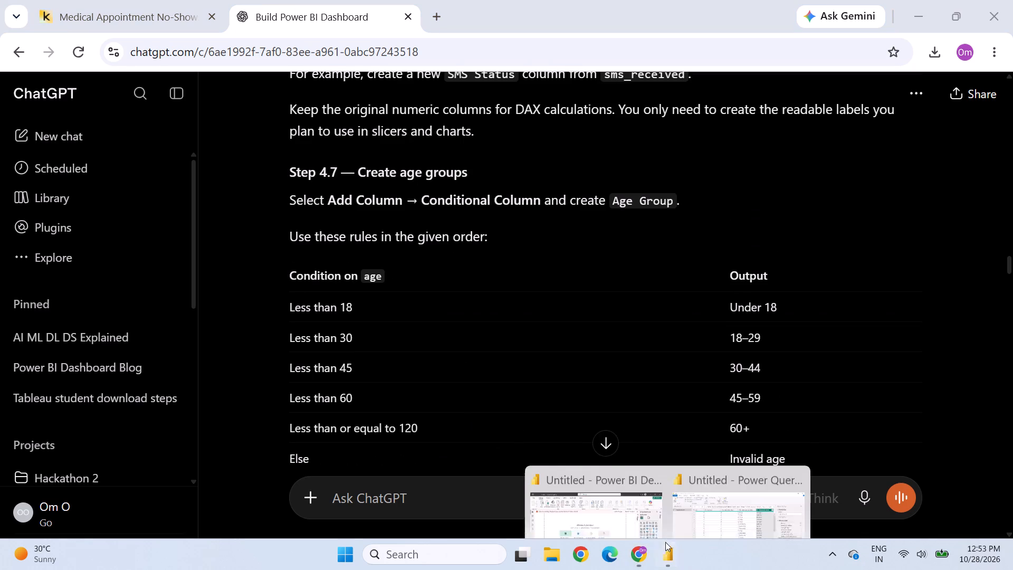
{"action": "left_click", "coordinate": [747, 490]}
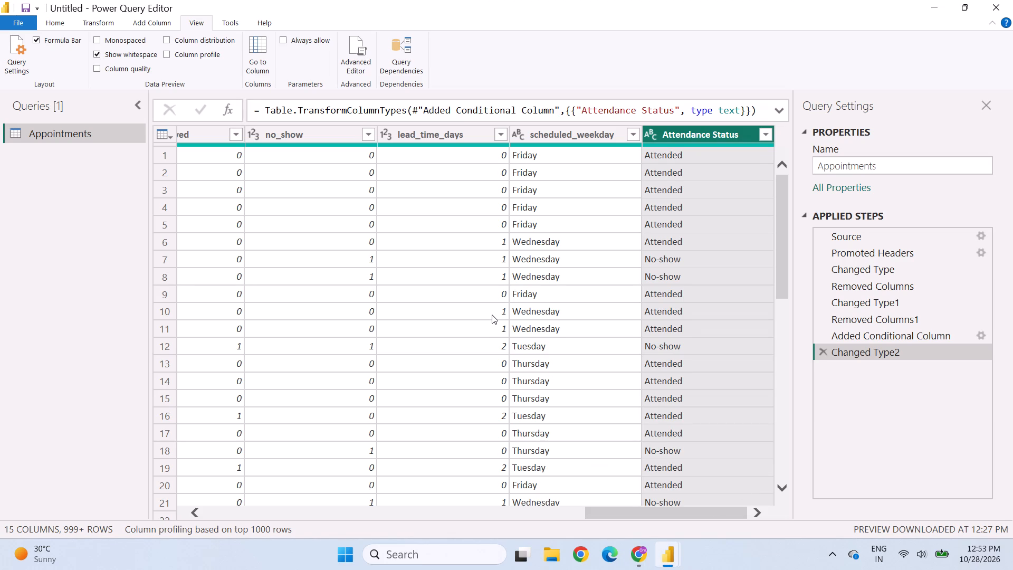
{"action": "left_click_drag", "start_coordinate": [647, 515], "coordinate": [511, 514]}
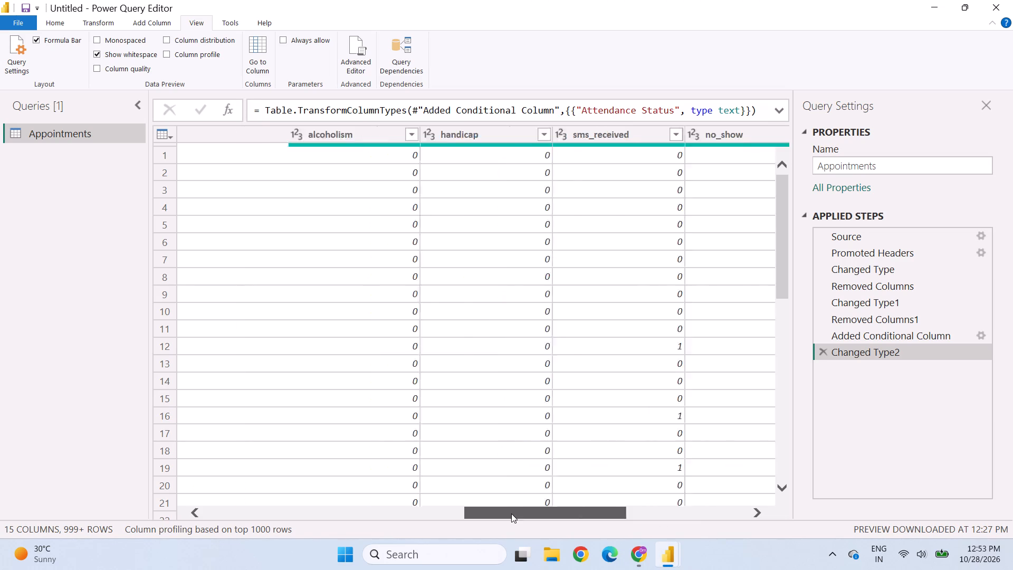
{"action": "left_click_drag", "start_coordinate": [511, 514], "coordinate": [155, 472]}
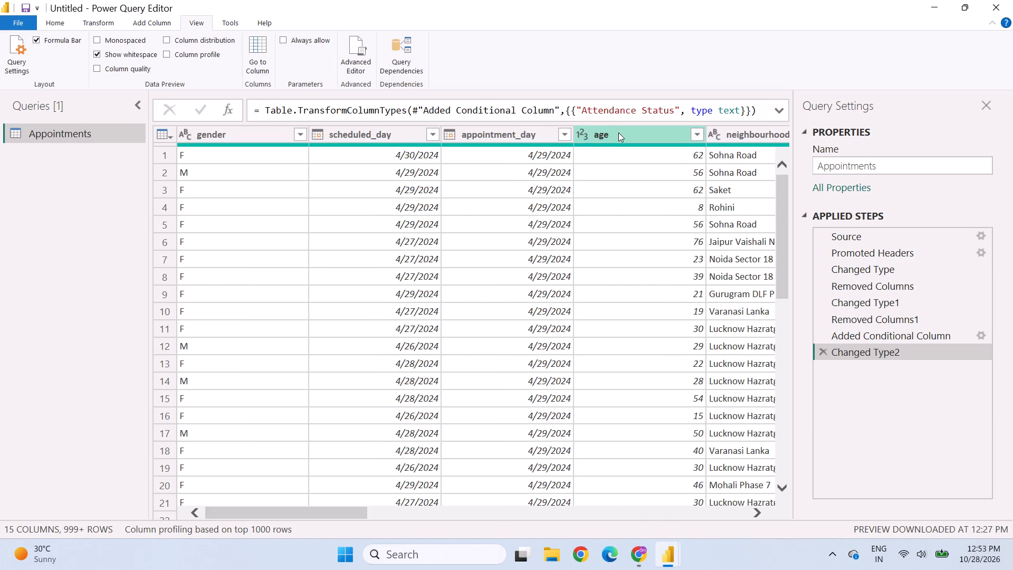
{"action": "left_click", "coordinate": [618, 132]}
{"action": "left_click", "coordinate": [141, 23]}
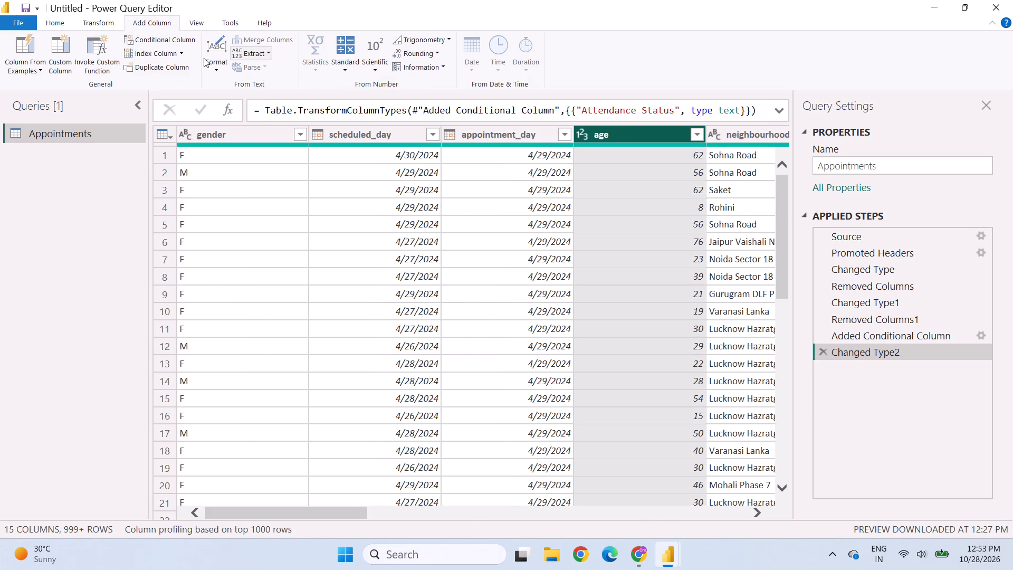
{"action": "left_click", "coordinate": [175, 43]}
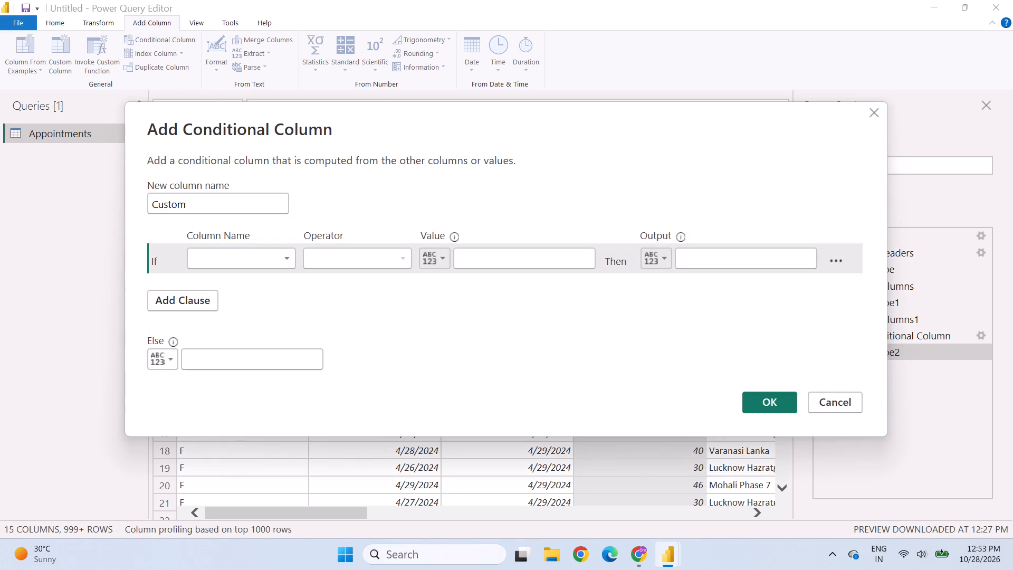
{"action": "left_click", "coordinate": [642, 553]}
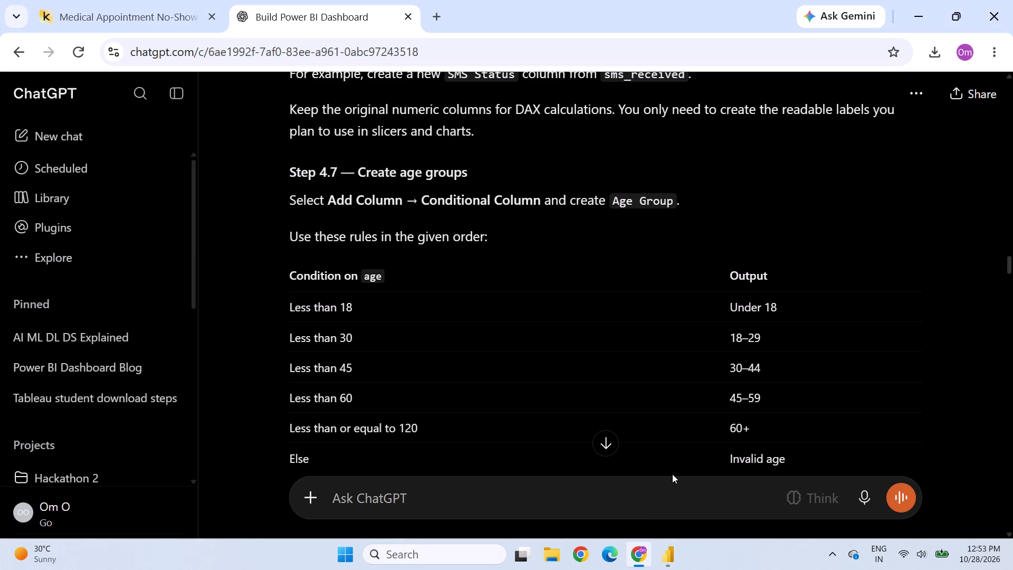
{"action": "left_click", "coordinate": [664, 564]}
{"action": "left_click", "coordinate": [730, 477]}
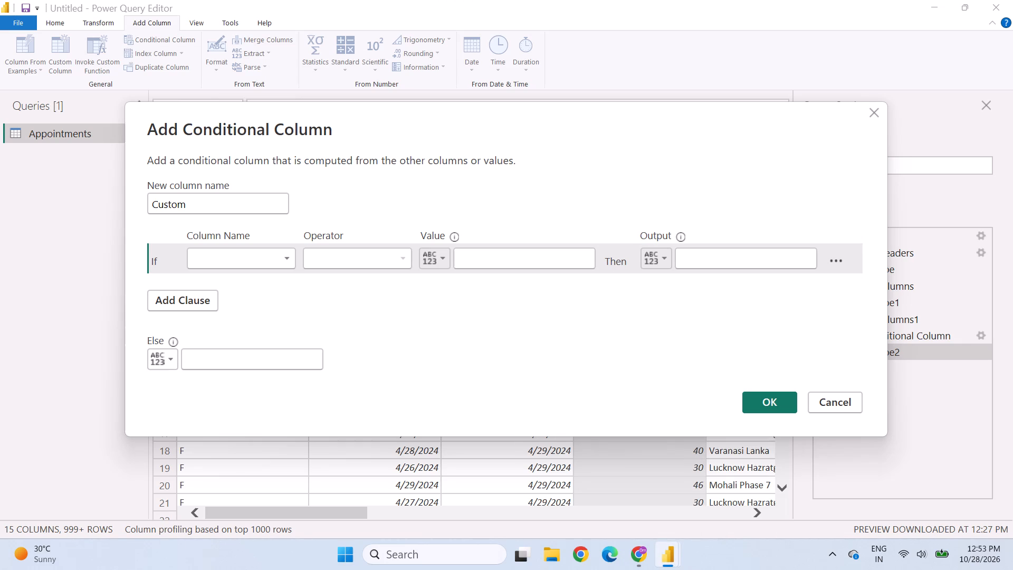
{"action": "left_click_drag", "start_coordinate": [220, 202], "coordinate": [123, 203]}
{"action": "key", "text": "BackSpace"}
{"action": "type", "text": "Age Group"}
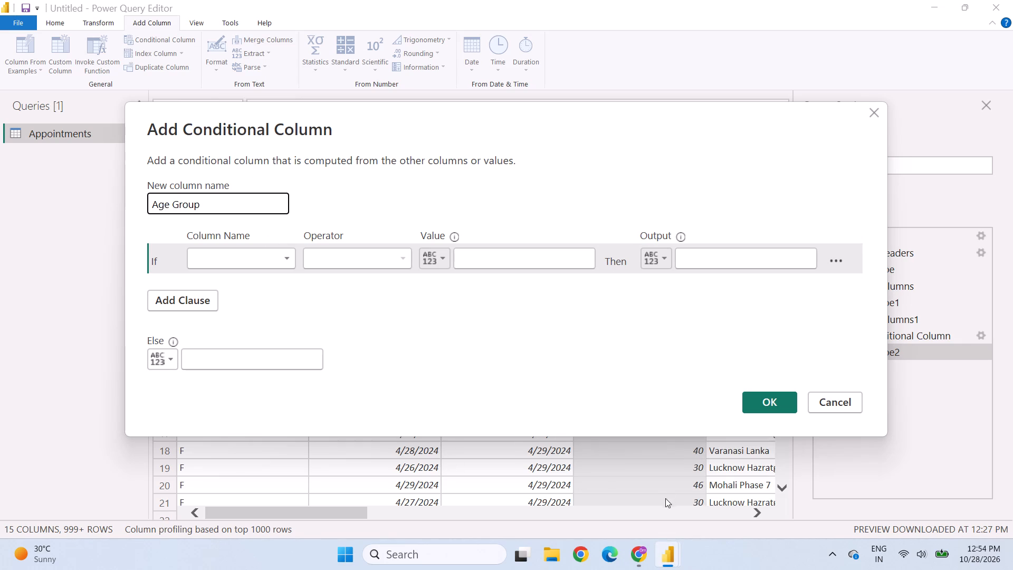
{"action": "left_click", "coordinate": [643, 569]}
{"action": "left_click", "coordinate": [639, 568]}
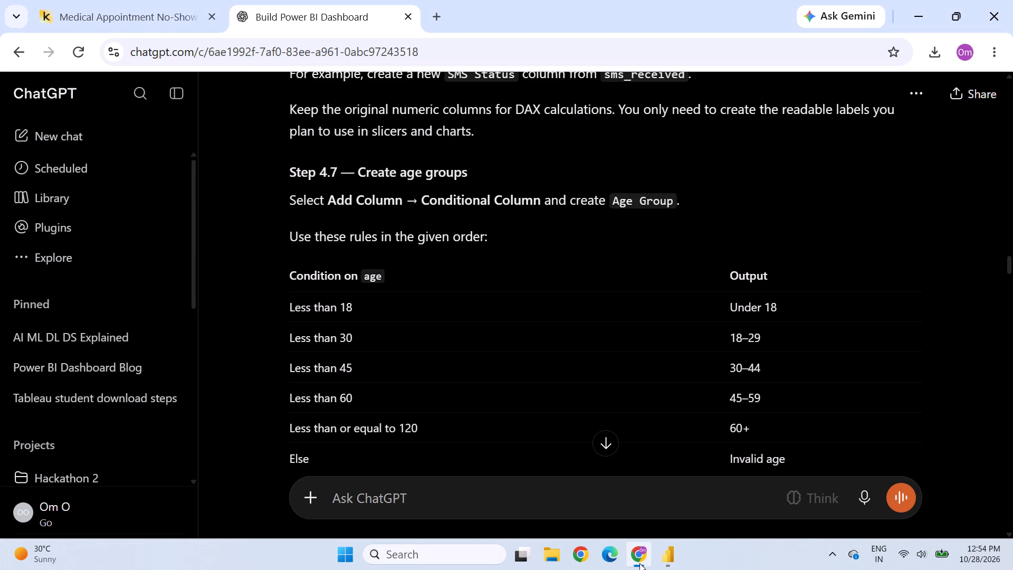
{"action": "left_click", "coordinate": [665, 554]}
{"action": "left_click", "coordinate": [749, 475]}
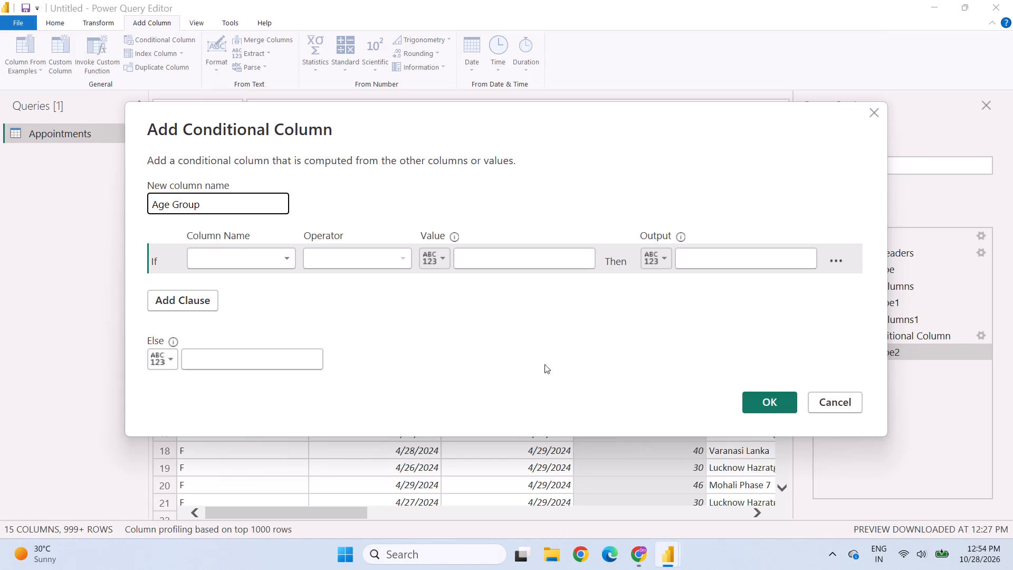
{"action": "left_click", "coordinate": [638, 556]}
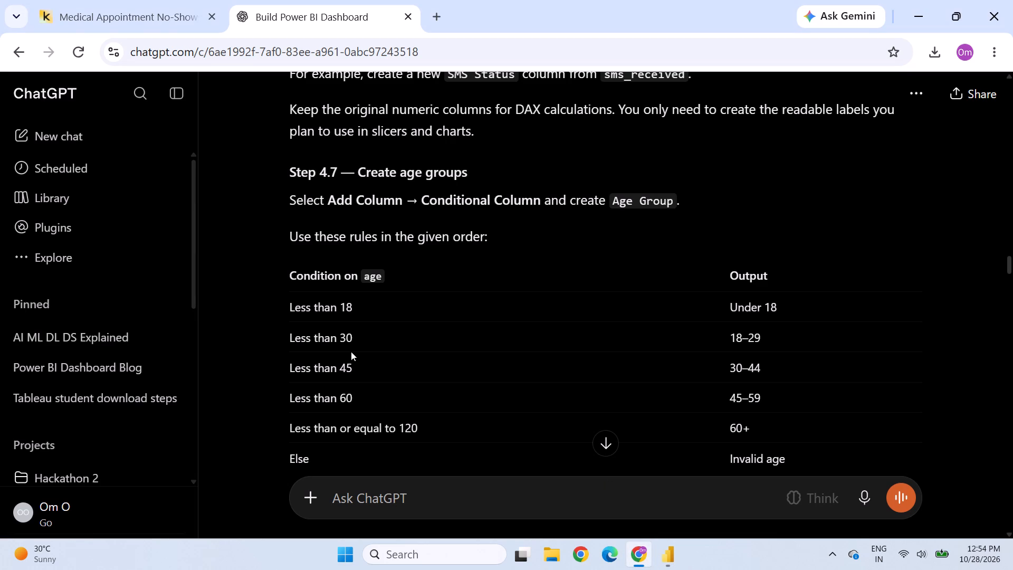
{"action": "left_click", "coordinate": [675, 555]}
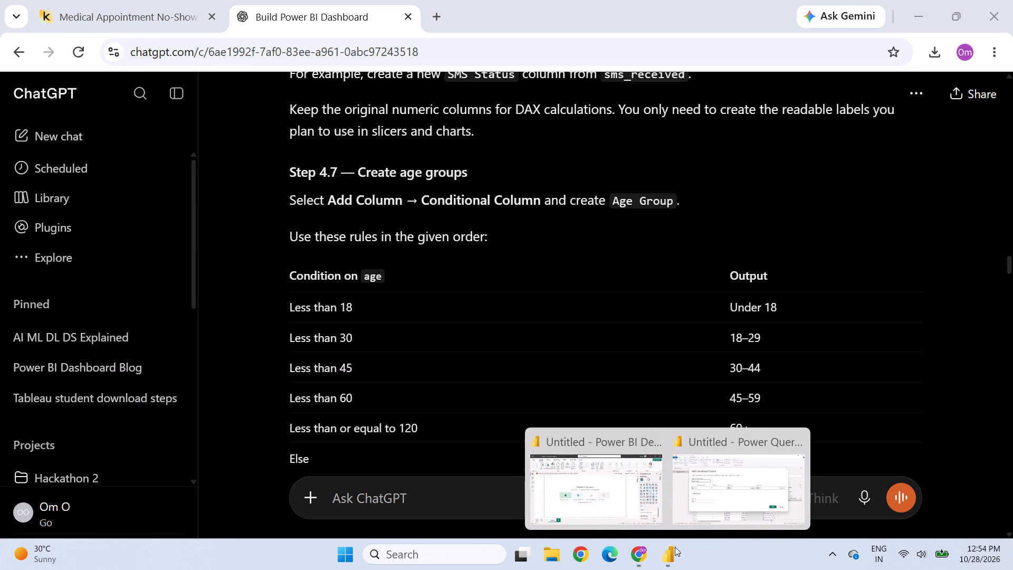
{"action": "left_click", "coordinate": [737, 476]}
{"action": "left_click", "coordinate": [281, 260]}
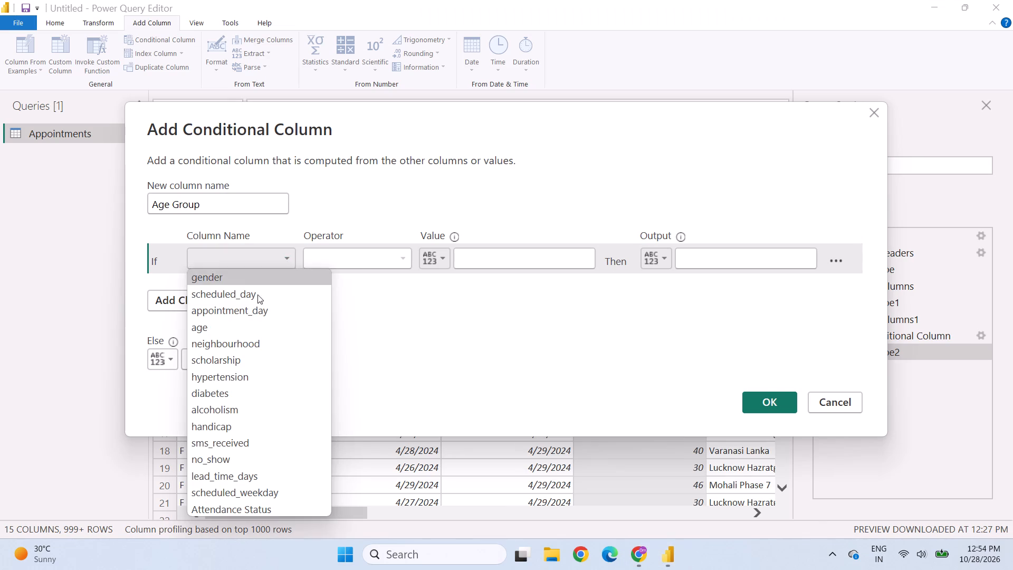
{"action": "left_click", "coordinate": [222, 329]}
{"action": "left_click", "coordinate": [410, 261]}
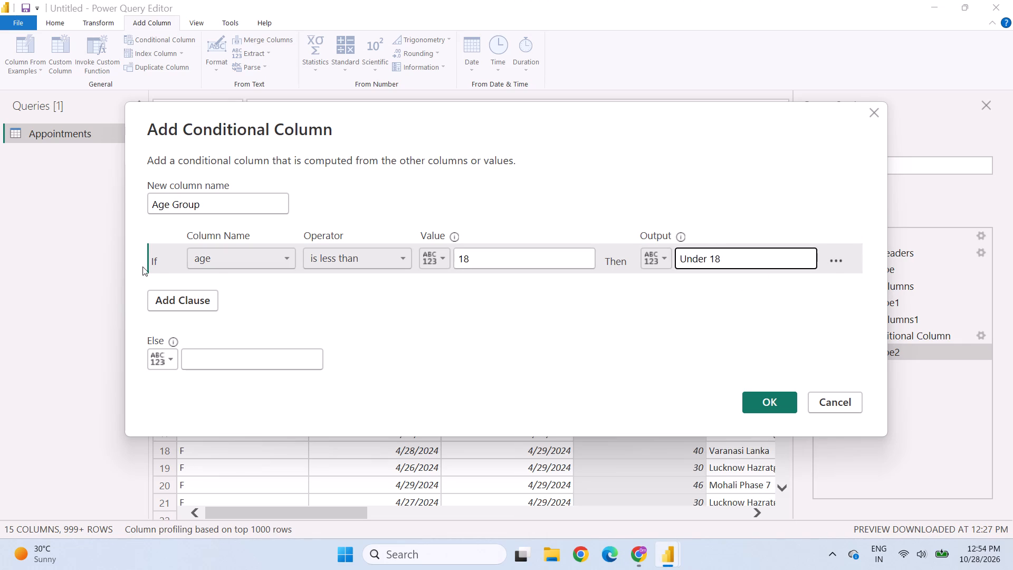
Add three else-if clauses to the Age Group conditional column.
{"action": "triple_click", "coordinate": [195, 296]}
{"action": "left_click", "coordinate": [177, 338]}
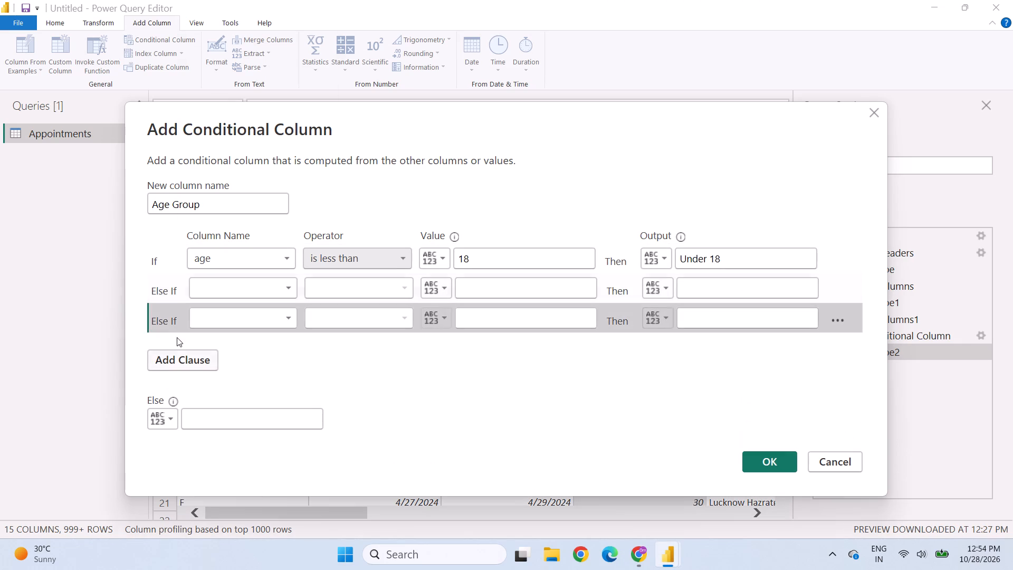
{"action": "left_click", "coordinate": [178, 356]}
Recheck the age rules in ChatGPT, and set age as the tested column in all three else-if clauses.
{"action": "left_click", "coordinate": [646, 559]}
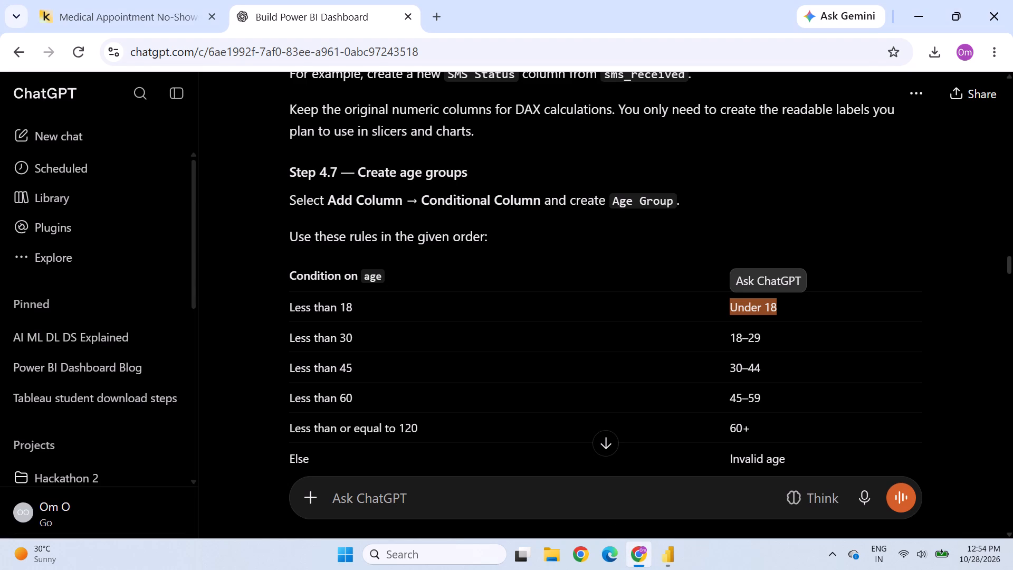
{"action": "left_click", "coordinate": [669, 550]}
{"action": "left_click", "coordinate": [732, 470]}
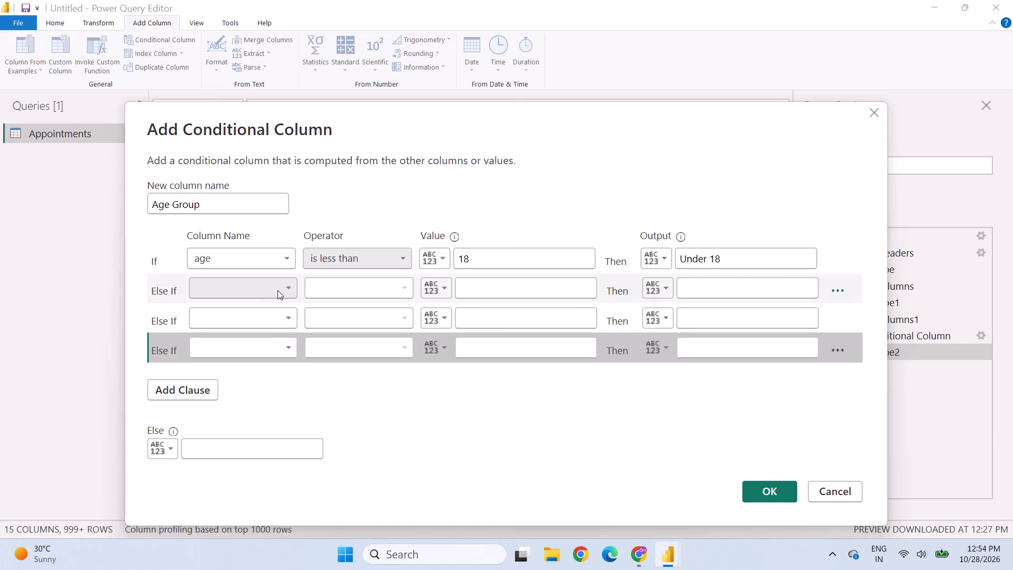
{"action": "left_click", "coordinate": [284, 288]}
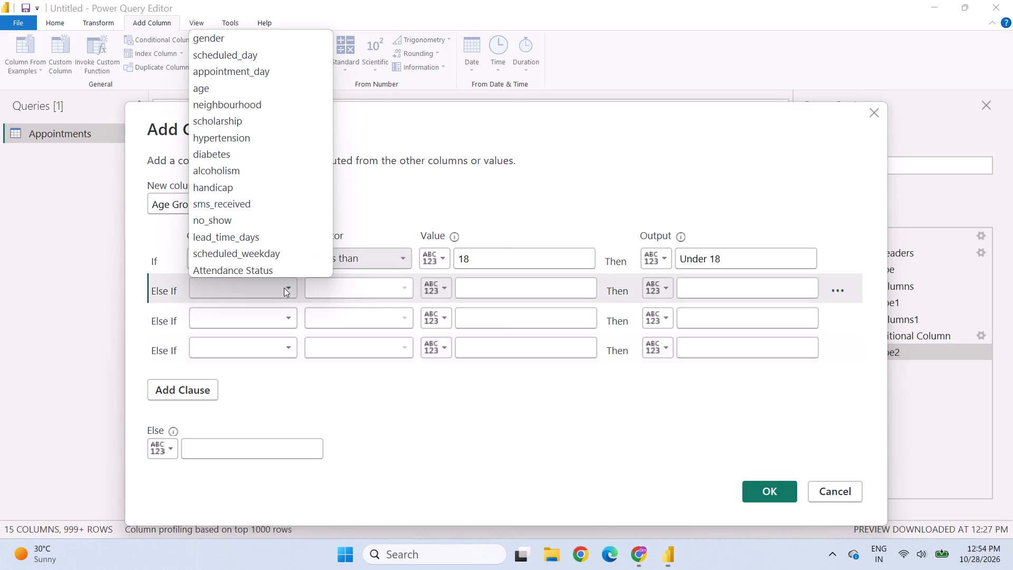
{"action": "left_click", "coordinate": [214, 90]}
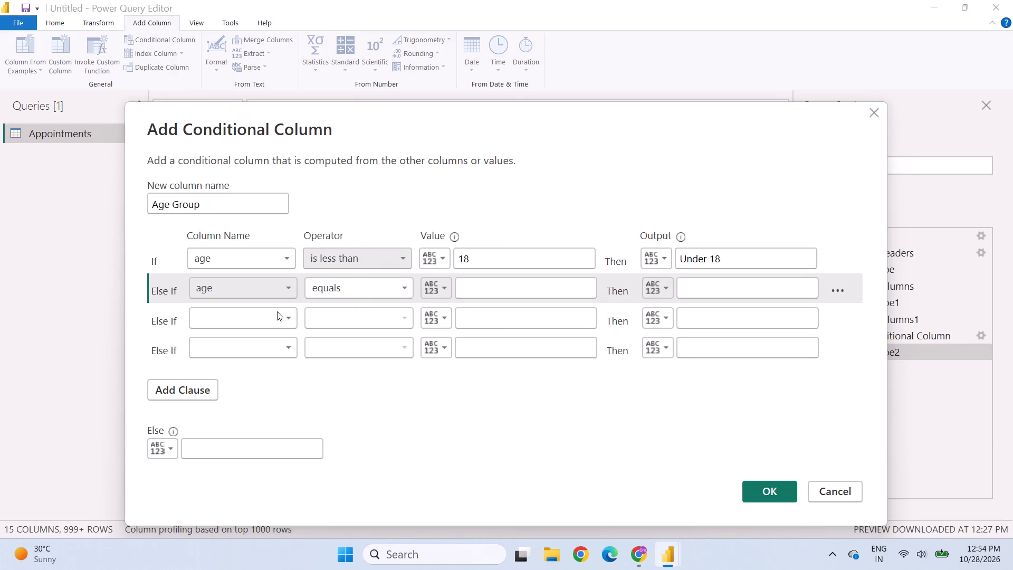
{"action": "left_click", "coordinate": [292, 316]}
{"action": "left_click", "coordinate": [226, 117]}
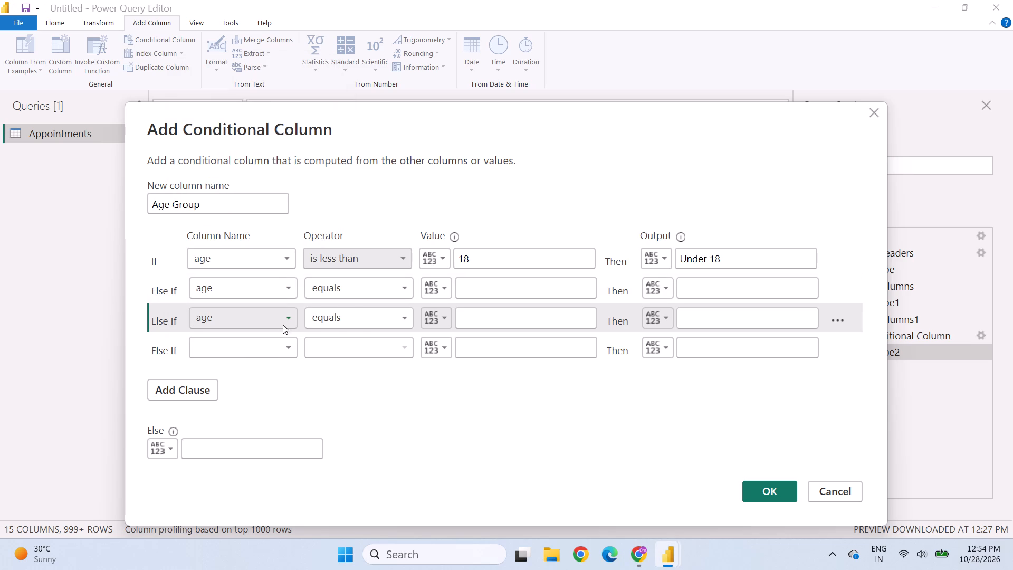
{"action": "left_click", "coordinate": [288, 350]}
{"action": "left_click", "coordinate": [221, 148]}
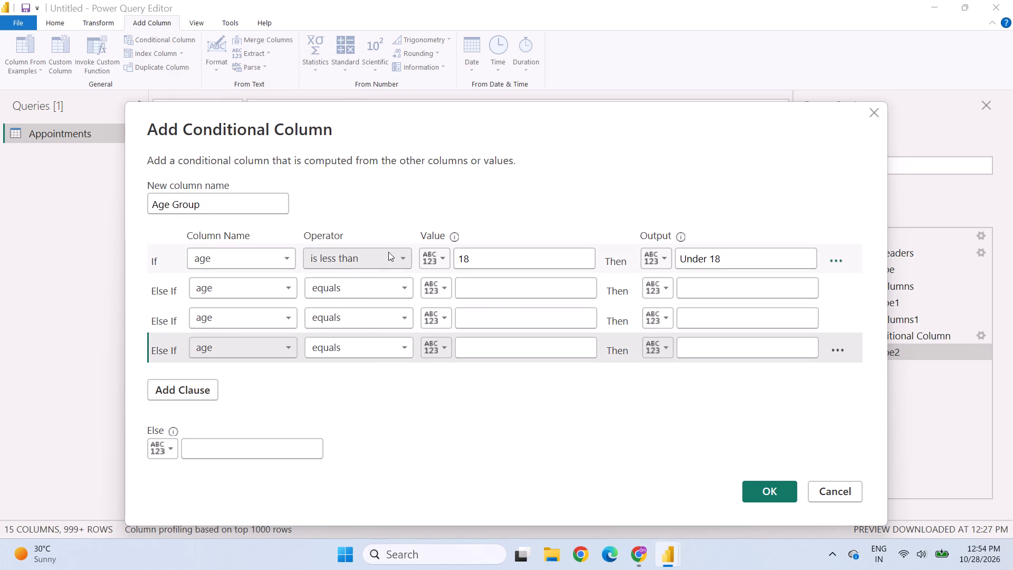
Set the operator of all three else-if clauses to is less than.
{"action": "left_click", "coordinate": [412, 290]}
{"action": "left_click", "coordinate": [342, 372]}
{"action": "left_click", "coordinate": [403, 318]}
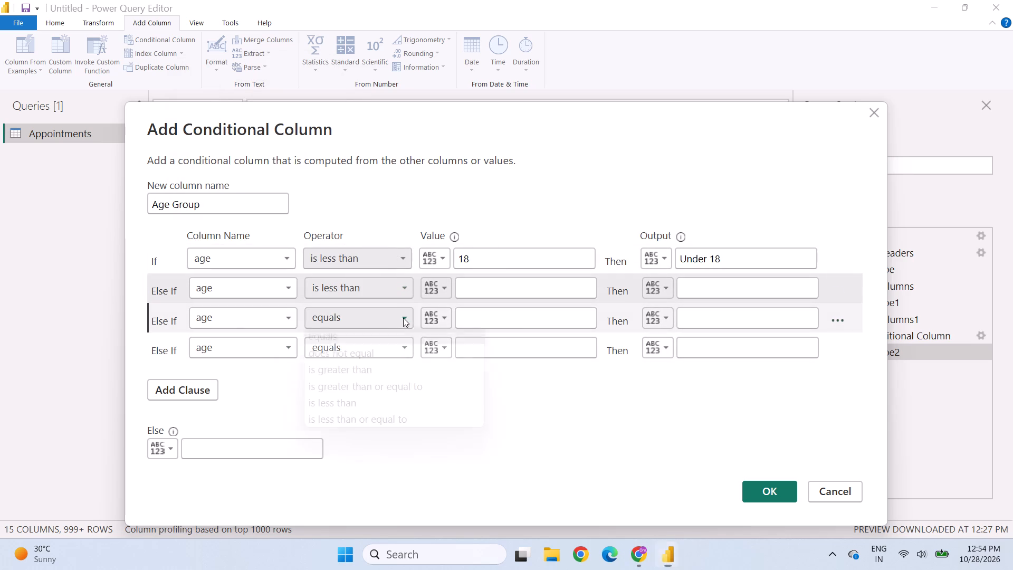
{"action": "left_click", "coordinate": [352, 401]}
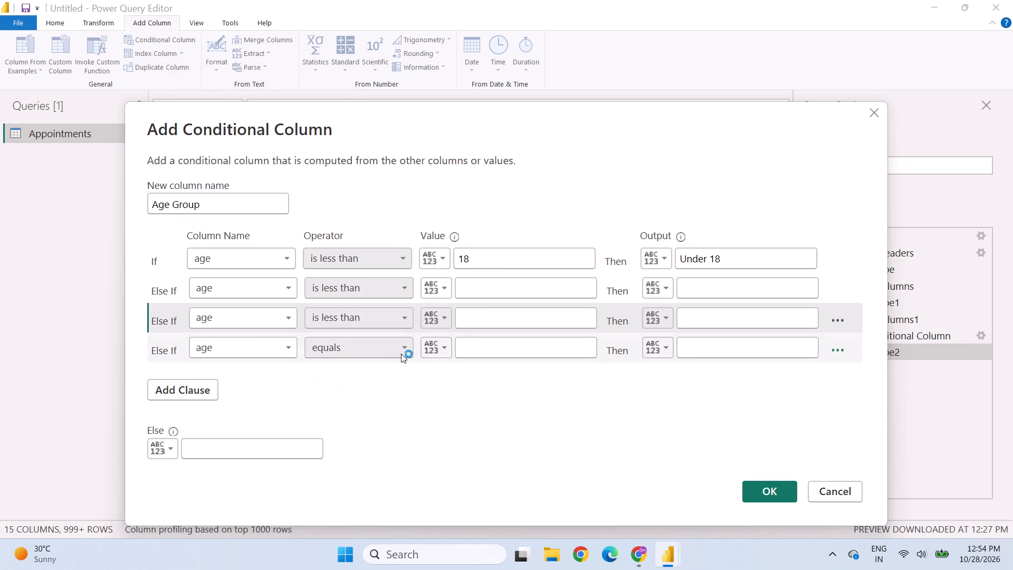
{"action": "left_click", "coordinate": [404, 351]}
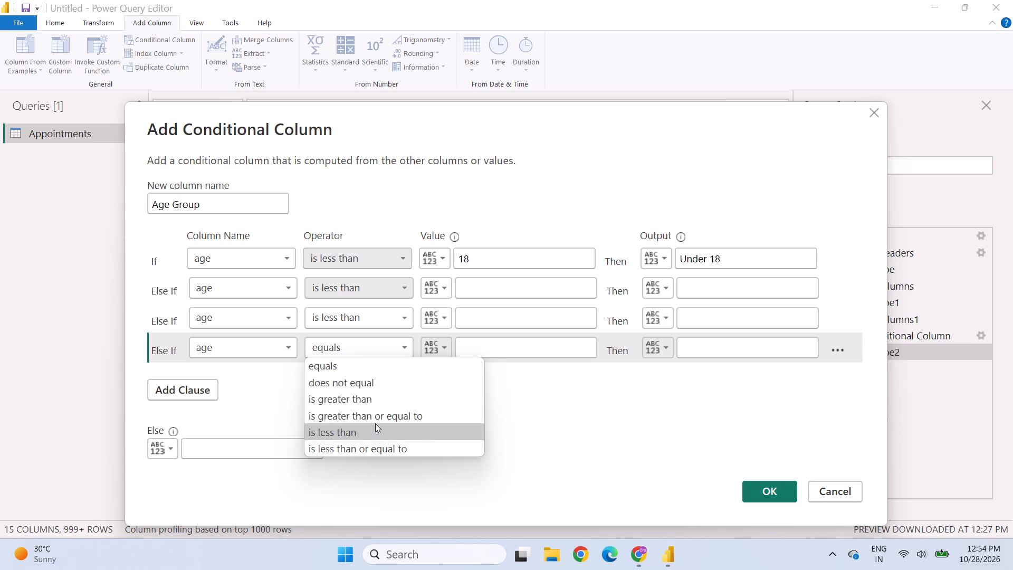
{"action": "left_click", "coordinate": [375, 423]}
Recheck ChatGPT's age rules and set the three else-if comparison values to 30, 45 and 60 in order.
{"action": "left_click", "coordinate": [639, 548]}
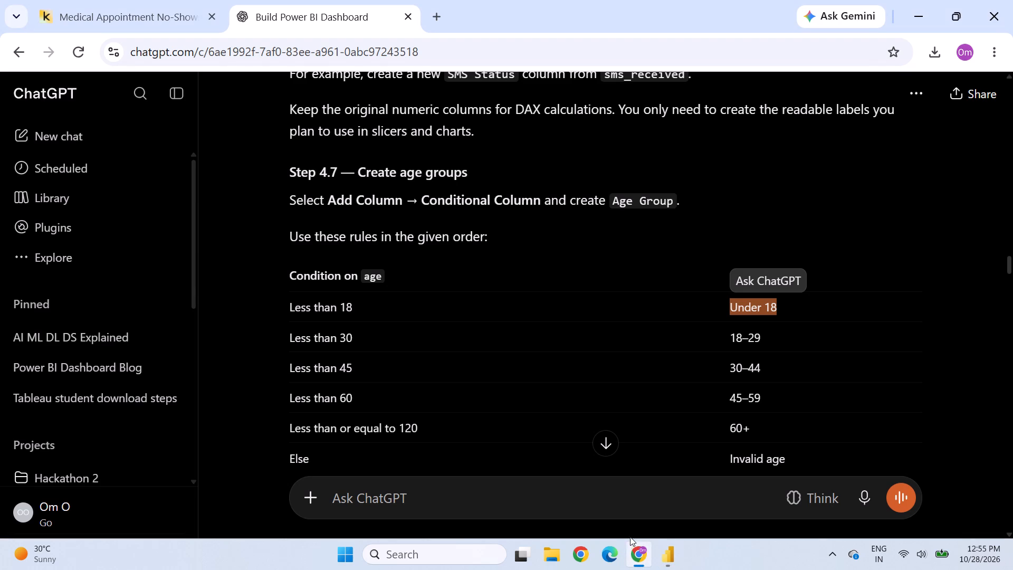
{"action": "left_click", "coordinate": [660, 552]}
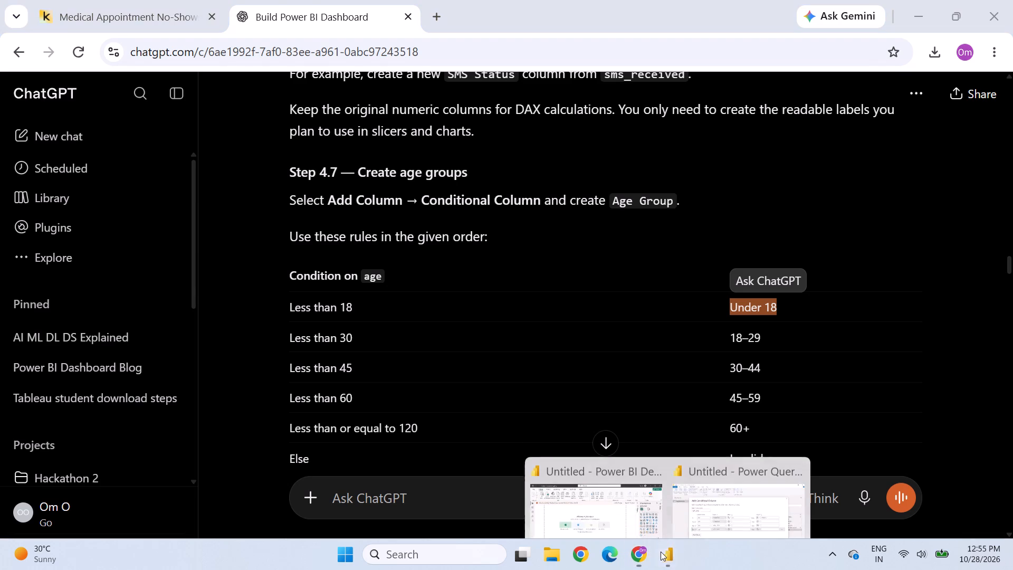
{"action": "left_click", "coordinate": [742, 496]}
{"action": "left_click", "coordinate": [506, 284]}
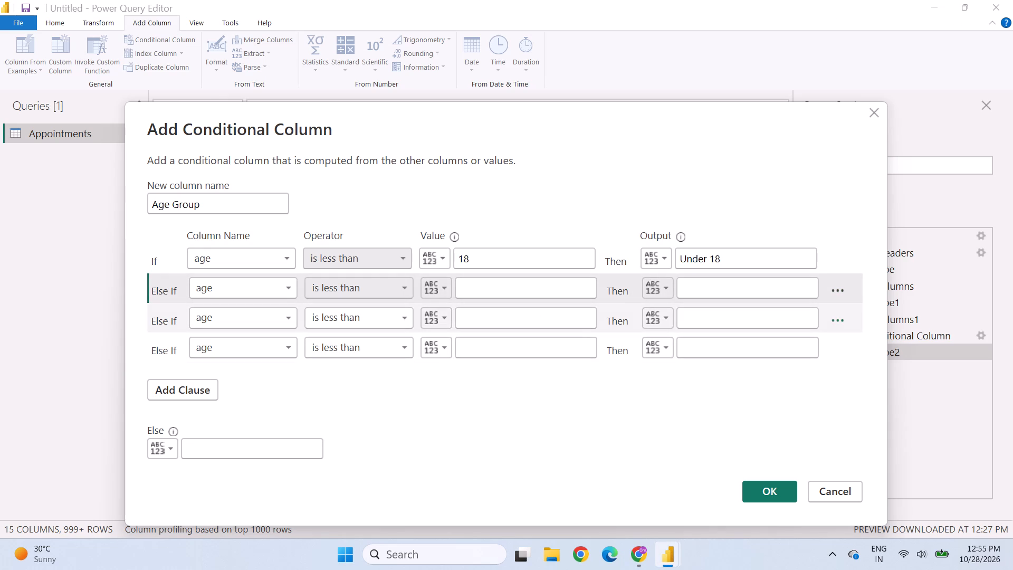
{"action": "type", "text": "30"}
{"action": "left_click", "coordinate": [524, 319]}
{"action": "type", "text": "44"}
{"action": "key", "text": "5"}
{"action": "key", "text": "BackSpace"}
{"action": "key", "text": "BackSpace"}
{"action": "key", "text": "5"}
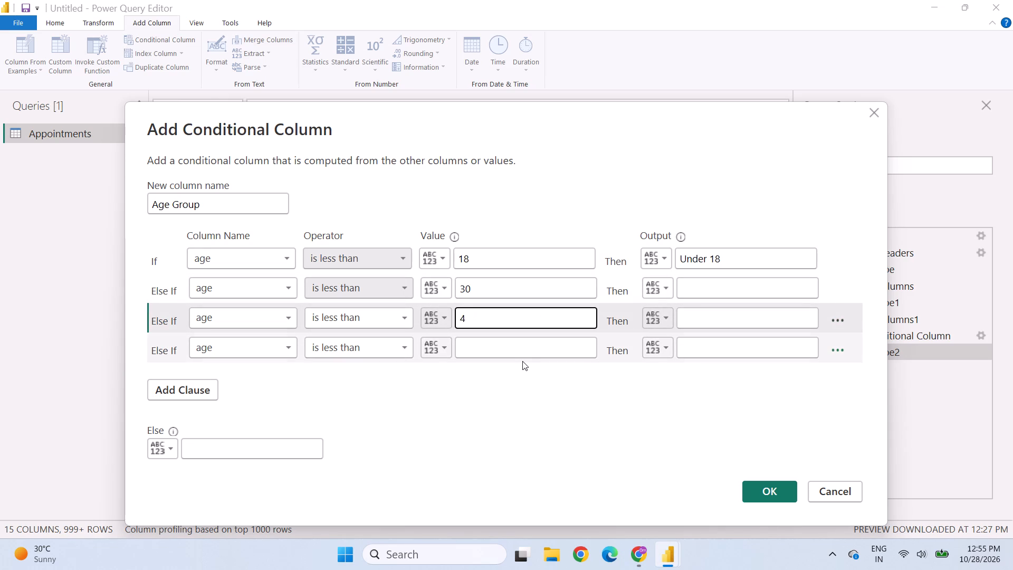
{"action": "left_click", "coordinate": [511, 348]}
{"action": "key", "text": "6"}
{"action": "key", "text": "0"}
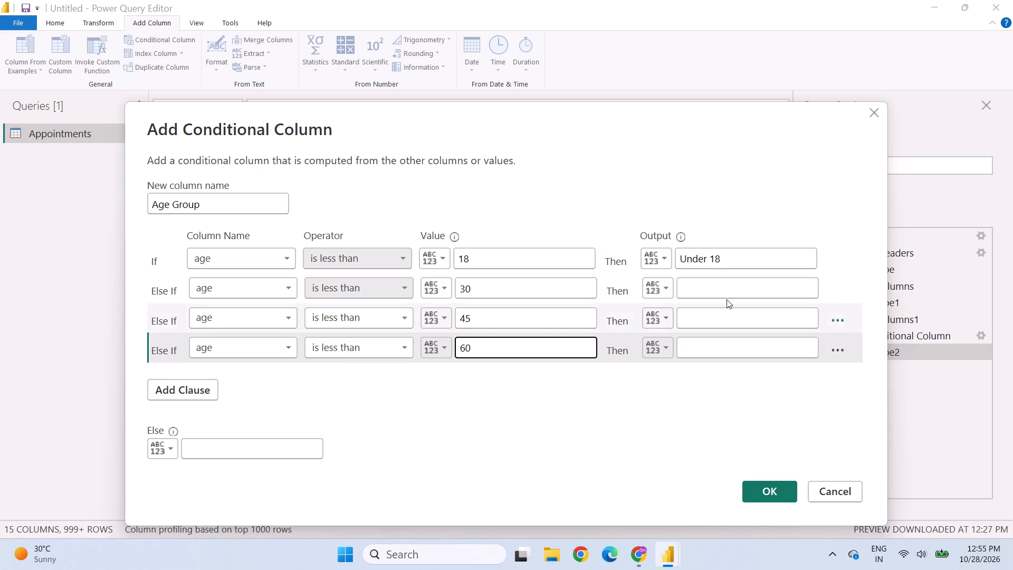
Copy the 18–29 label from ChatGPT's table and use it as the output of the less than 30 clause.
{"action": "left_click", "coordinate": [727, 288]}
{"action": "left_click", "coordinate": [638, 556]}
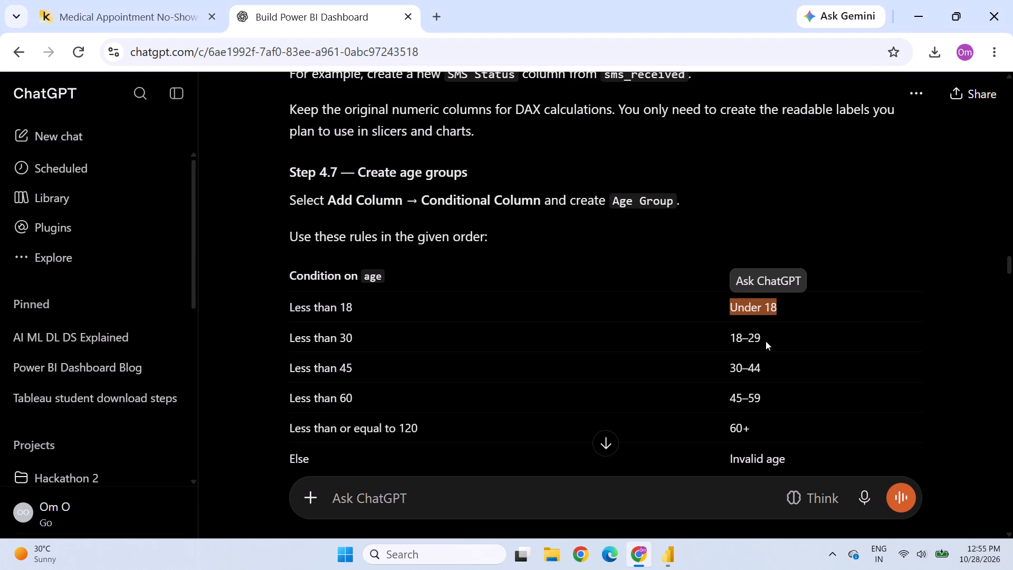
{"action": "left_click_drag", "start_coordinate": [730, 338], "coordinate": [765, 334]}
{"action": "key", "text": "ctrl+c"}
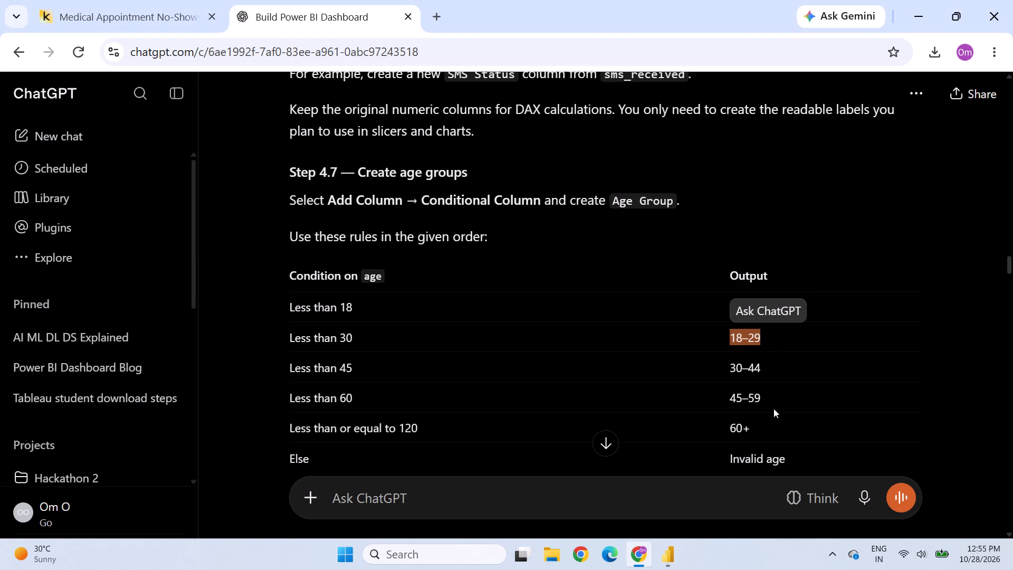
{"action": "left_click", "coordinate": [661, 553]}
{"action": "left_click", "coordinate": [717, 463]}
{"action": "left_click", "coordinate": [732, 292]}
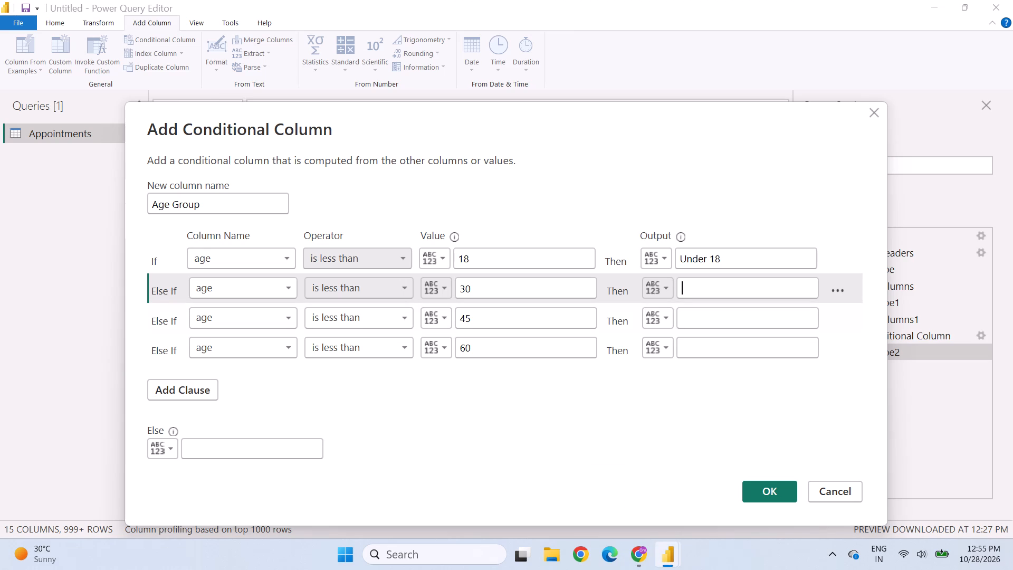
{"action": "key", "text": "ctrl+v"}
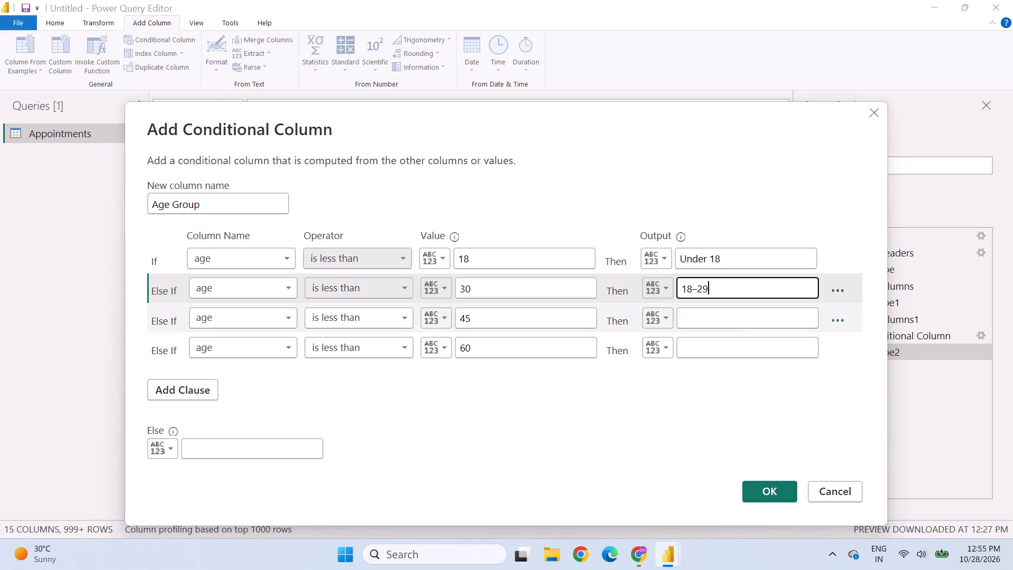
Copy the 30–44 label from ChatGPT's table into the output of the less than 45 clause.
{"action": "left_click", "coordinate": [721, 312]}
{"action": "left_click", "coordinate": [640, 554]}
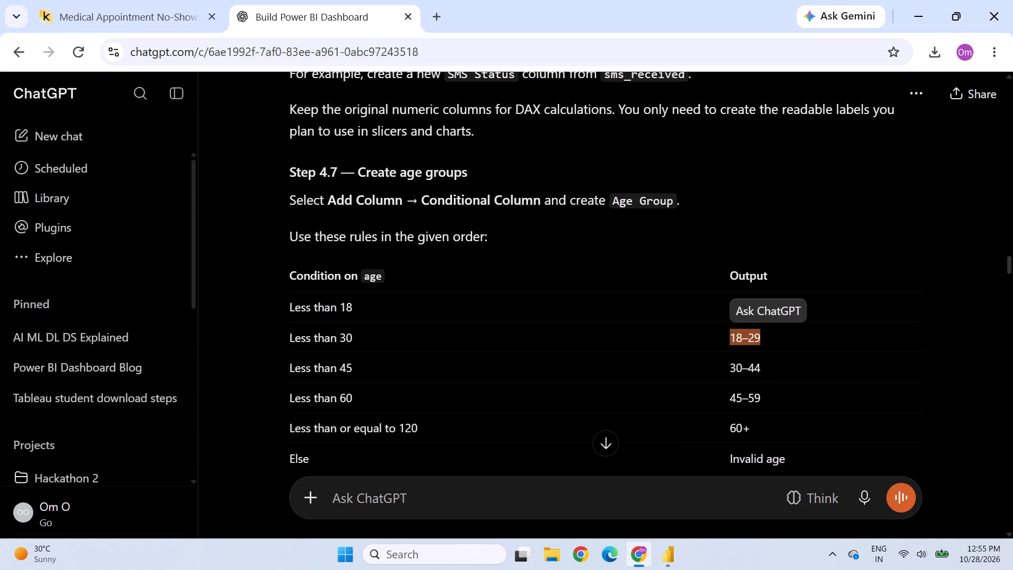
{"action": "left_click_drag", "start_coordinate": [728, 366], "coordinate": [797, 369]}
{"action": "key", "text": "ctrl+c"}
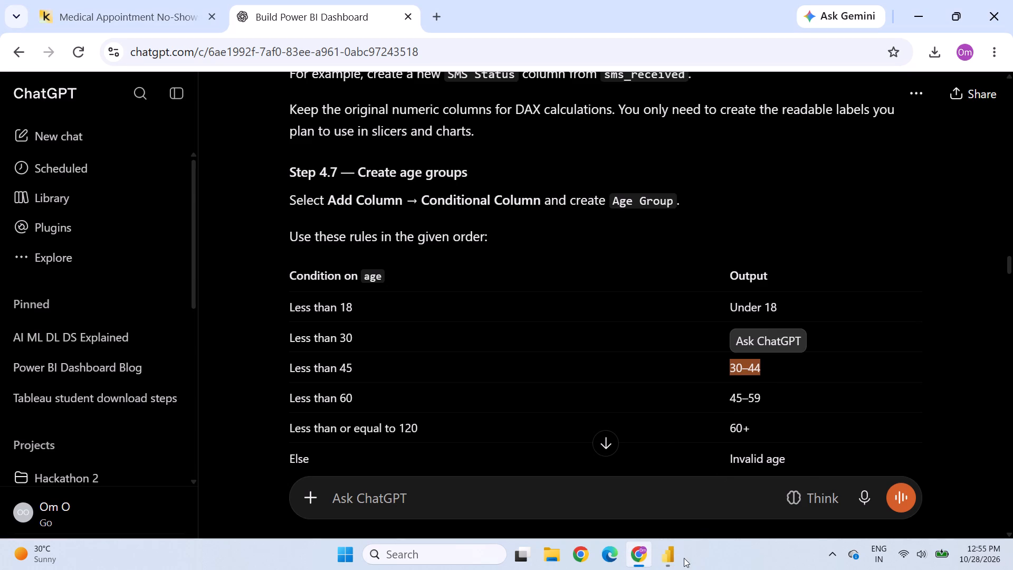
{"action": "left_click", "coordinate": [668, 556]}
{"action": "left_click", "coordinate": [726, 466]}
{"action": "left_click", "coordinate": [708, 319]}
{"action": "key", "text": "ctrl+v"}
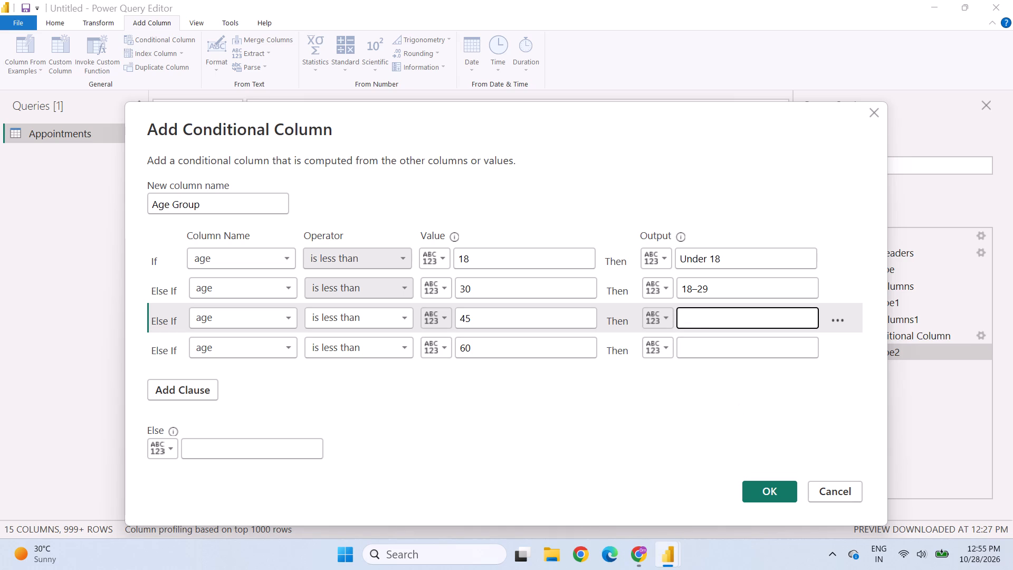
Copy the 45–59 label from ChatGPT's table into the output of the less than 60 clause.
{"action": "left_click", "coordinate": [644, 548]}
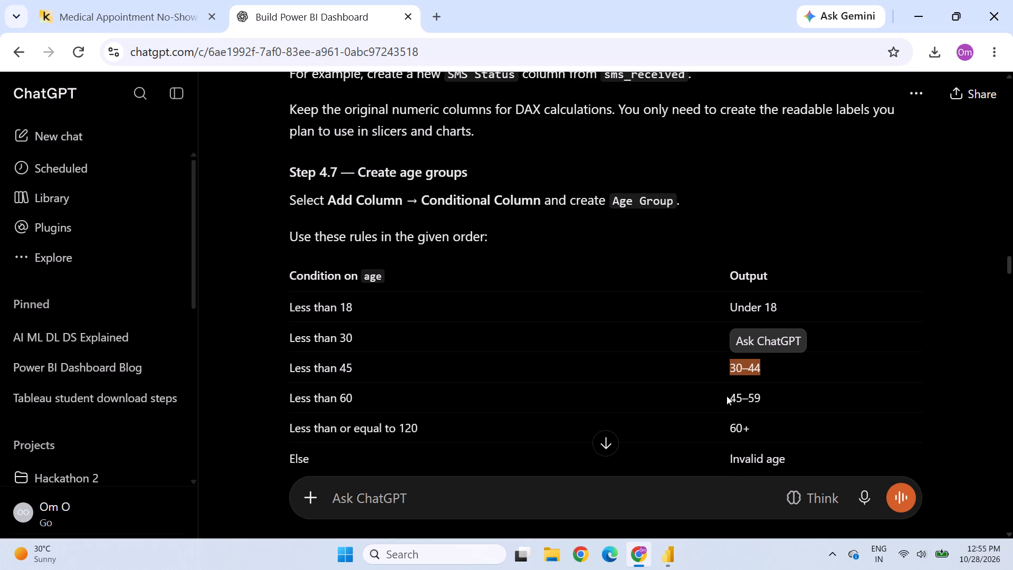
{"action": "left_click_drag", "start_coordinate": [727, 396], "coordinate": [790, 398]}
{"action": "key", "text": "ctrl+c"}
{"action": "left_click", "coordinate": [673, 553]}
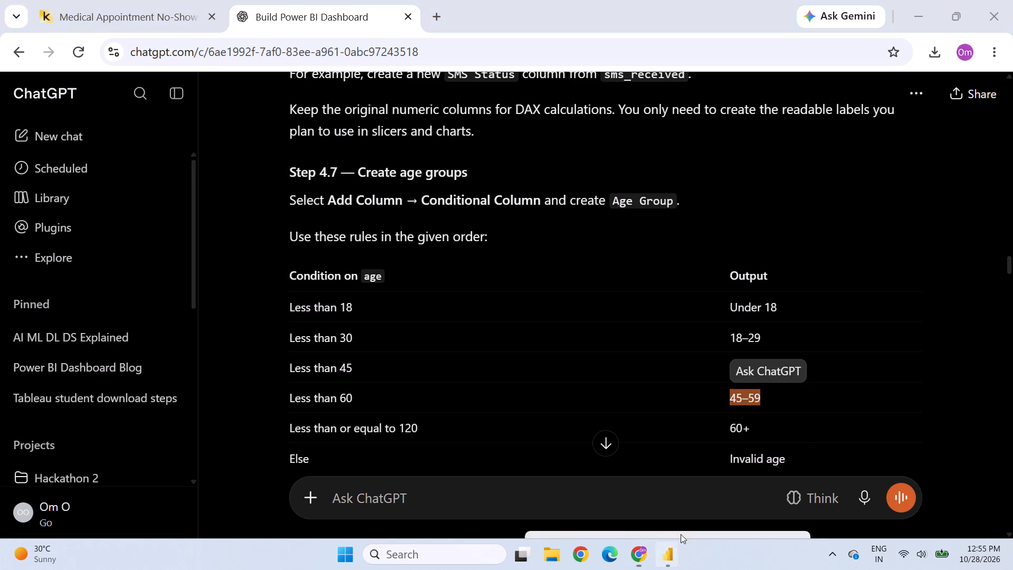
{"action": "left_click", "coordinate": [718, 489]}
{"action": "left_click", "coordinate": [703, 336]}
{"action": "left_click", "coordinate": [703, 346]}
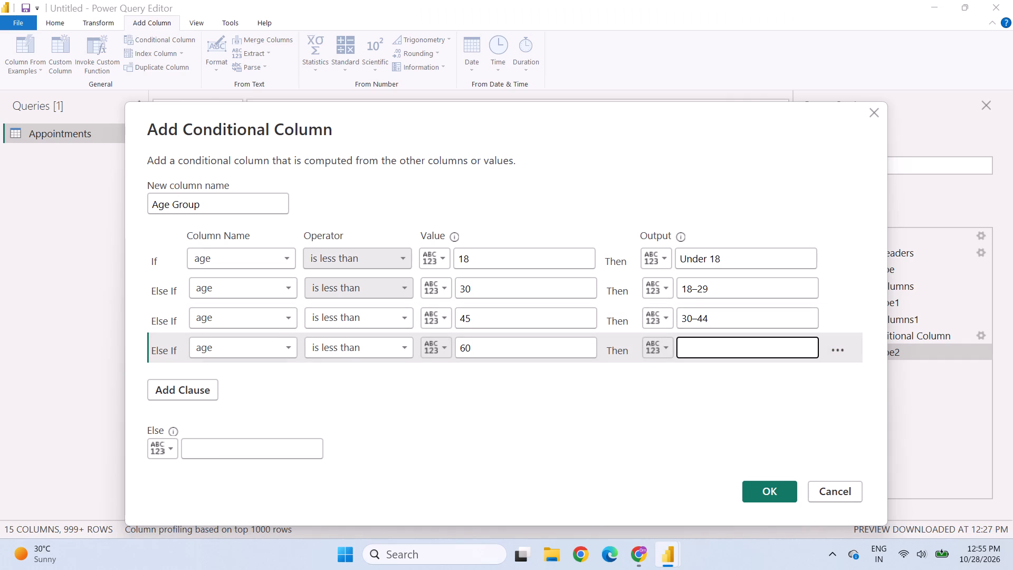
{"action": "key", "text": "ctrl+v"}
Check the next rule in ChatGPT's table and add an else-if clause testing whether age is less than or equal to 120.
{"action": "left_click", "coordinate": [638, 559]}
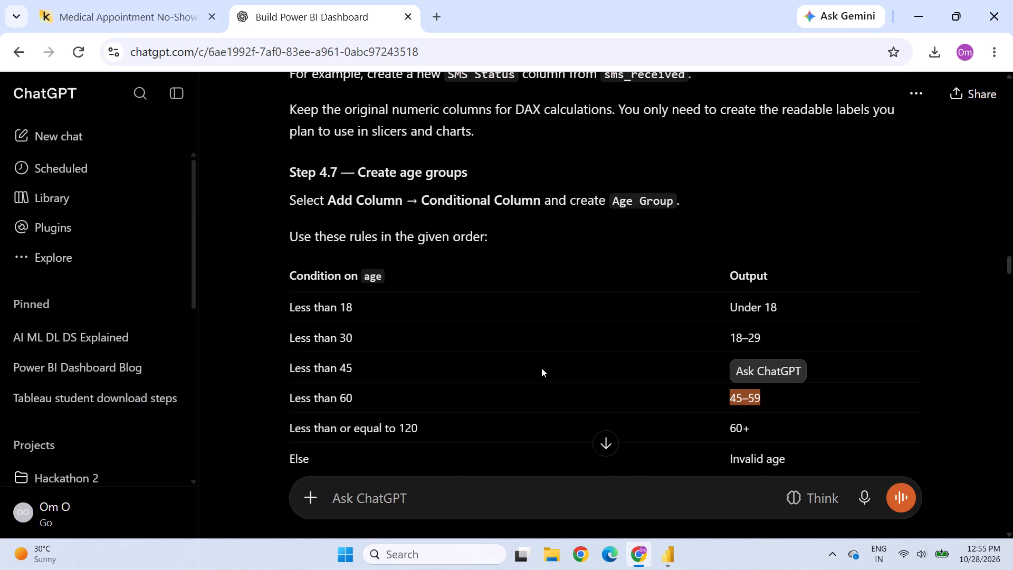
{"action": "scroll", "coordinate": [514, 374], "scroll_direction": "down", "scroll_amount": 1}
{"action": "left_click_drag", "start_coordinate": [288, 346], "coordinate": [437, 354]}
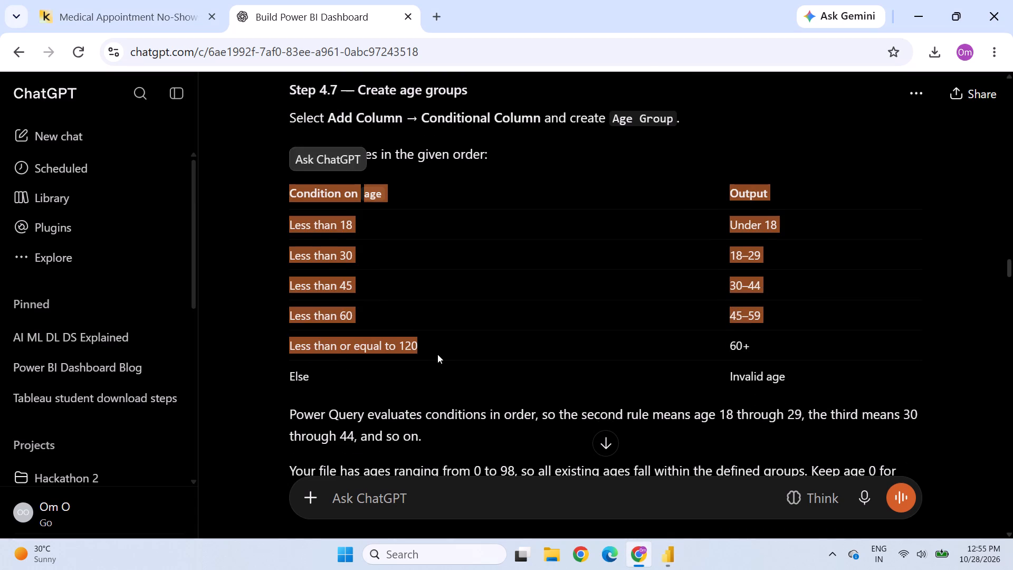
{"action": "left_click", "coordinate": [436, 351]}
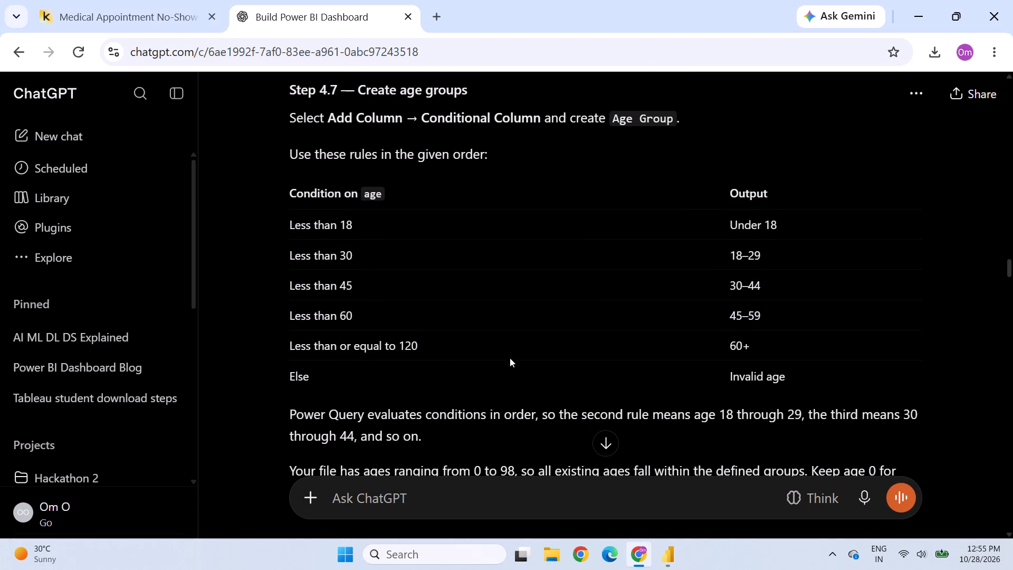
{"action": "left_click", "coordinate": [673, 552]}
{"action": "left_click", "coordinate": [730, 496]}
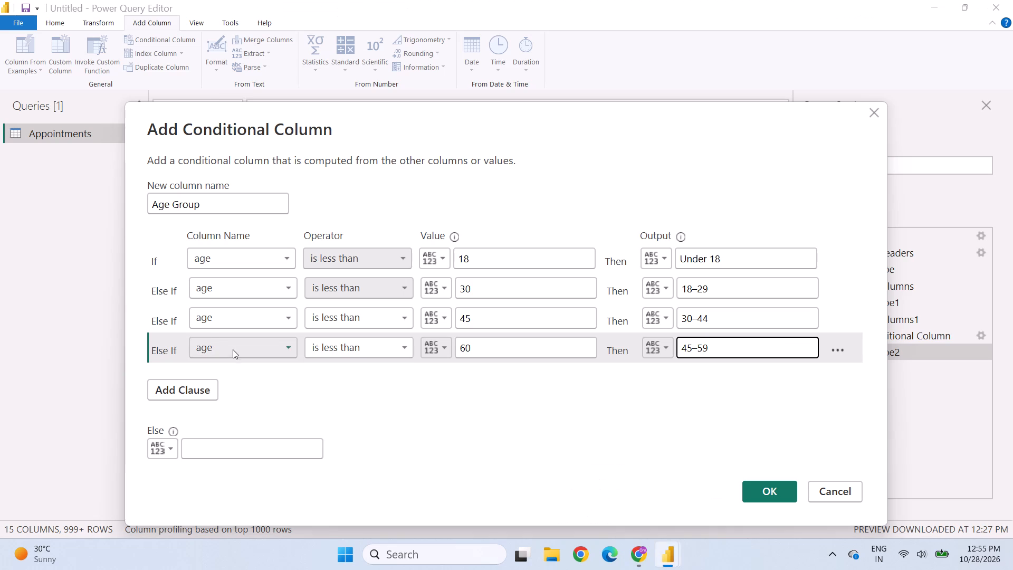
{"action": "left_click", "coordinate": [203, 390]}
{"action": "left_click", "coordinate": [225, 376]}
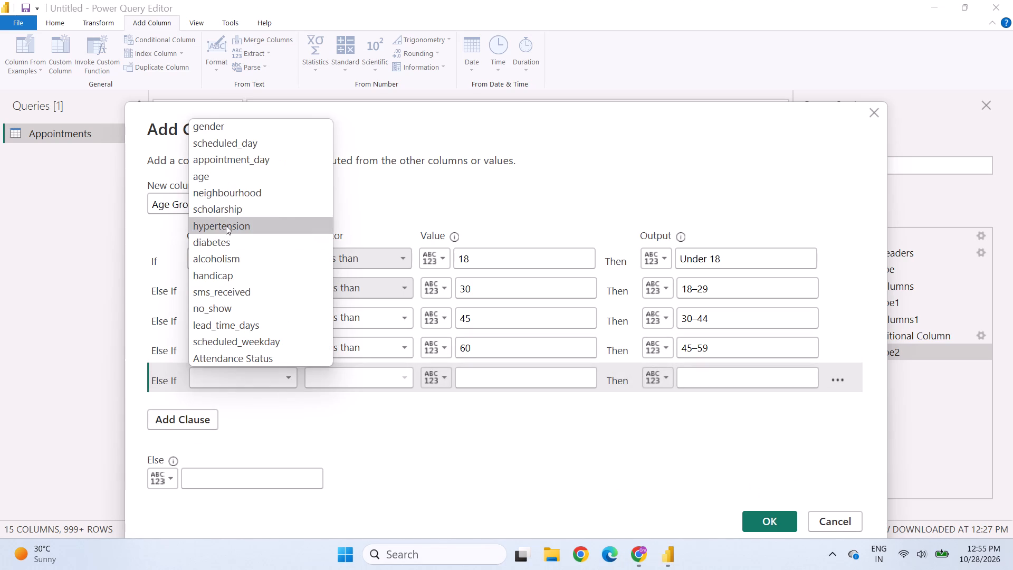
{"action": "left_click", "coordinate": [219, 171]}
{"action": "left_click", "coordinate": [406, 377]}
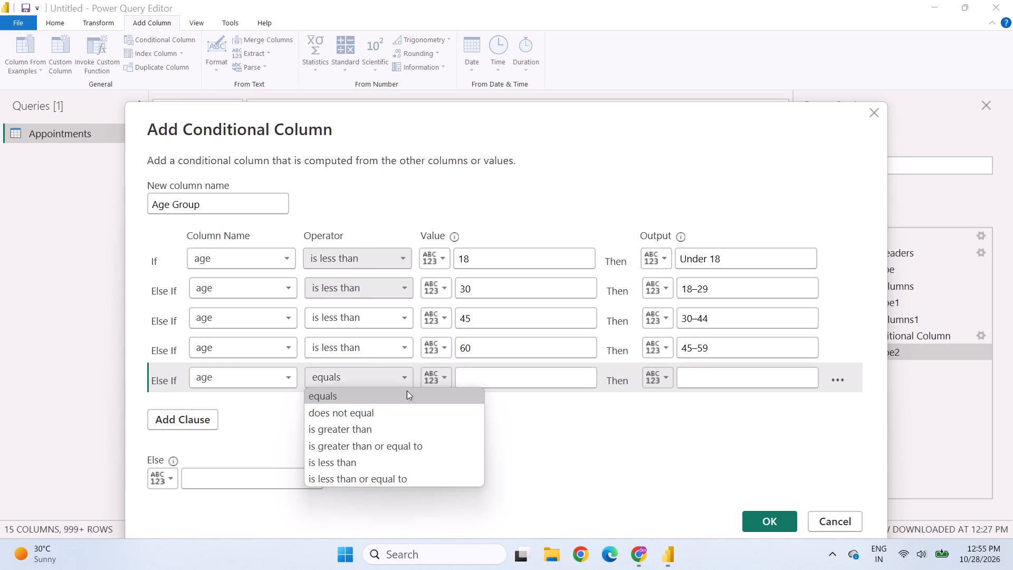
{"action": "left_click", "coordinate": [371, 482]}
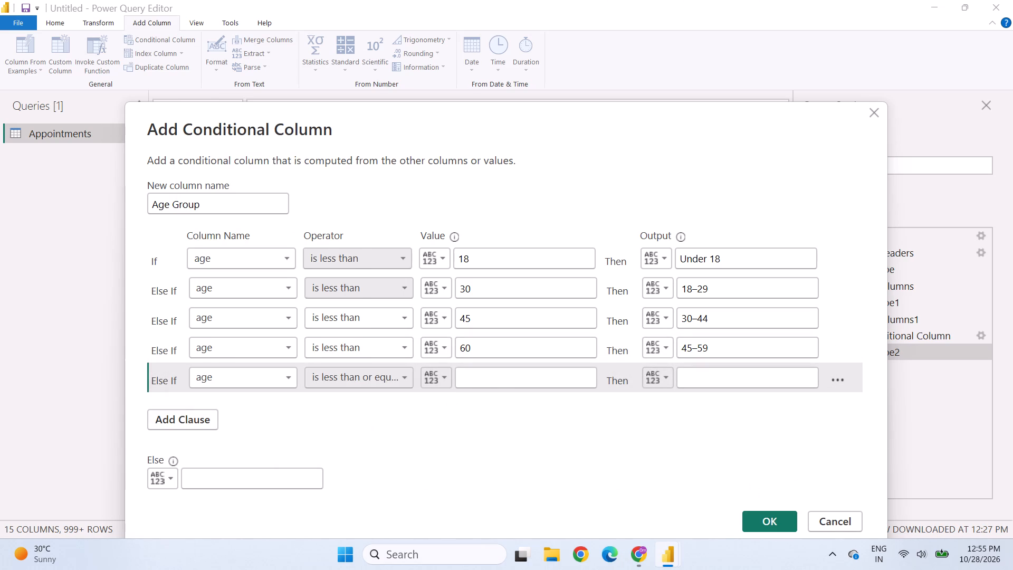
{"action": "left_click", "coordinate": [504, 375]}
{"action": "key", "text": "1"}
{"action": "type", "text": "20"}
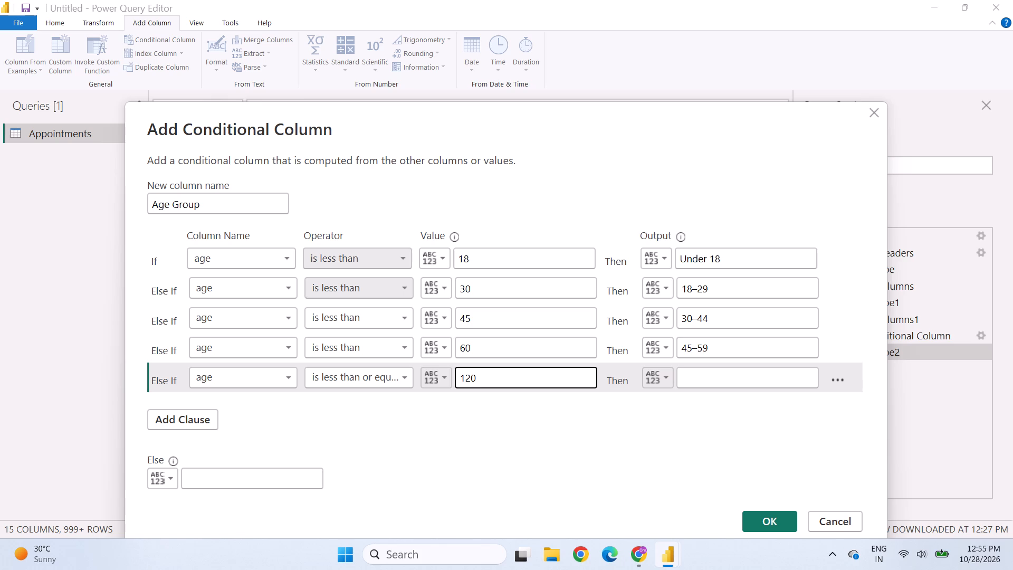
Copy the 60+ label from ChatGPT's table and use it as the output of the 120 clause.
{"action": "left_click", "coordinate": [708, 384]}
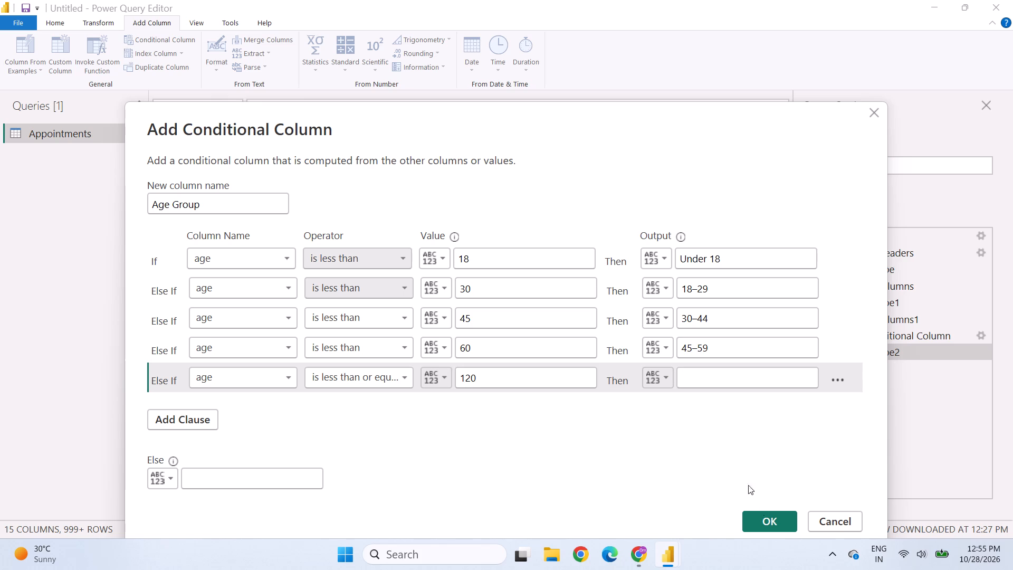
{"action": "left_click", "coordinate": [652, 546]}
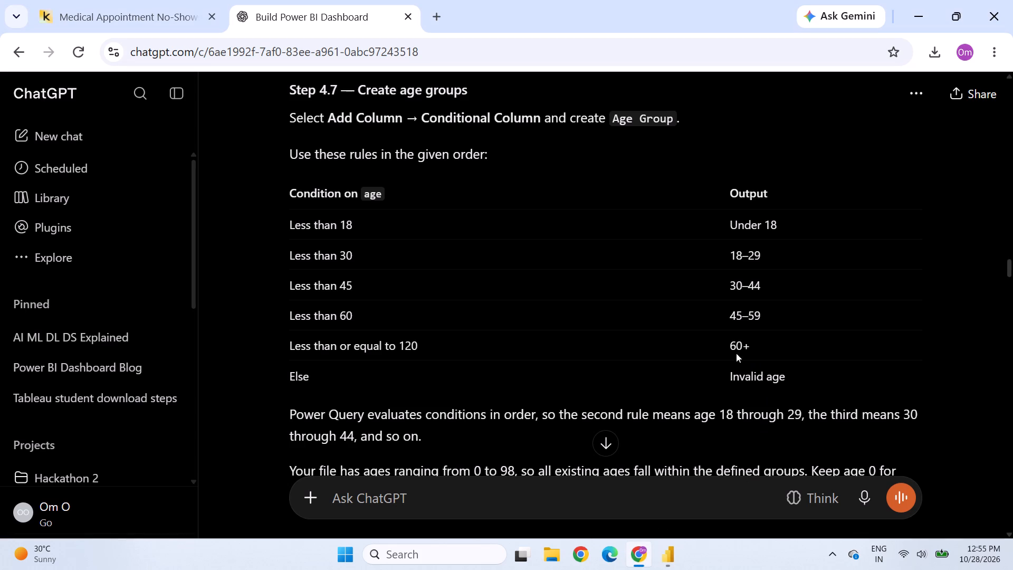
{"action": "left_click_drag", "start_coordinate": [730, 343], "coordinate": [754, 350]}
{"action": "key", "text": "ctrl+c"}
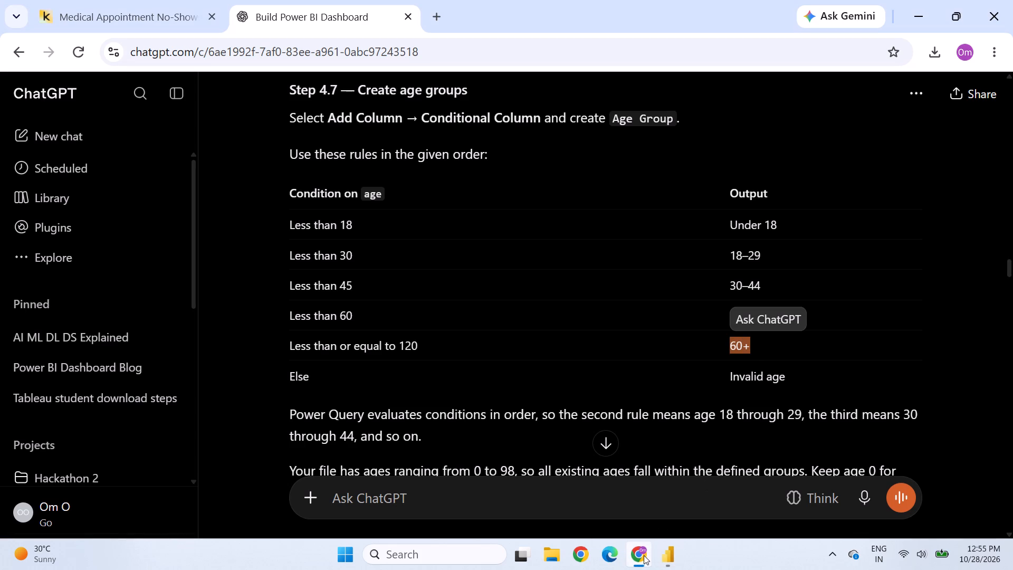
{"action": "left_click", "coordinate": [670, 550]}
{"action": "left_click", "coordinate": [709, 495]}
{"action": "left_click", "coordinate": [723, 378]}
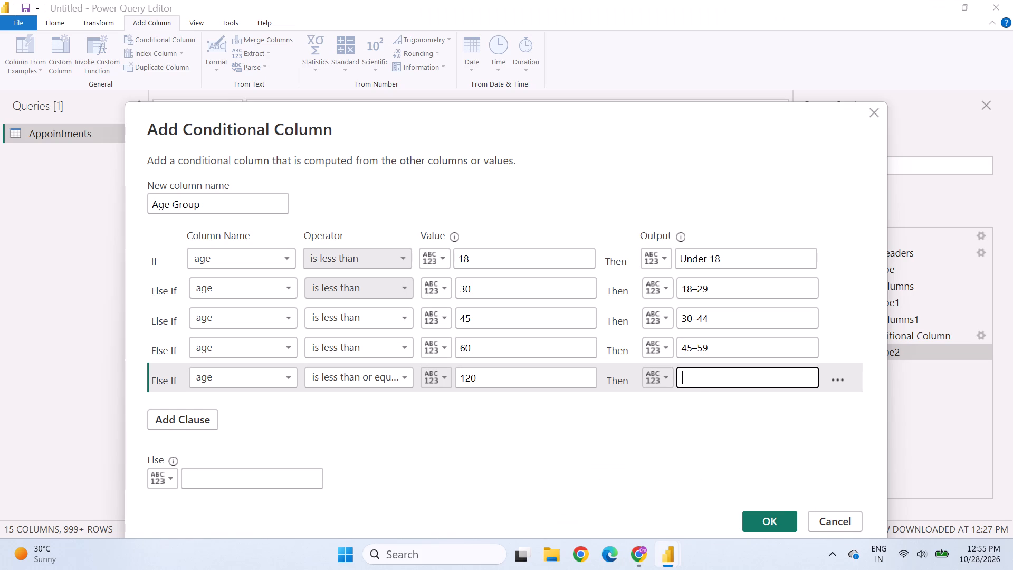
{"action": "key", "text": "ctrl+v"}
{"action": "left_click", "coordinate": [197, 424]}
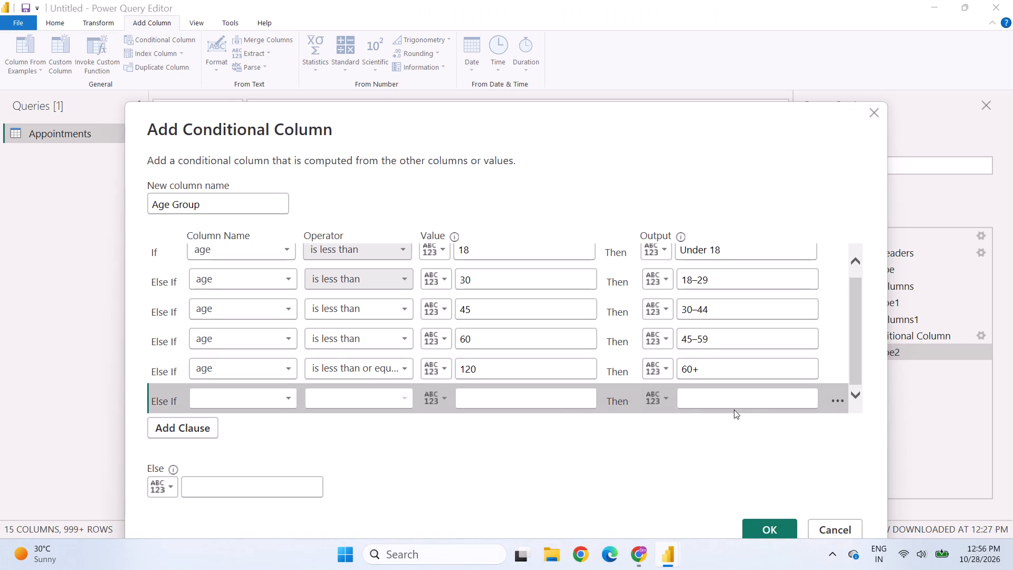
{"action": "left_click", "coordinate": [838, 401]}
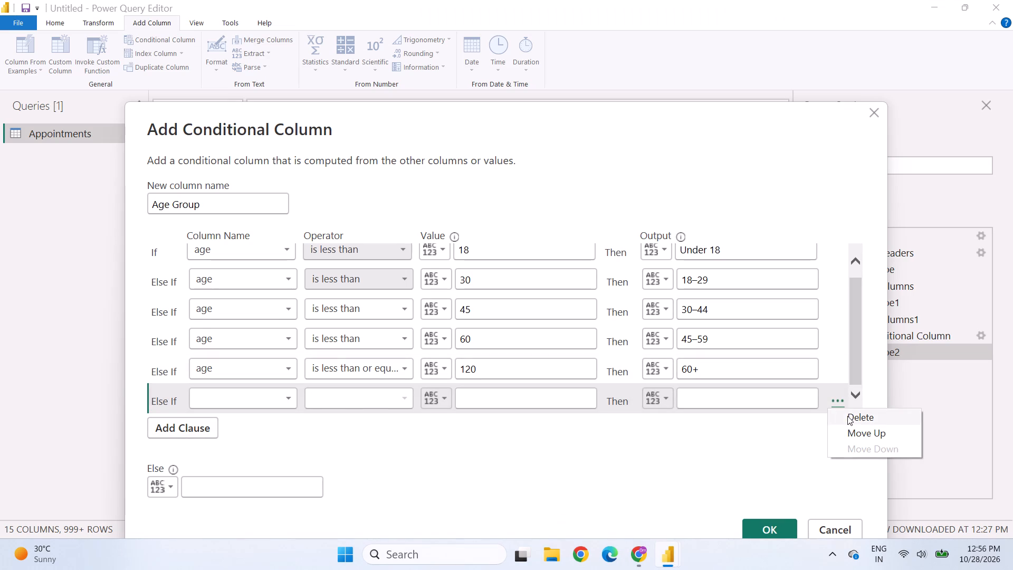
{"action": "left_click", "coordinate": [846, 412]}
Copy the Invalid age label from ChatGPT's table into the Else output and create the Age Group conditional column.
{"action": "left_click", "coordinate": [198, 486]}
{"action": "left_click", "coordinate": [215, 483]}
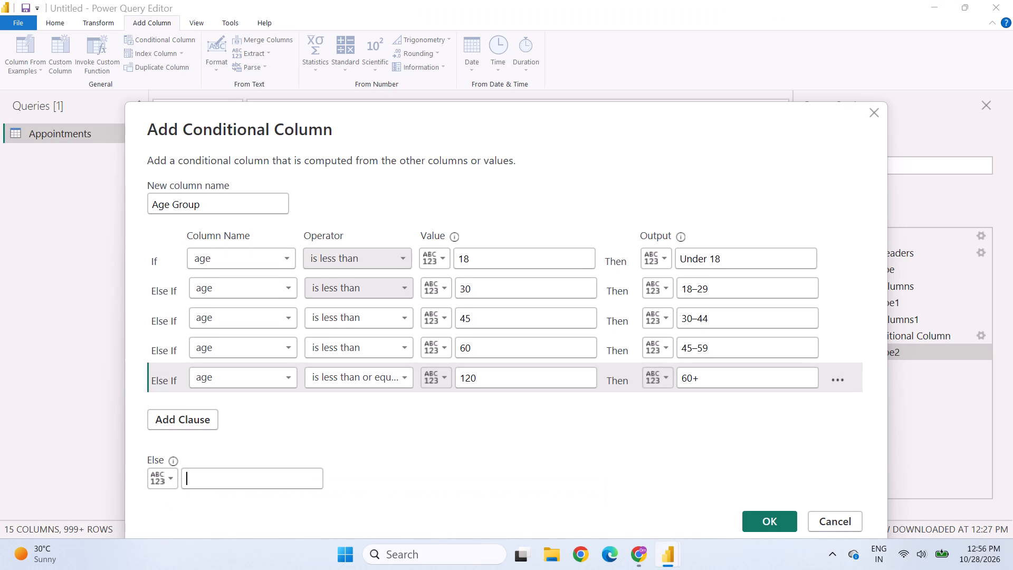
{"action": "left_click", "coordinate": [640, 555]}
{"action": "left_click_drag", "start_coordinate": [732, 379], "coordinate": [813, 381]}
{"action": "left_click", "coordinate": [713, 380]}
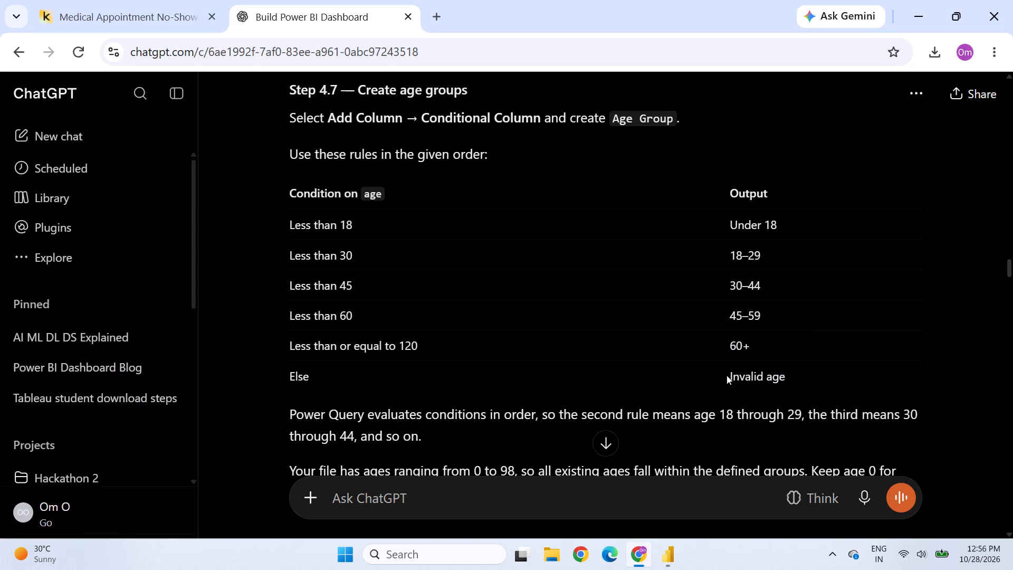
{"action": "left_click_drag", "start_coordinate": [732, 375], "coordinate": [813, 383]}
{"action": "left_click", "coordinate": [734, 379]}
{"action": "left_click_drag", "start_coordinate": [729, 377], "coordinate": [803, 379]}
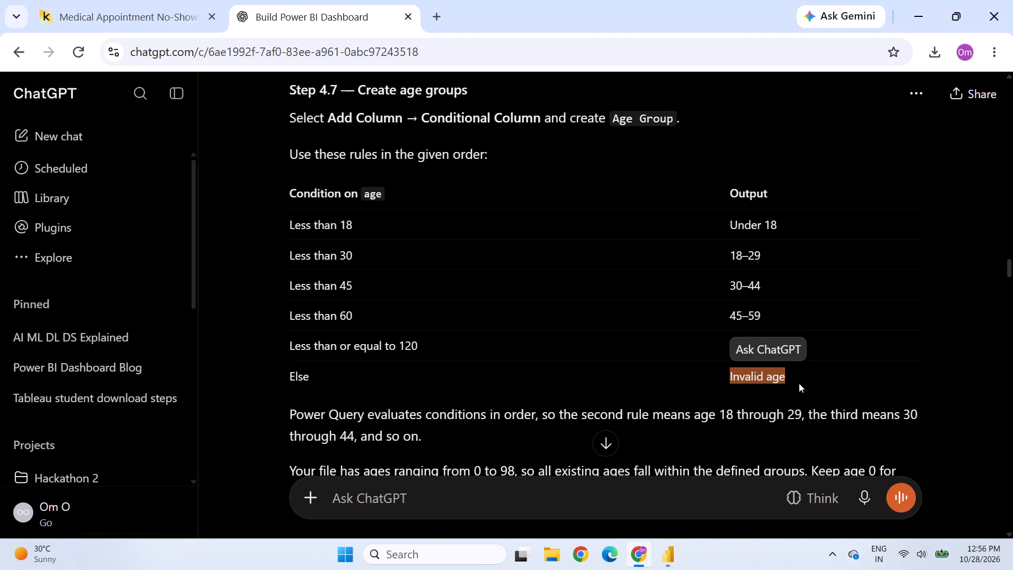
{"action": "key", "text": "ctrl+c"}
{"action": "left_click", "coordinate": [673, 555]}
{"action": "left_click", "coordinate": [740, 498]}
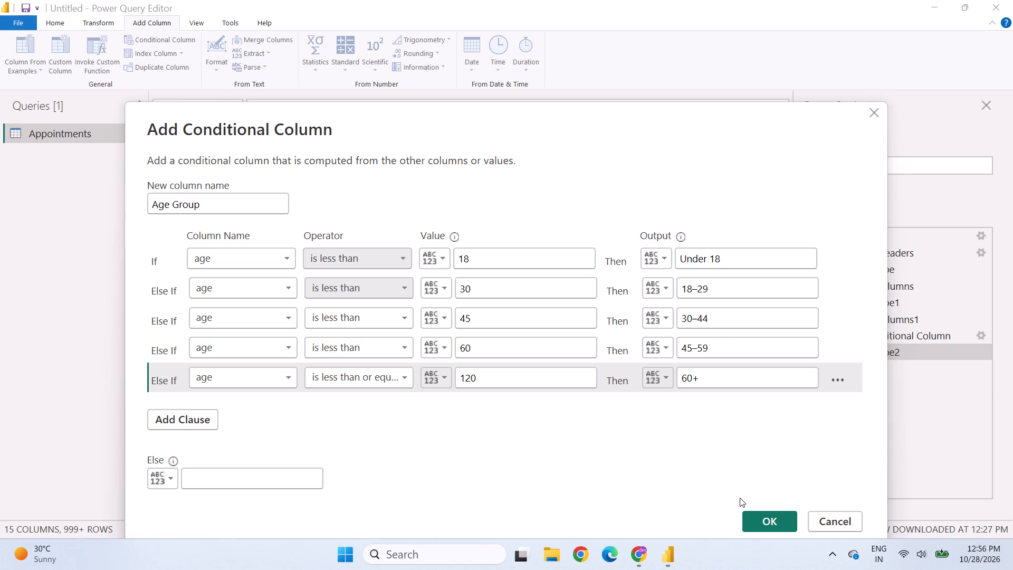
{"action": "left_click", "coordinate": [251, 474]}
{"action": "key", "text": "ctrl+v"}
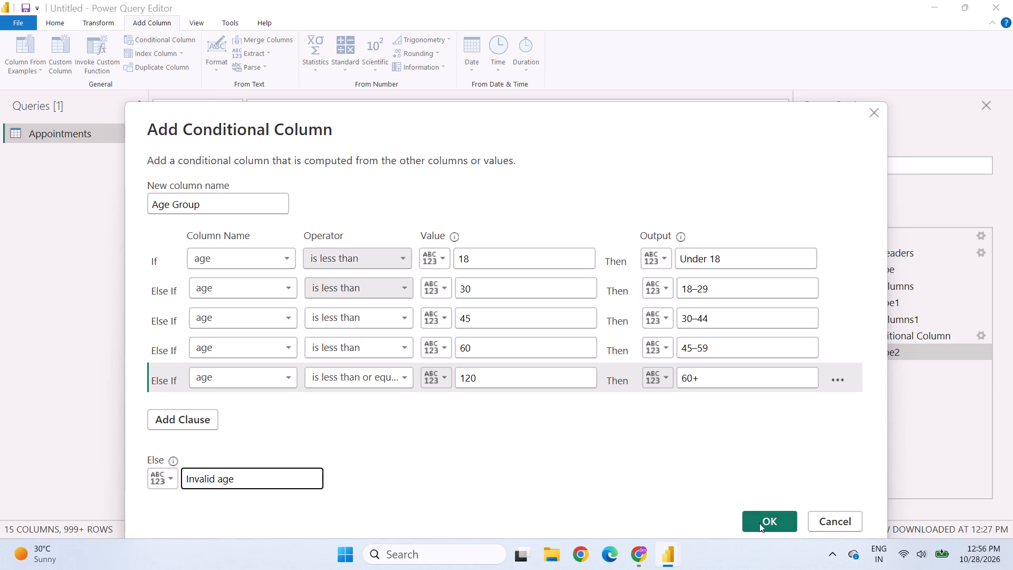
{"action": "left_click", "coordinate": [768, 517]}
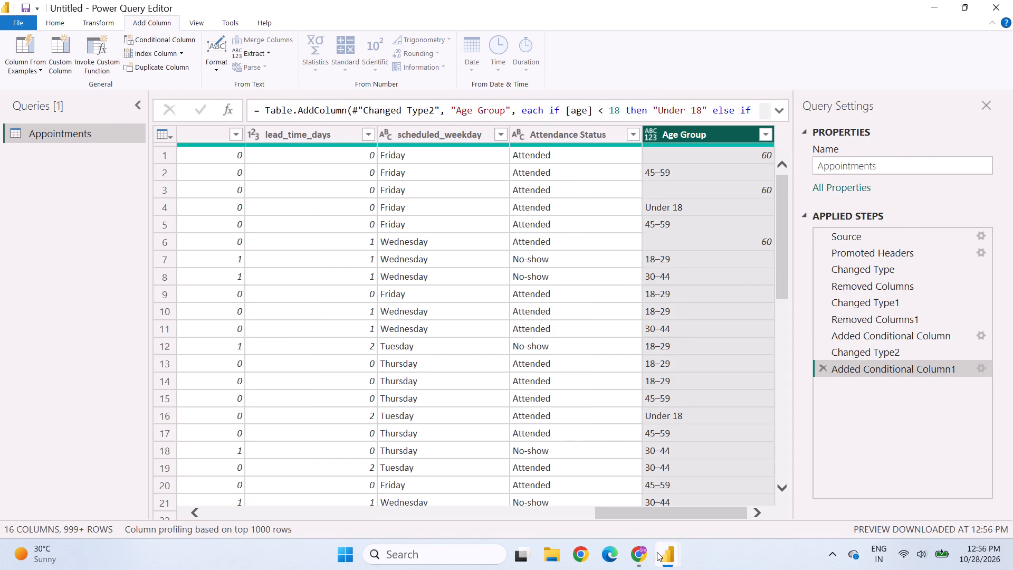
Examine the new Age Group column's values across the rows of the Appointments query, checking them against the age rules.
{"action": "left_click", "coordinate": [642, 549]}
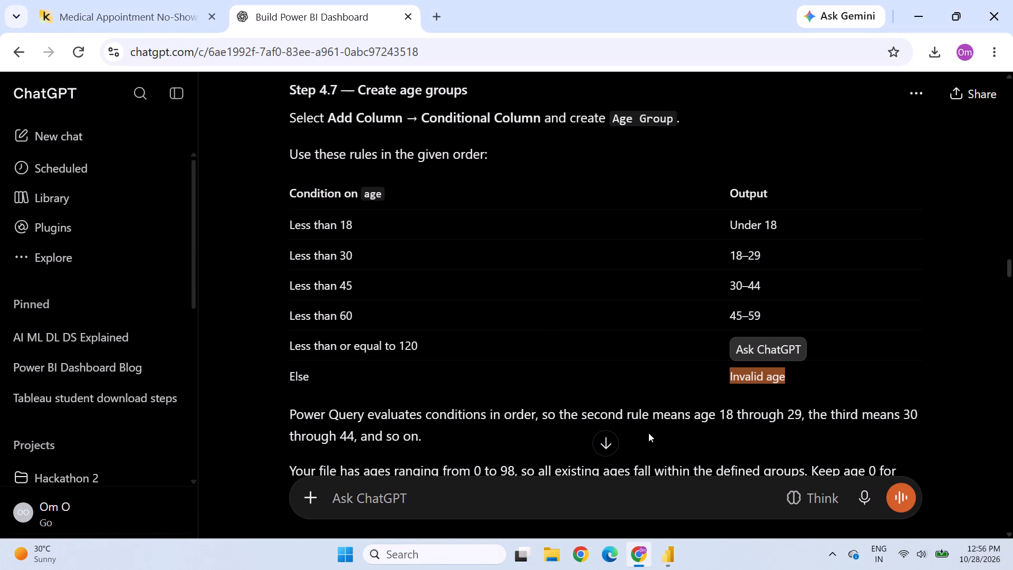
{"action": "left_click", "coordinate": [672, 557]}
{"action": "left_click", "coordinate": [708, 484]}
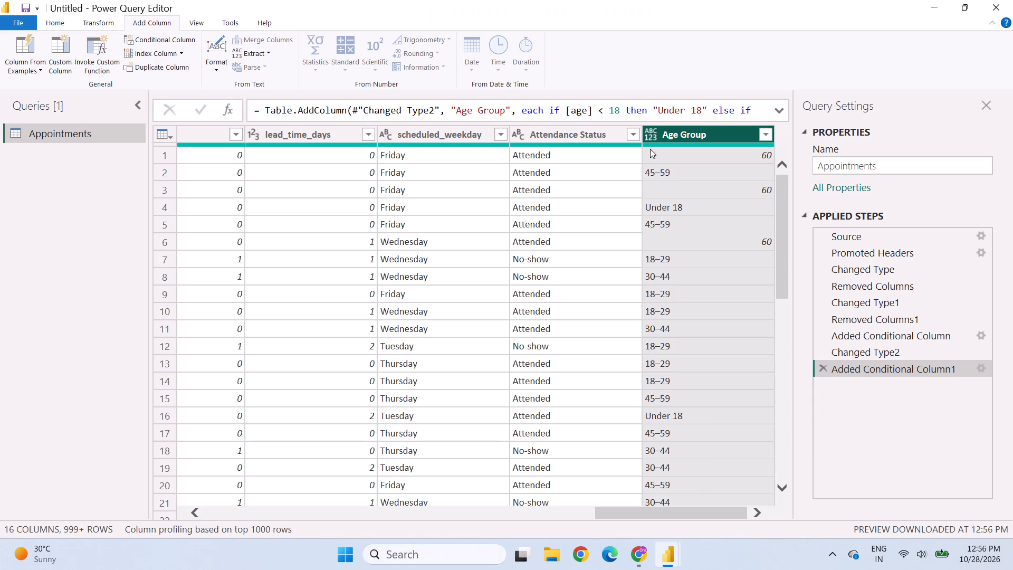
{"action": "left_click", "coordinate": [635, 144]}
{"action": "left_click", "coordinate": [661, 133]}
{"action": "scroll", "coordinate": [719, 215], "scroll_direction": "up", "scroll_amount": 4}
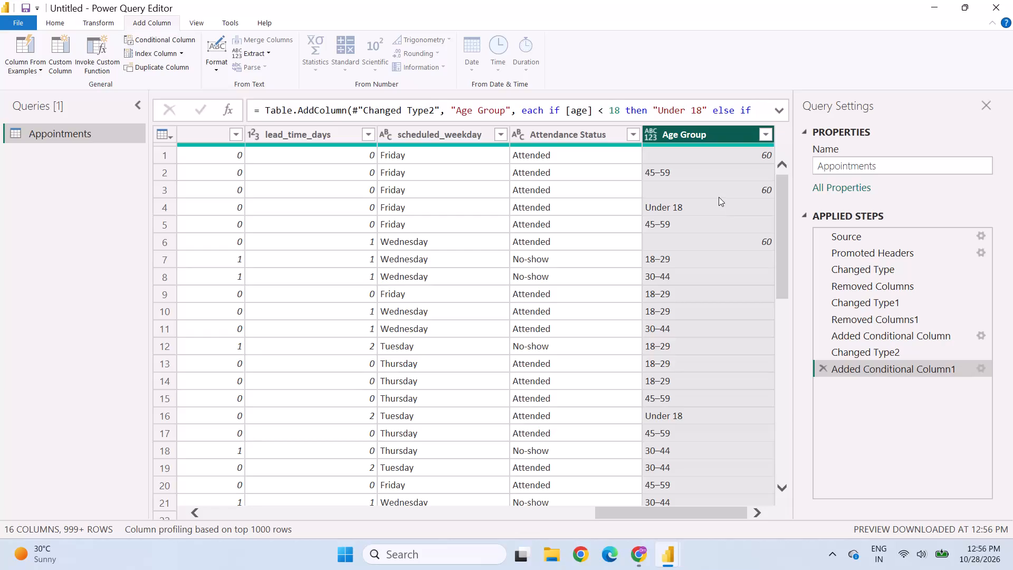
{"action": "left_click", "coordinate": [61, 22]}
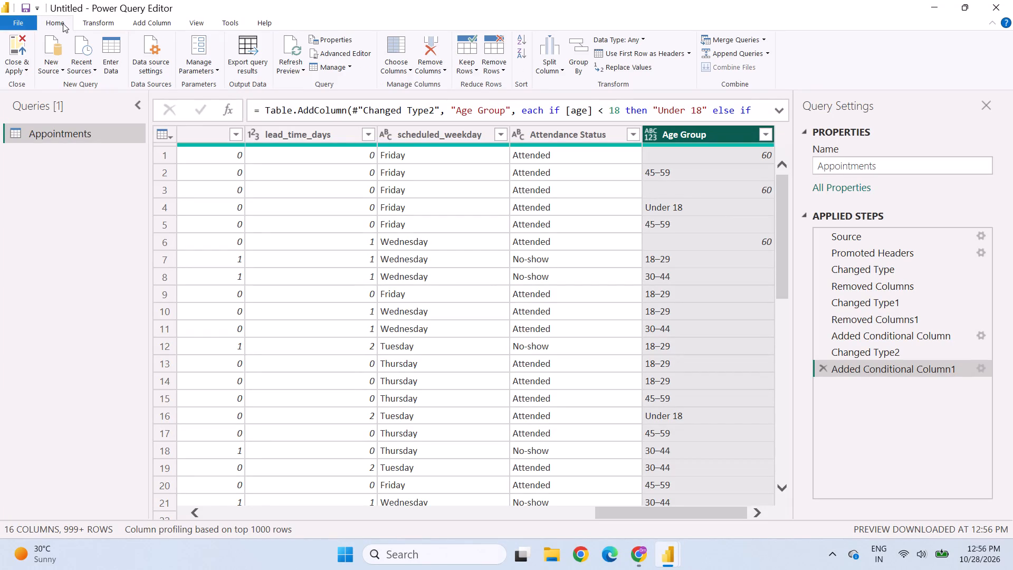
{"action": "left_click", "coordinate": [717, 206]}
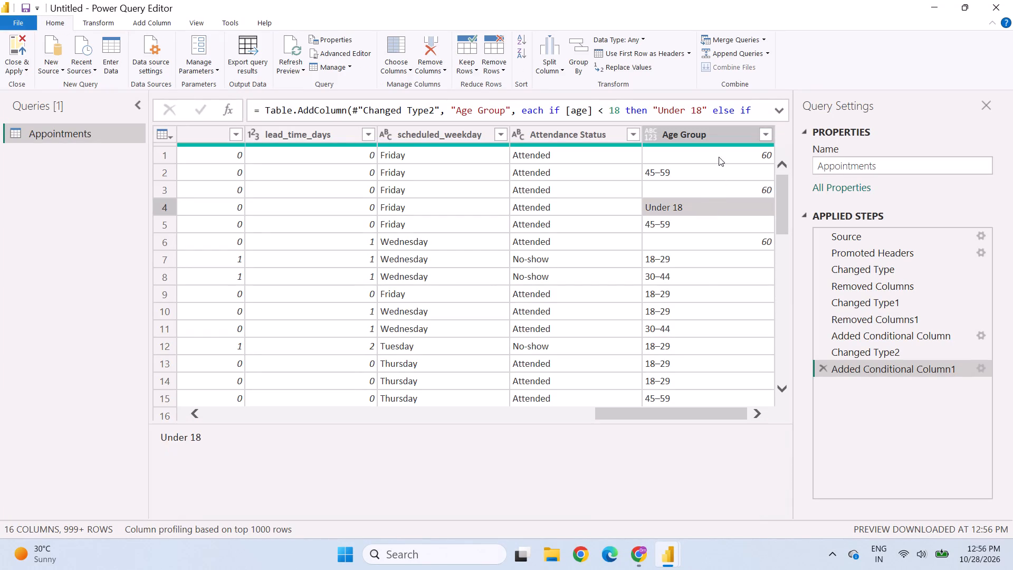
{"action": "left_click", "coordinate": [719, 157]}
{"action": "scroll", "coordinate": [715, 169], "scroll_direction": "up", "scroll_amount": 4}
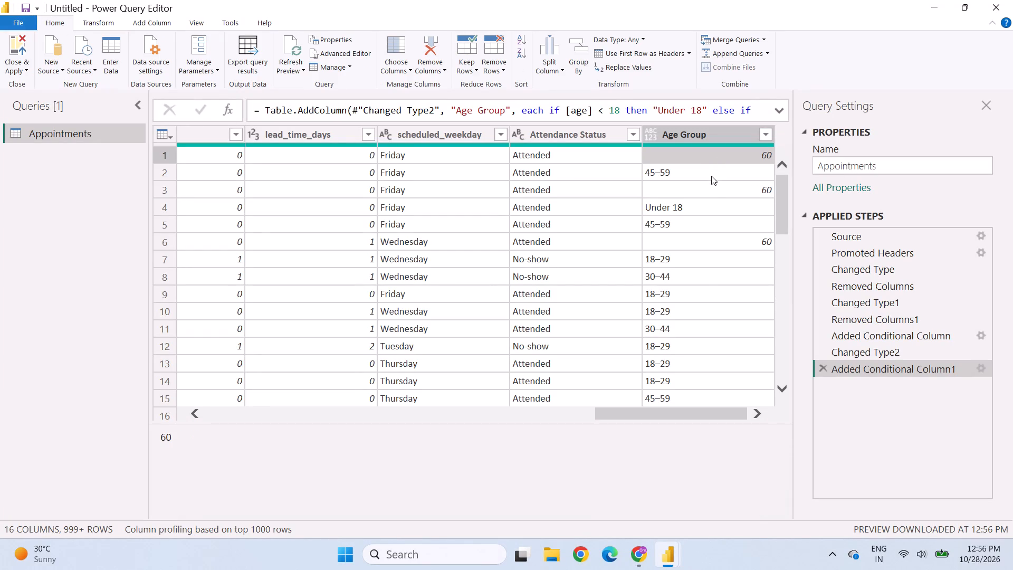
{"action": "left_click_drag", "start_coordinate": [672, 417], "coordinate": [580, 422]}
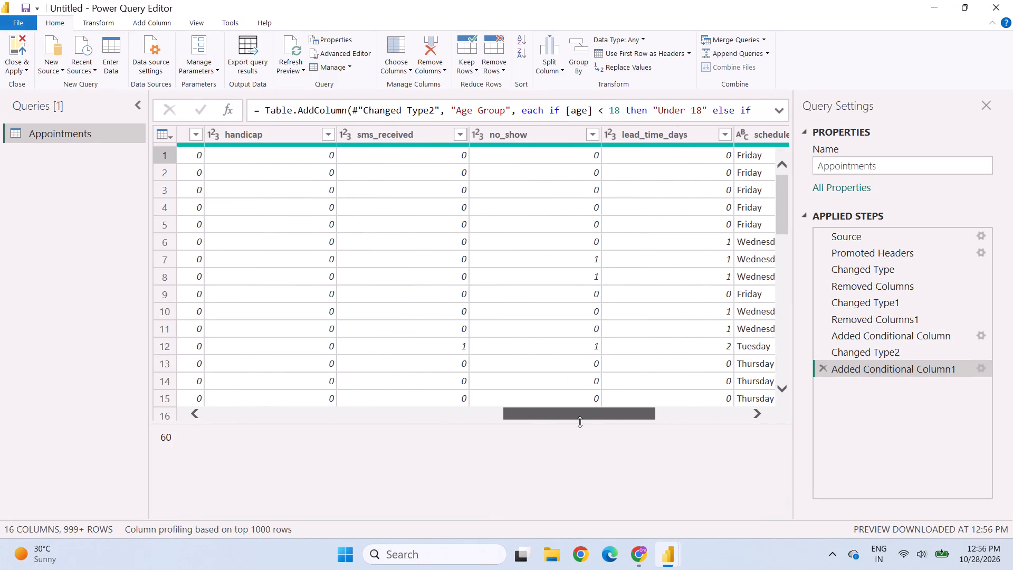
{"action": "left_click_drag", "start_coordinate": [580, 422], "coordinate": [827, 420]}
{"action": "scroll", "coordinate": [747, 287], "scroll_direction": "down", "scroll_amount": 13}
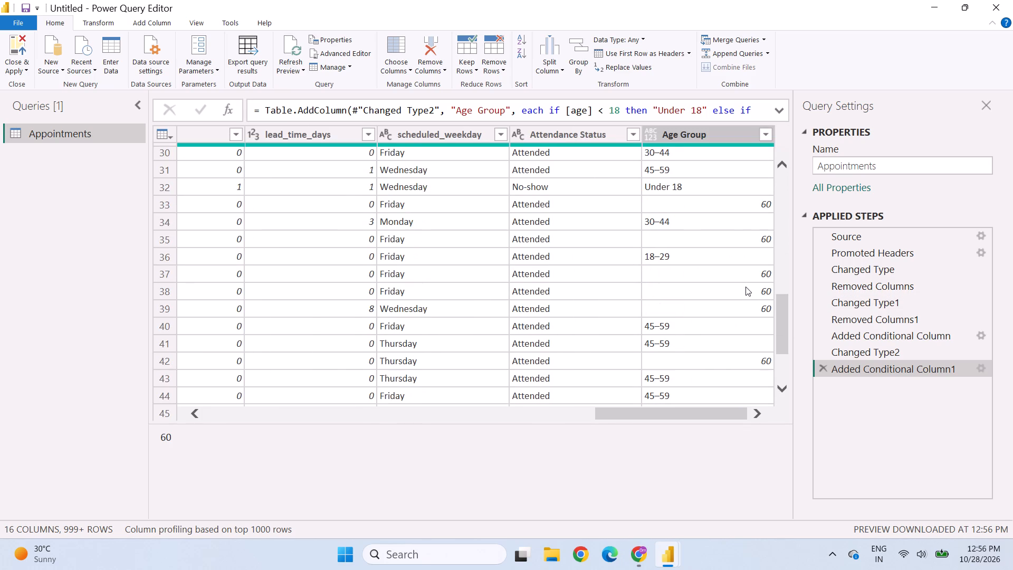
{"action": "scroll", "coordinate": [746, 287], "scroll_direction": "down", "scroll_amount": 15}
{"action": "scroll", "coordinate": [746, 287], "scroll_direction": "down", "scroll_amount": 15}
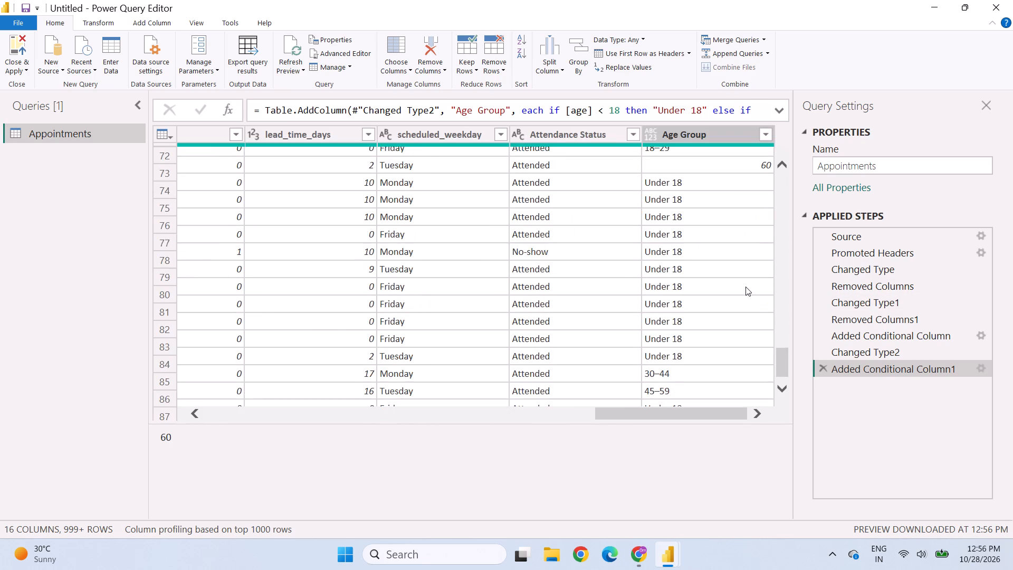
{"action": "scroll", "coordinate": [744, 288], "scroll_direction": "down", "scroll_amount": 16}
{"action": "scroll", "coordinate": [740, 293], "scroll_direction": "down", "scroll_amount": 16}
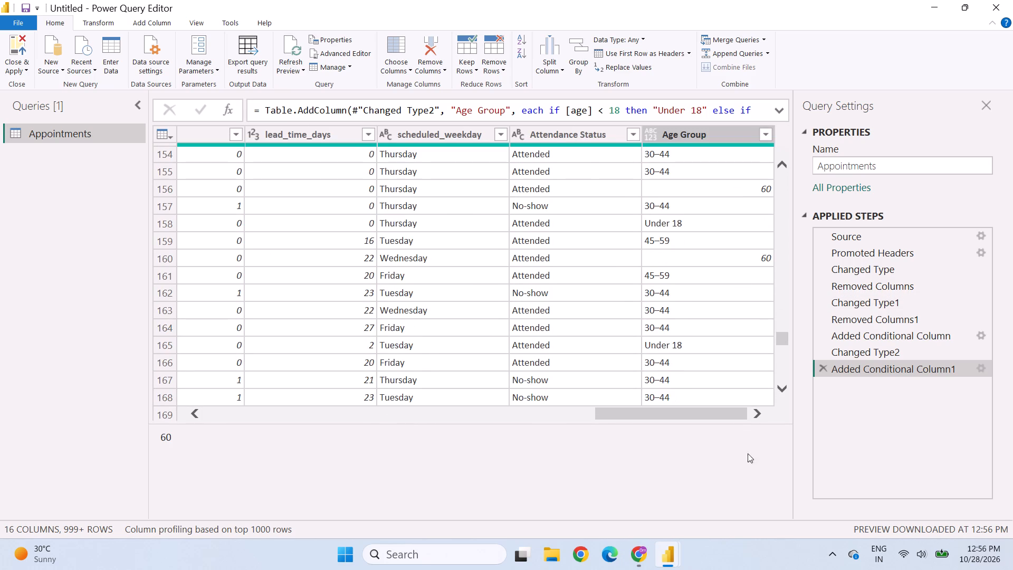
{"action": "left_click_drag", "start_coordinate": [782, 334], "coordinate": [776, 447]}
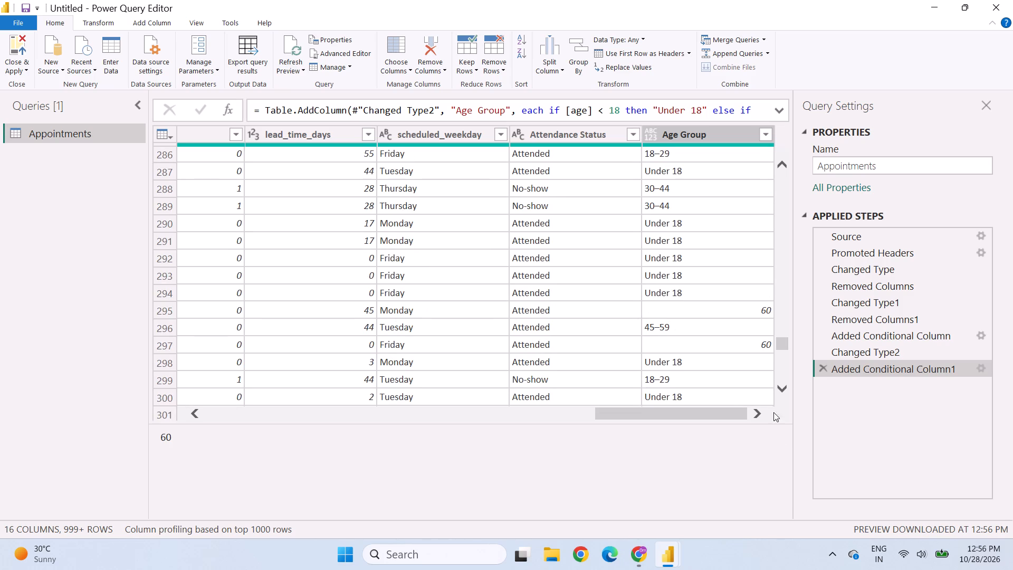
{"action": "left_click_drag", "start_coordinate": [789, 350], "coordinate": [783, 403]}
{"action": "left_click", "coordinate": [781, 394]}
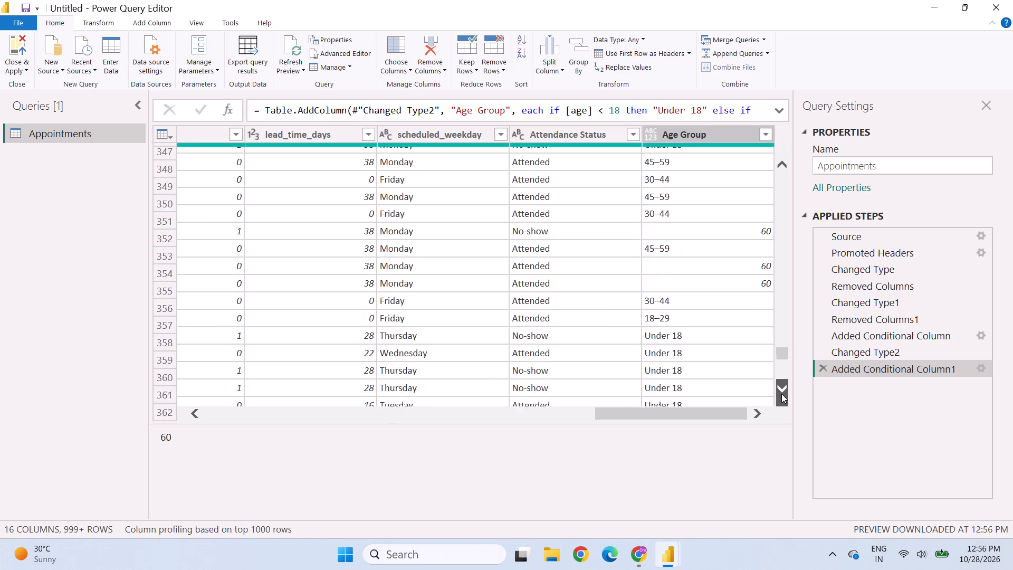
{"action": "left_click_drag", "start_coordinate": [777, 362], "coordinate": [767, 93]}
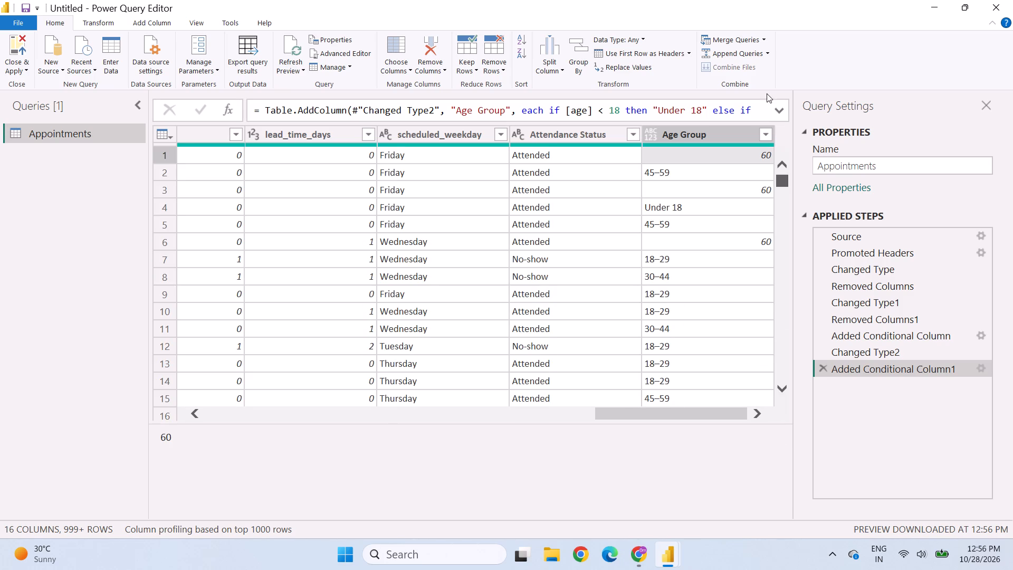
{"action": "left_click_drag", "start_coordinate": [767, 93], "coordinate": [767, 92]}
Return to ChatGPT and read the notes after the age group rules and the Step 4.8 instructions on validating waiting time.
{"action": "left_click", "coordinate": [633, 544]}
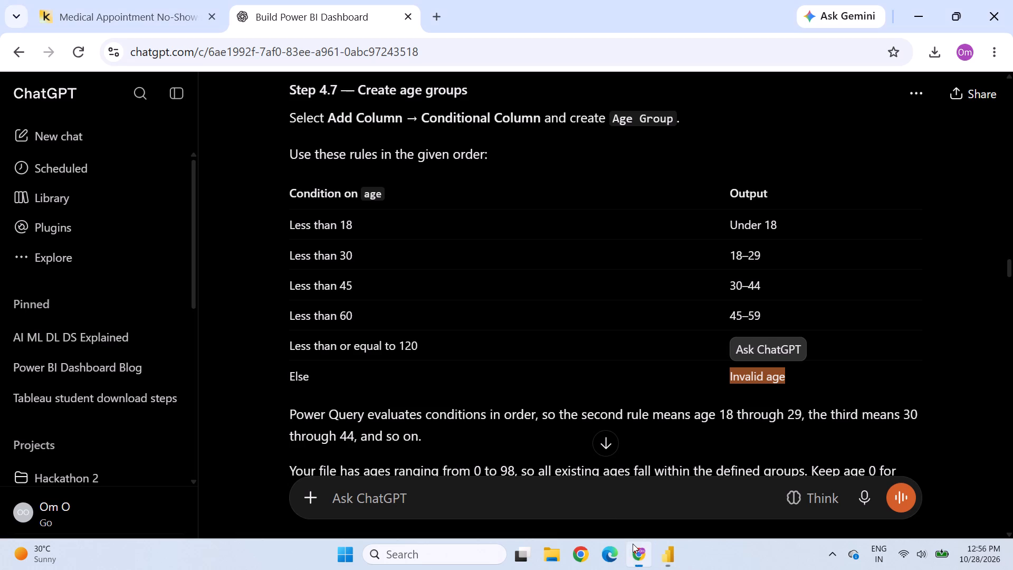
{"action": "scroll", "coordinate": [505, 362], "scroll_direction": "down", "scroll_amount": 3}
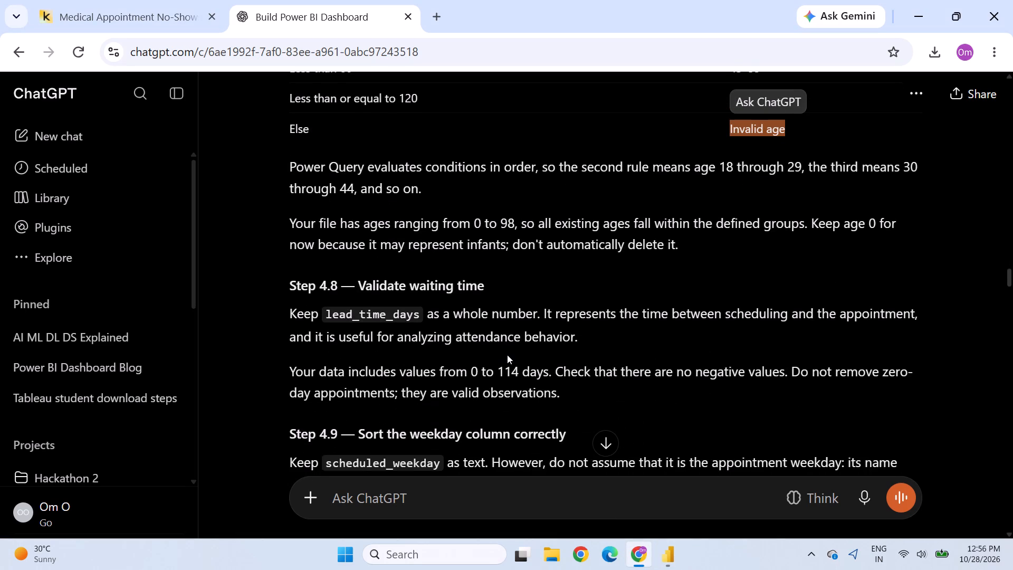